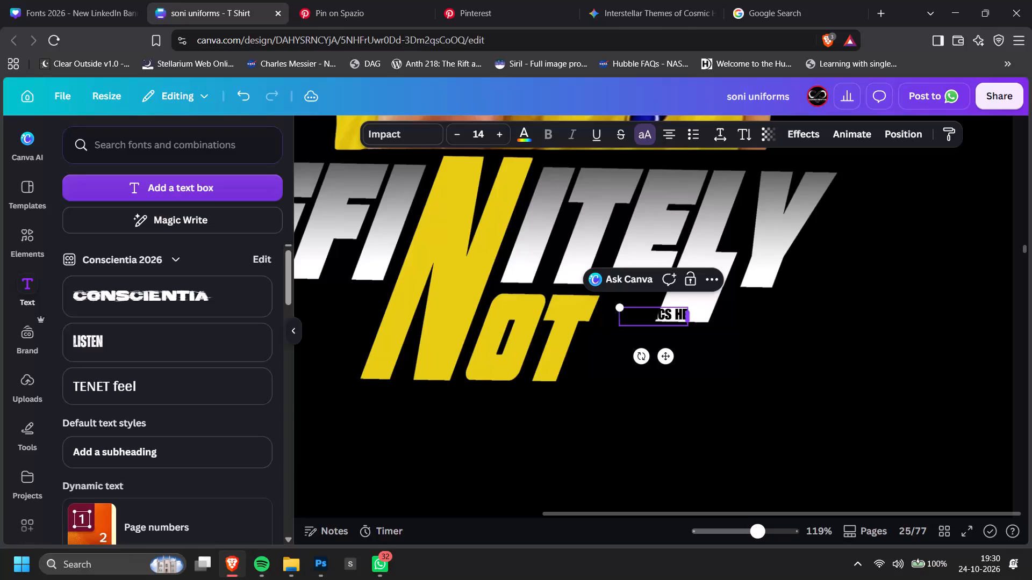
Complete the small caption's text so it reads LOGISTICS HEAD.
type("ad")
left_click(834, 315)
left_click(685, 323)
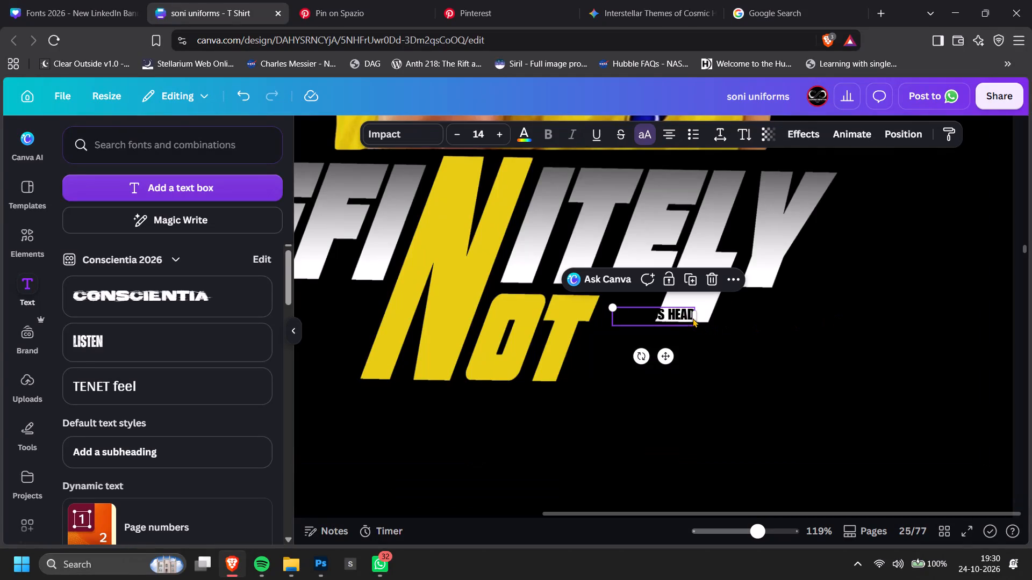
Narrow the LOGISTICS HEAD caption to two lines, place it on the L's tail in DEFINITELY and rotate it about 22°.
left_click_drag(696, 316, 658, 311)
left_click_drag(643, 329, 699, 309)
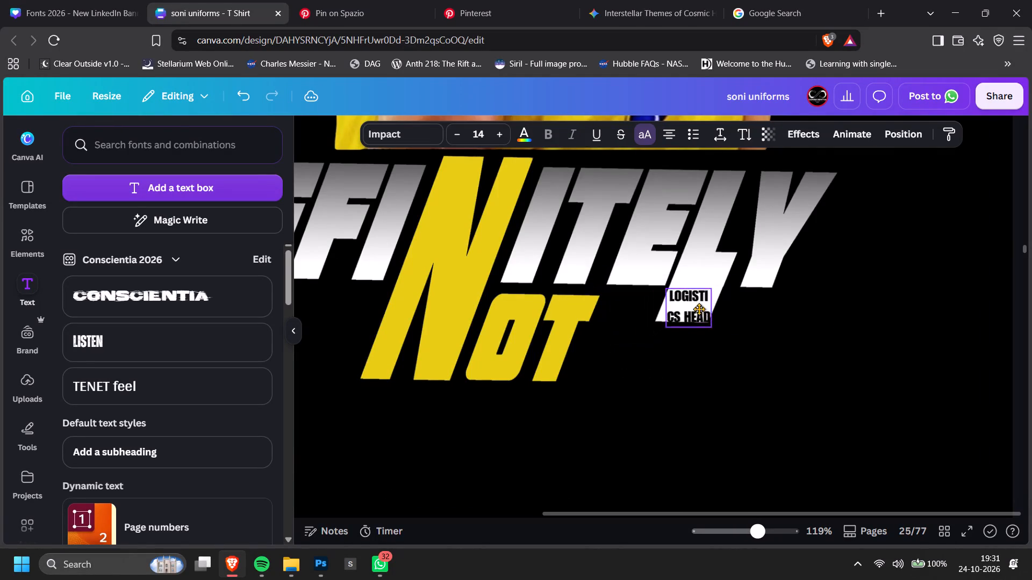
left_click_drag(699, 309, 704, 302)
left_click_drag(685, 350, 666, 347)
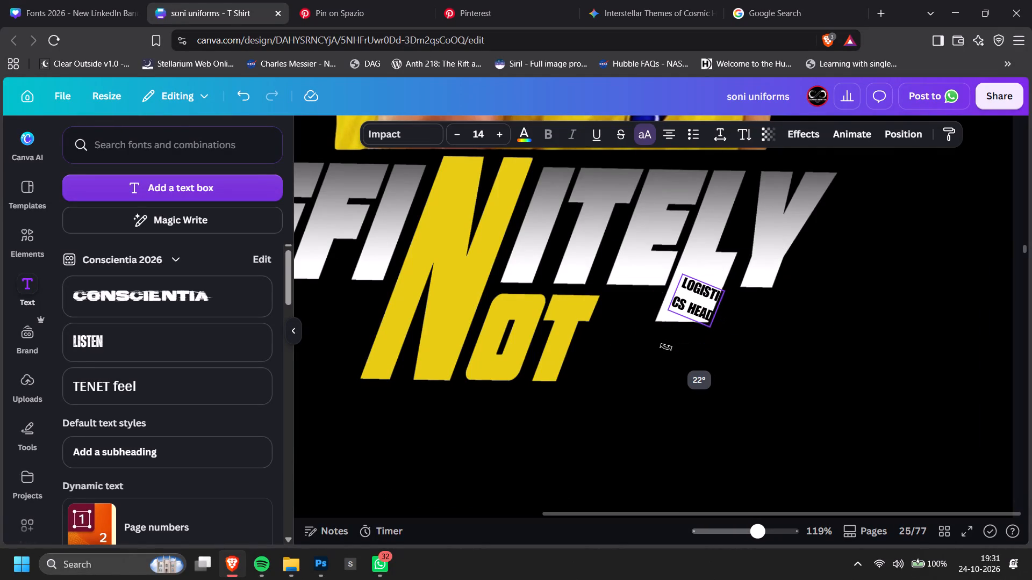
left_click_drag(666, 347, 666, 347)
left_click(710, 300)
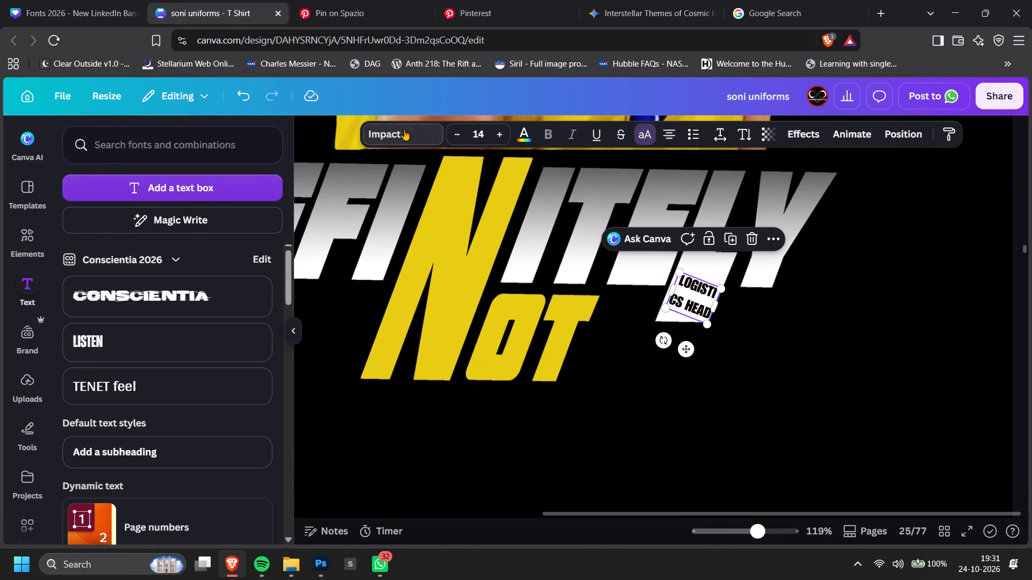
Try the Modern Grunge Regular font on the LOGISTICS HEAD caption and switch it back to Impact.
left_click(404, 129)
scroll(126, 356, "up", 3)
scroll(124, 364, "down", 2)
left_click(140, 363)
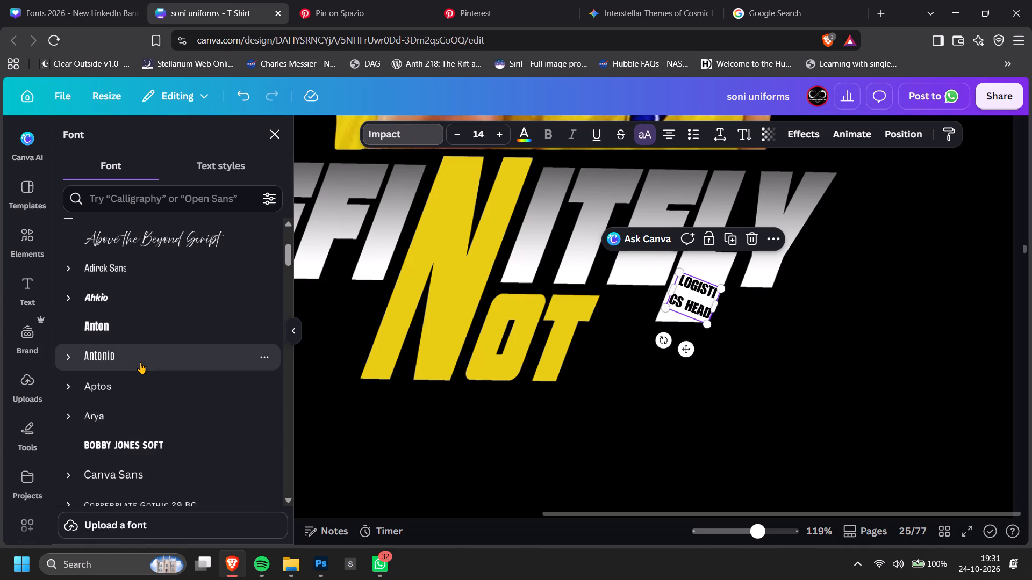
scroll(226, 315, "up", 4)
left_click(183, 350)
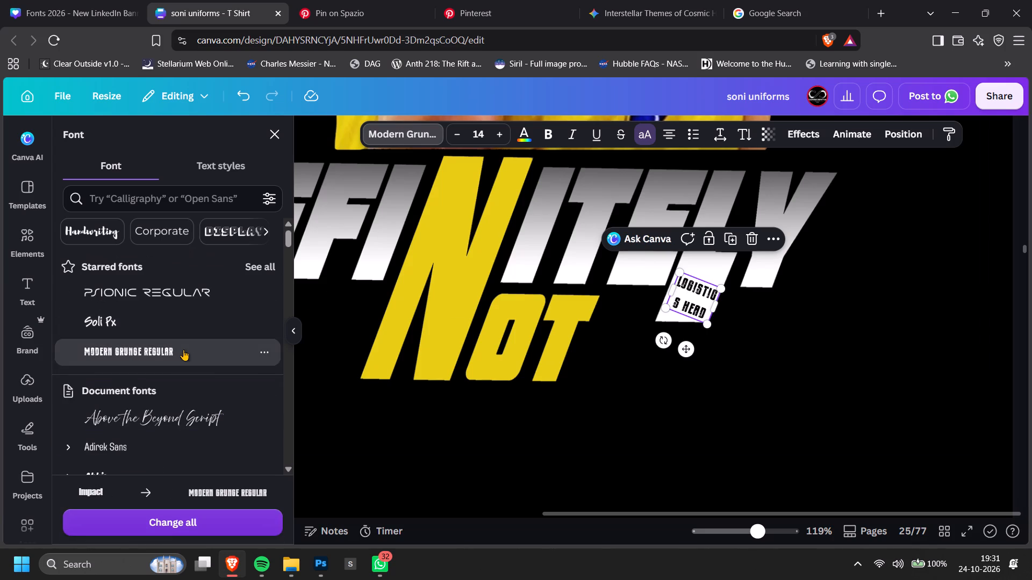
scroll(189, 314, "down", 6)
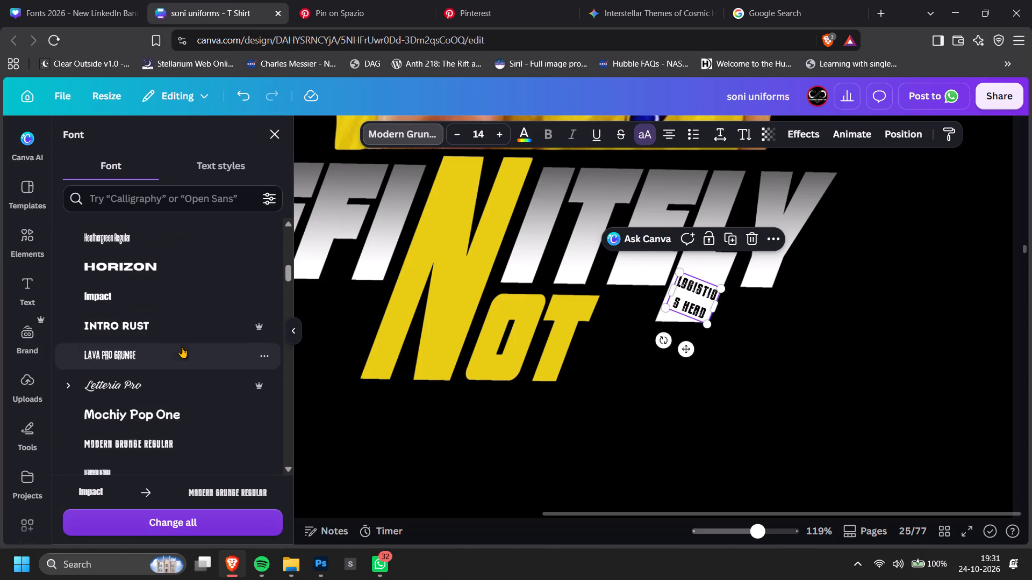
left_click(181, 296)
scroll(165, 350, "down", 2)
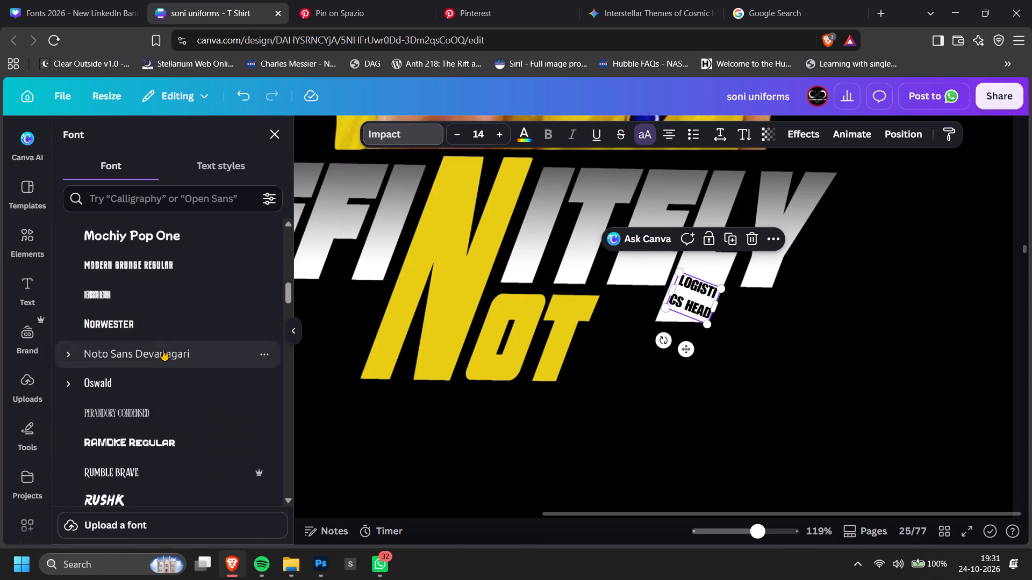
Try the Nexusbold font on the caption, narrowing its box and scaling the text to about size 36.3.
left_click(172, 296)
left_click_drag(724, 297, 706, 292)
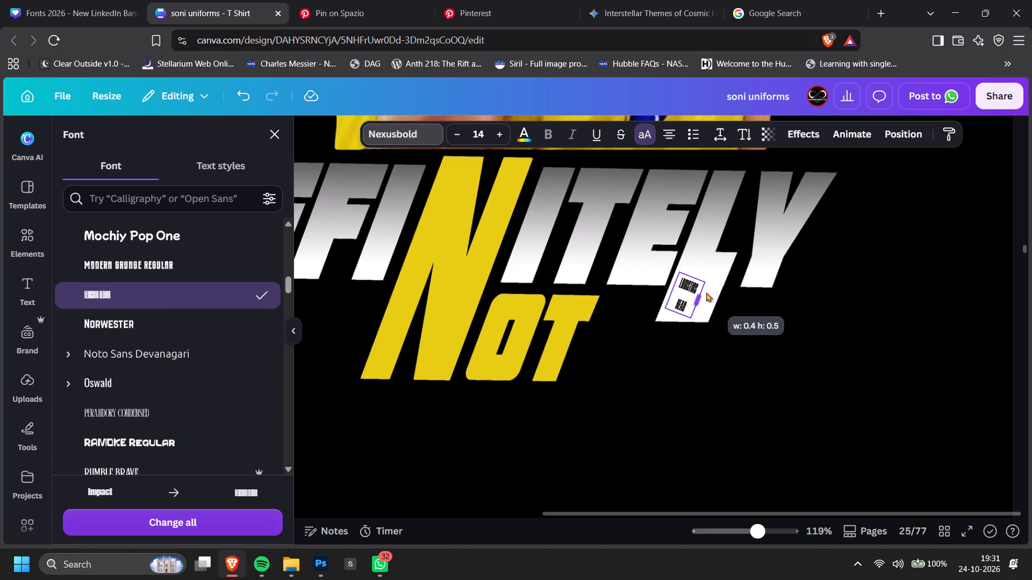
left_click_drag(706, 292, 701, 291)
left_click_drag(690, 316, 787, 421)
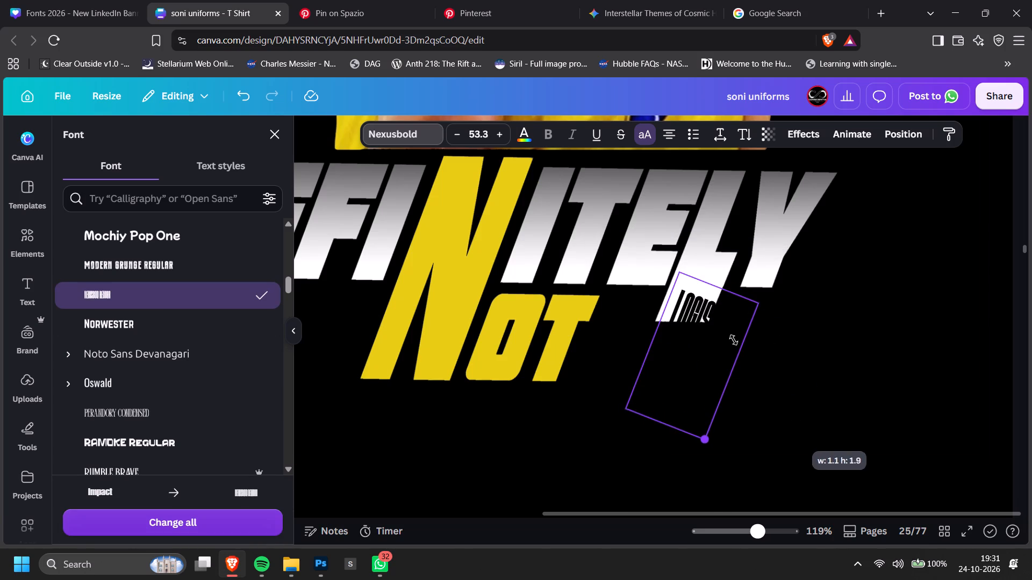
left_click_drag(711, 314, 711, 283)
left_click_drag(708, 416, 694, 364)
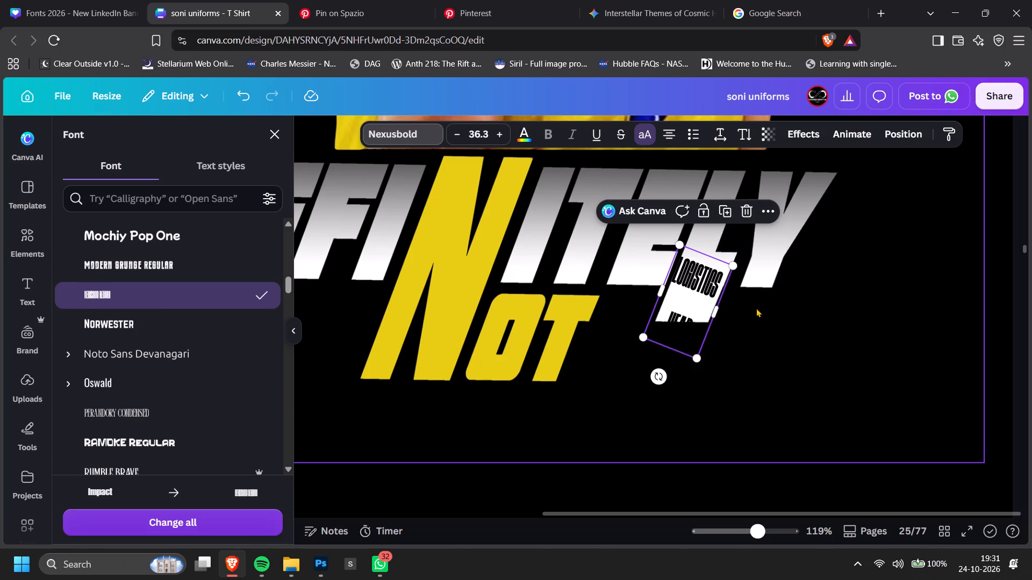
Set the LOGISTICS HEAD caption's font to Oswald and scale it down to about size 9.5.
scroll(763, 305, "up", 4, "ctrl")
scroll(214, 354, "down", 1)
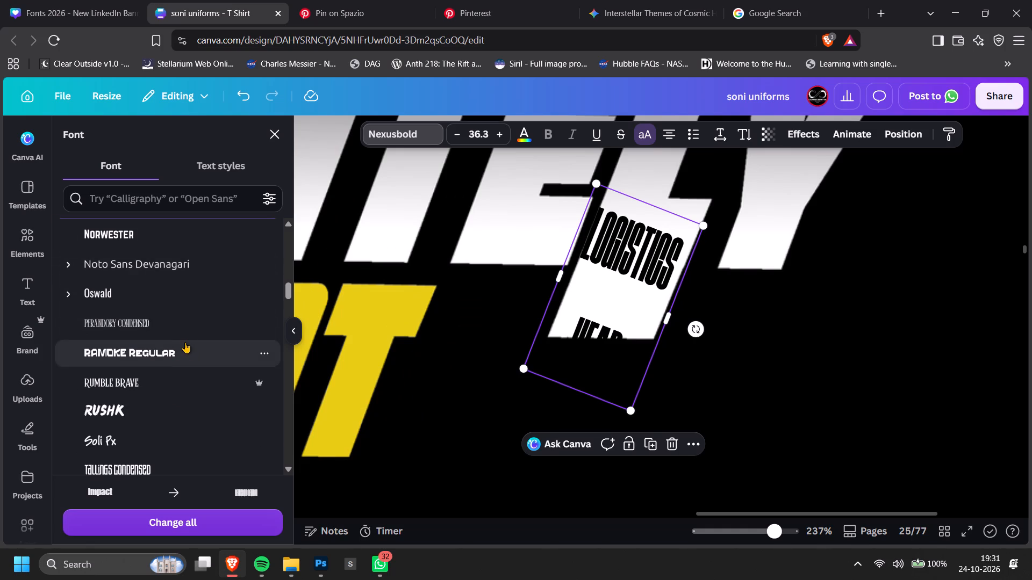
left_click(178, 335)
left_click(159, 305)
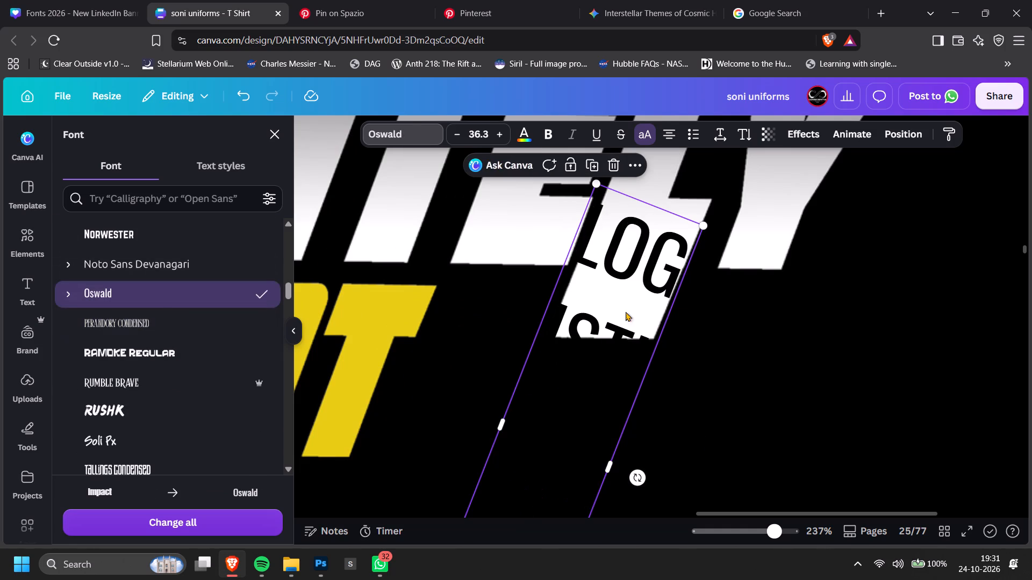
scroll(623, 403, "down", 2)
scroll(623, 403, "down", 4, "ctrl")
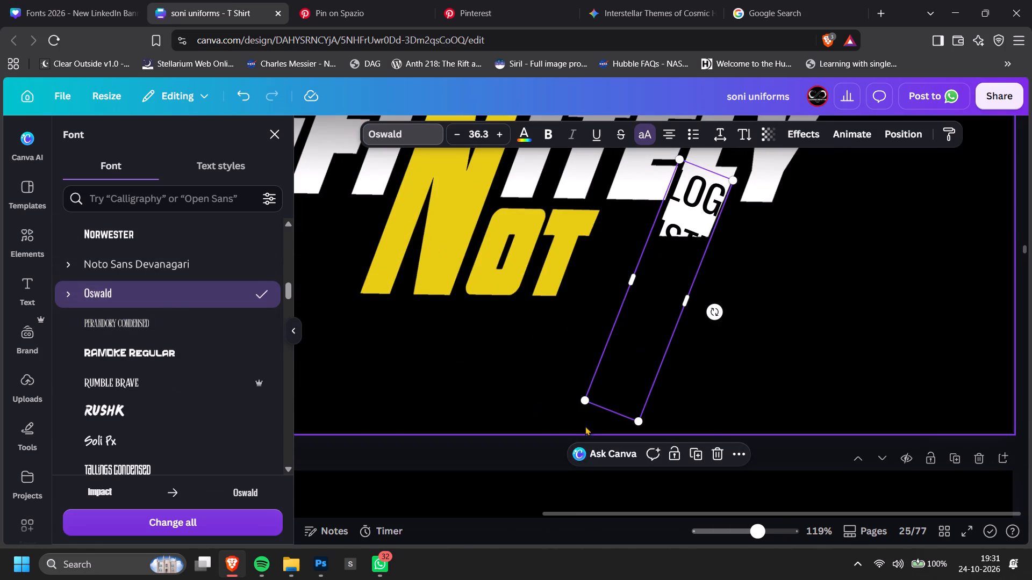
left_click_drag(637, 423, 637, 224)
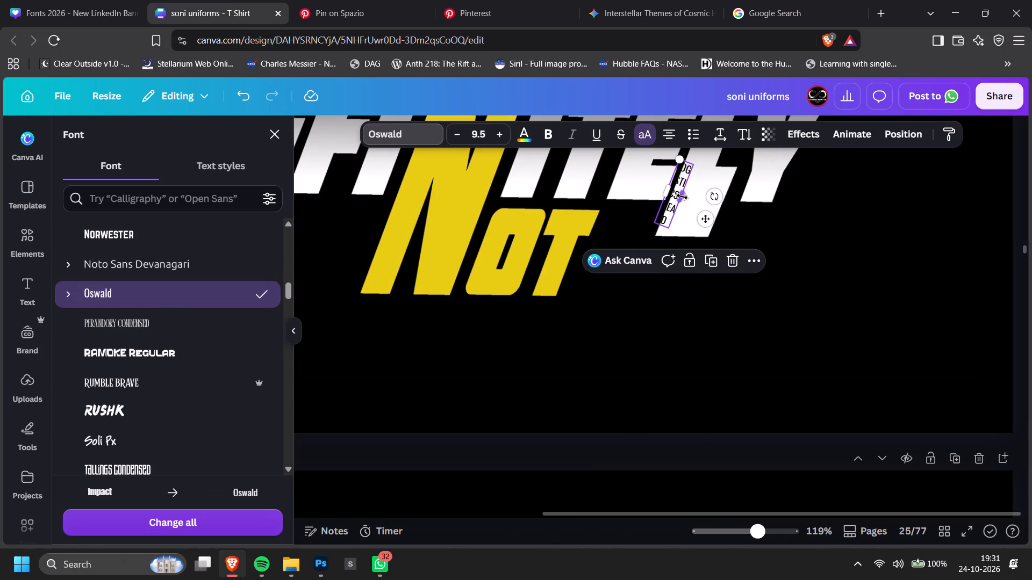
Widen the caption's box so LOGISTICS and HEAD each fit on one line, and position it on the L's tail.
left_click_drag(684, 197, 699, 218)
left_click_drag(718, 186, 725, 187)
scroll(797, 185, "up", 3, "ctrl")
left_click_drag(644, 179, 653, 187)
Make the caption bold, widen its box to keep LOGISTICS on one line, and reposition it within the L.
scroll(658, 195, "up", 1)
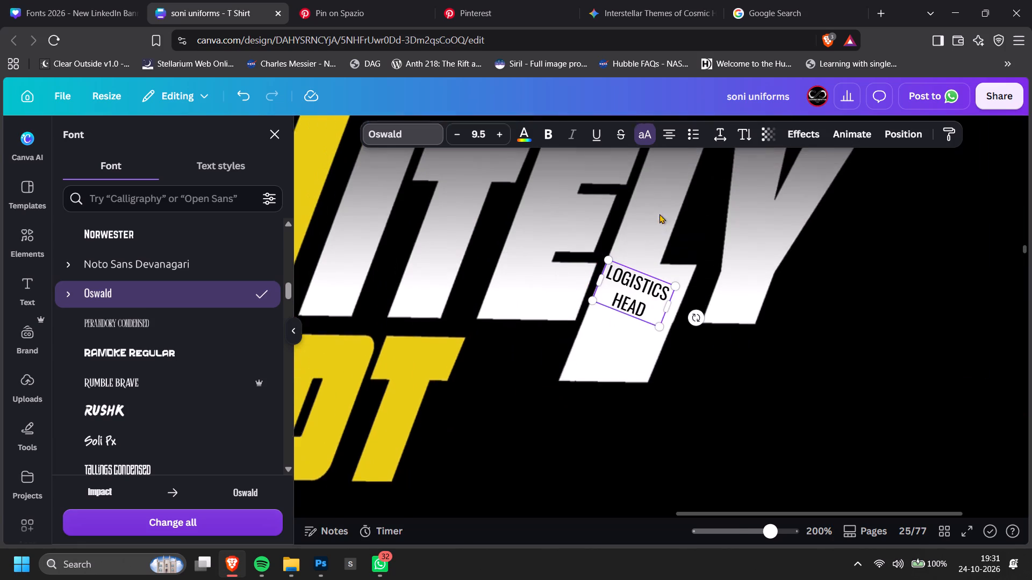
scroll(676, 408, "up", 2, "ctrl")
left_click(550, 130)
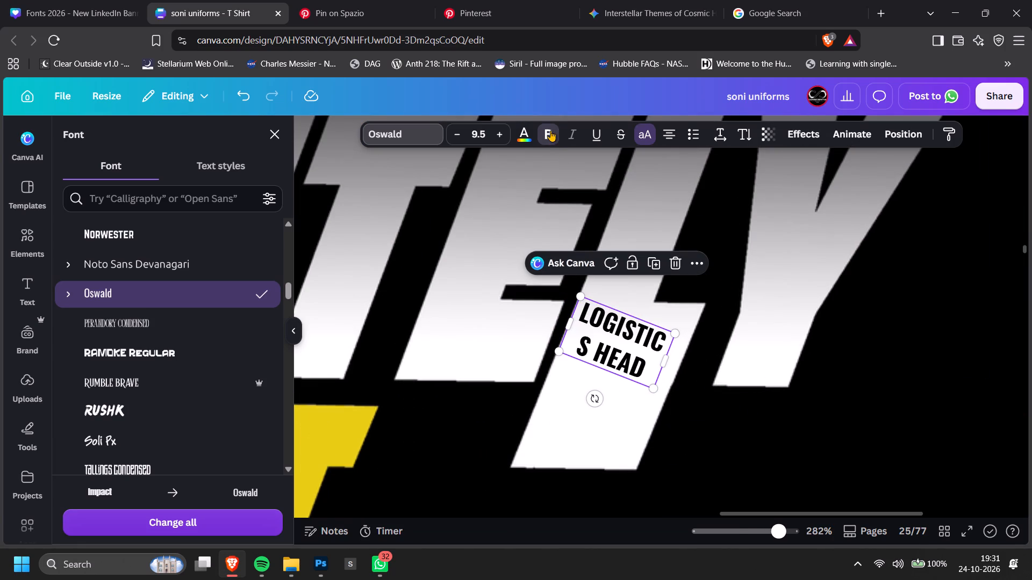
left_click_drag(666, 357, 671, 357)
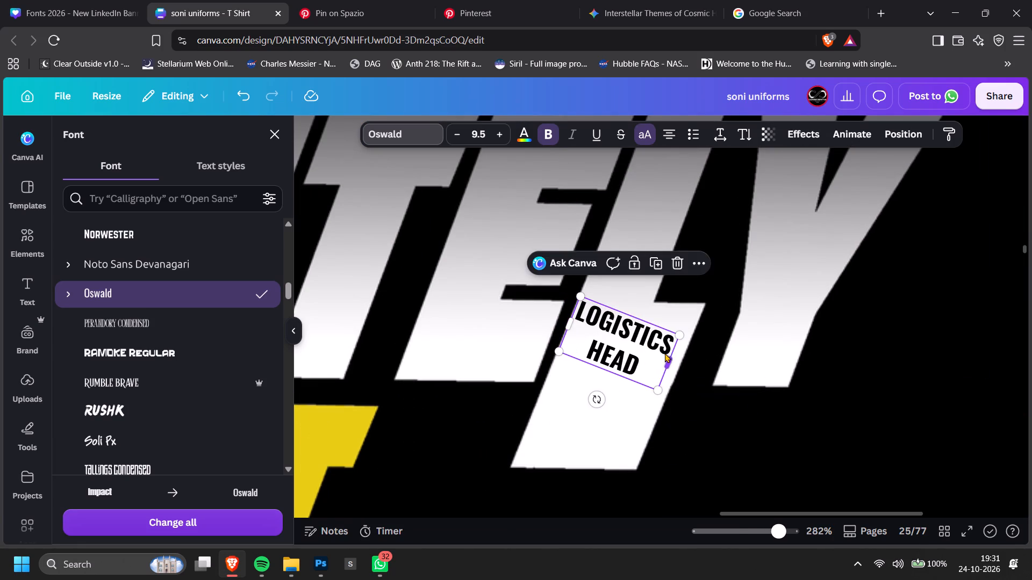
left_click_drag(649, 347, 644, 358)
Left-align the caption, enlarge it to about size 10.9 and shift it slightly down the L's tail.
left_click(669, 132)
scroll(657, 194, "down", 1)
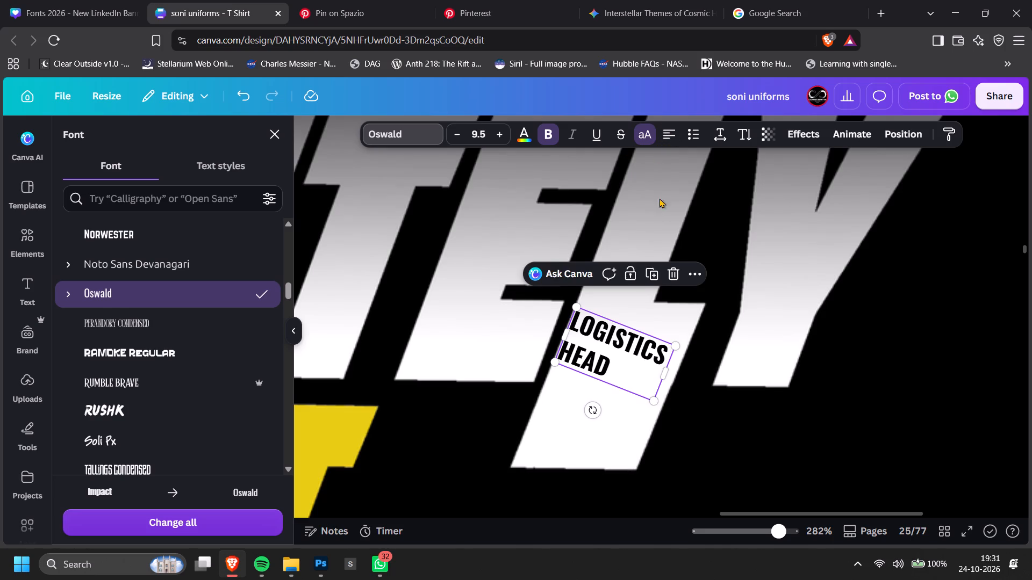
left_click_drag(651, 313, 666, 322)
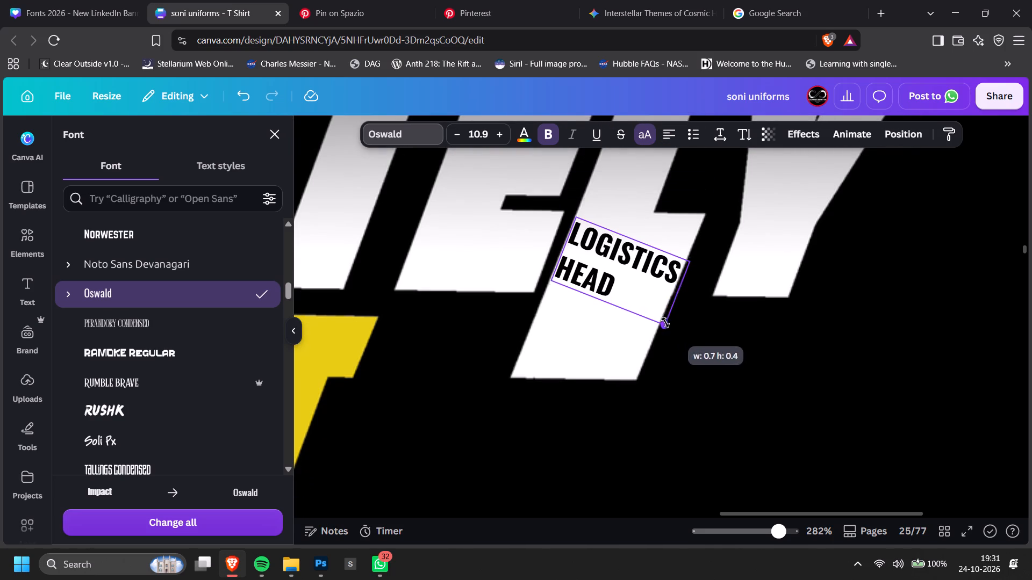
left_click_drag(645, 289, 644, 304)
Cut the word HEAD from the caption and move the remaining LOGISTICS text lower on the L's tail.
left_click(632, 306)
left_click_drag(627, 306, 551, 281)
key("ctrl+x")
left_click(726, 309)
left_click_drag(653, 274, 636, 304)
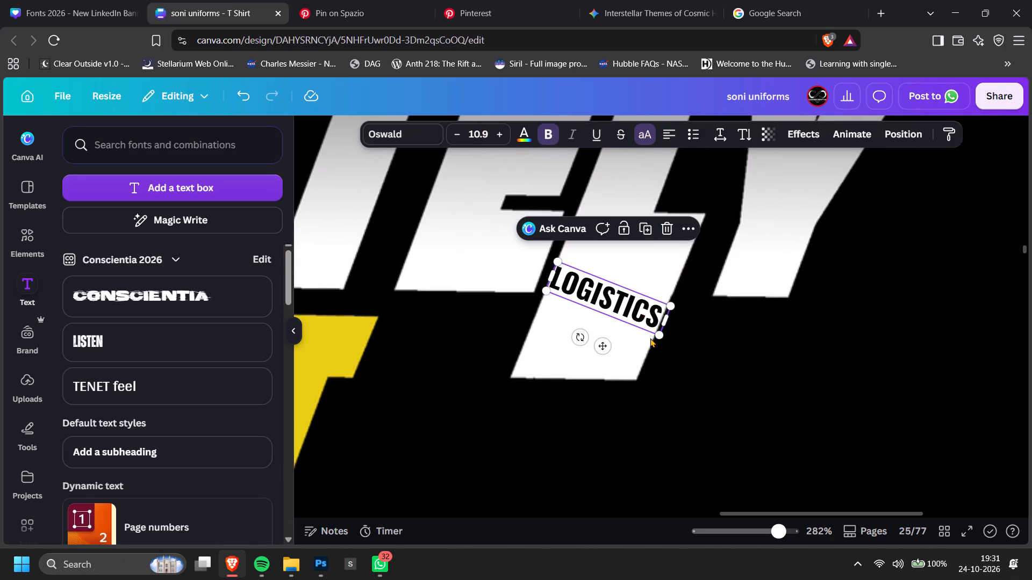
Rotate the LOGISTICS text to nearly horizontal and move it down the L's tail.
left_click_drag(583, 338, 603, 345)
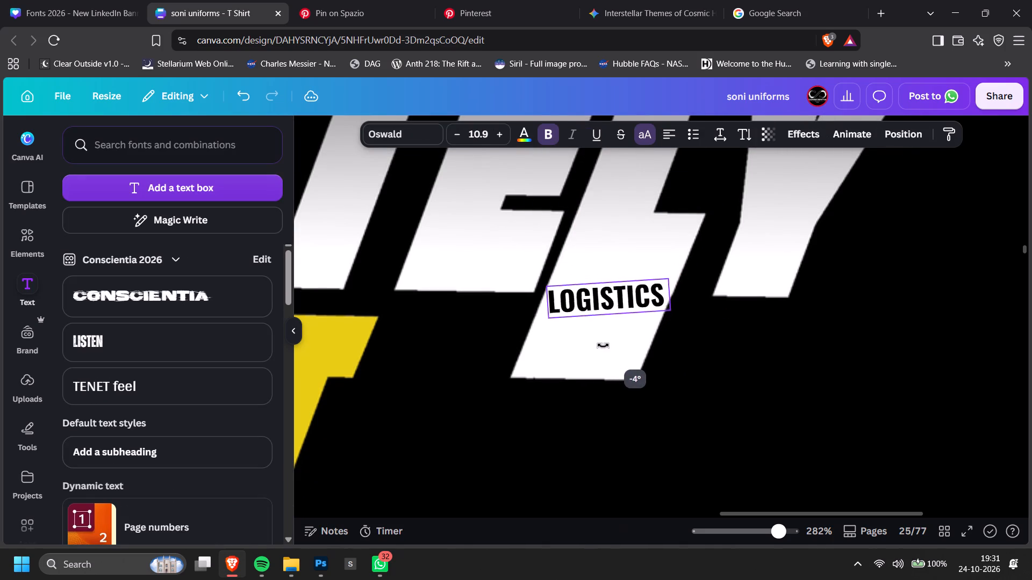
left_click_drag(603, 345, 598, 345)
left_click_drag(634, 296, 624, 323)
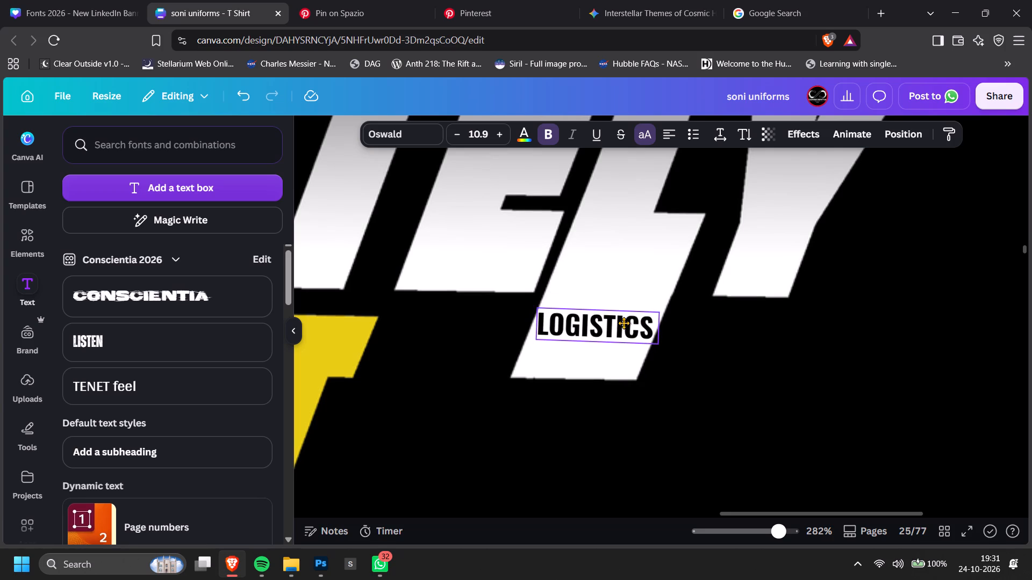
left_click_drag(624, 323, 624, 323)
Duplicate the LOGISTICS text directly below the original, at the bottom of the L's tail.
left_click_drag(622, 323, 606, 356, "alt")
left_click(829, 309)
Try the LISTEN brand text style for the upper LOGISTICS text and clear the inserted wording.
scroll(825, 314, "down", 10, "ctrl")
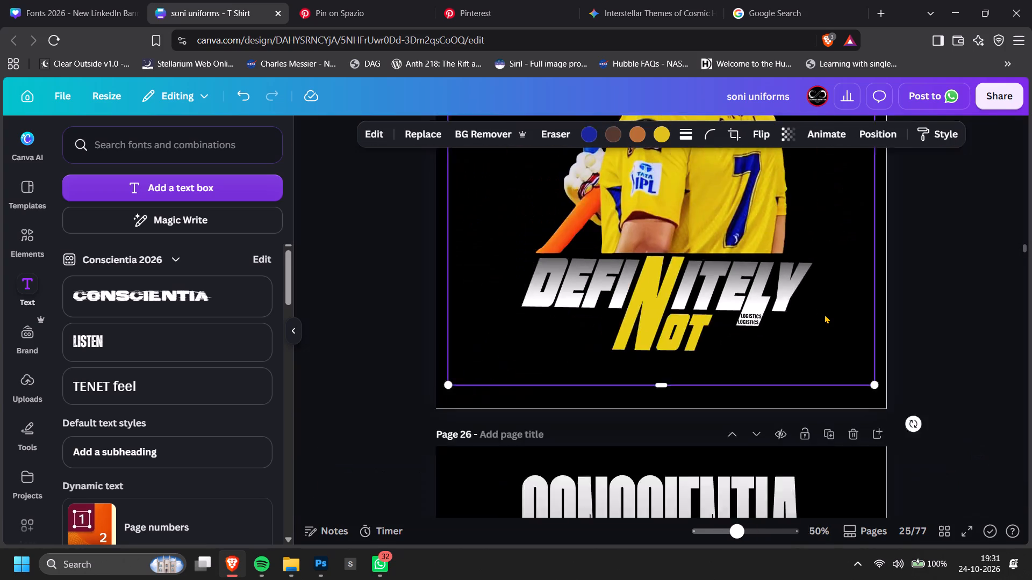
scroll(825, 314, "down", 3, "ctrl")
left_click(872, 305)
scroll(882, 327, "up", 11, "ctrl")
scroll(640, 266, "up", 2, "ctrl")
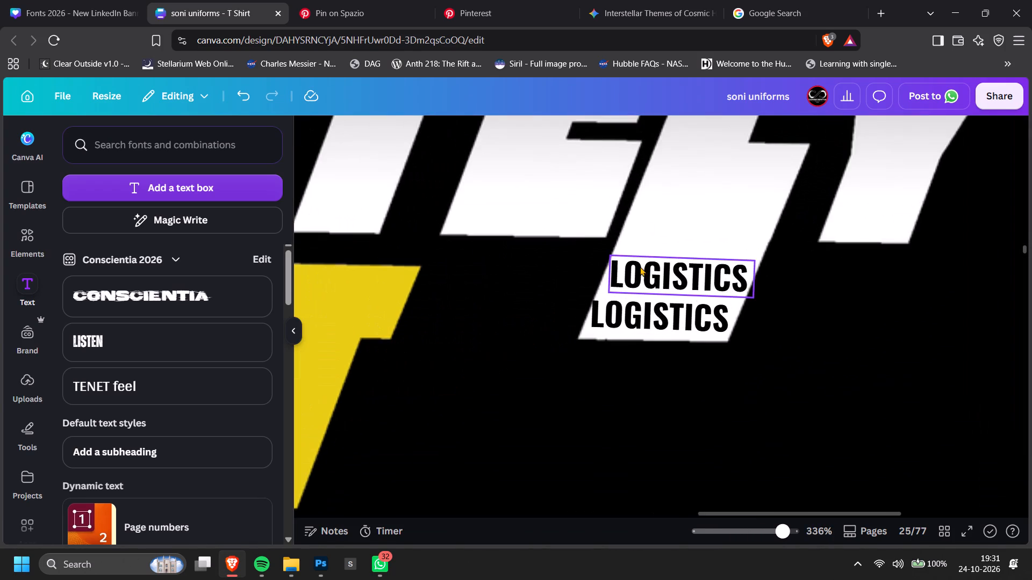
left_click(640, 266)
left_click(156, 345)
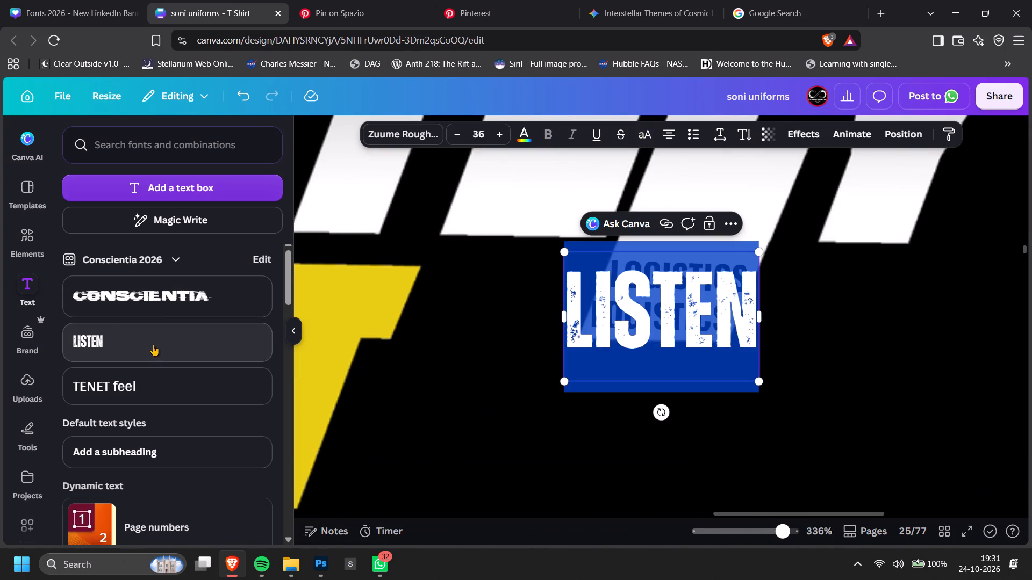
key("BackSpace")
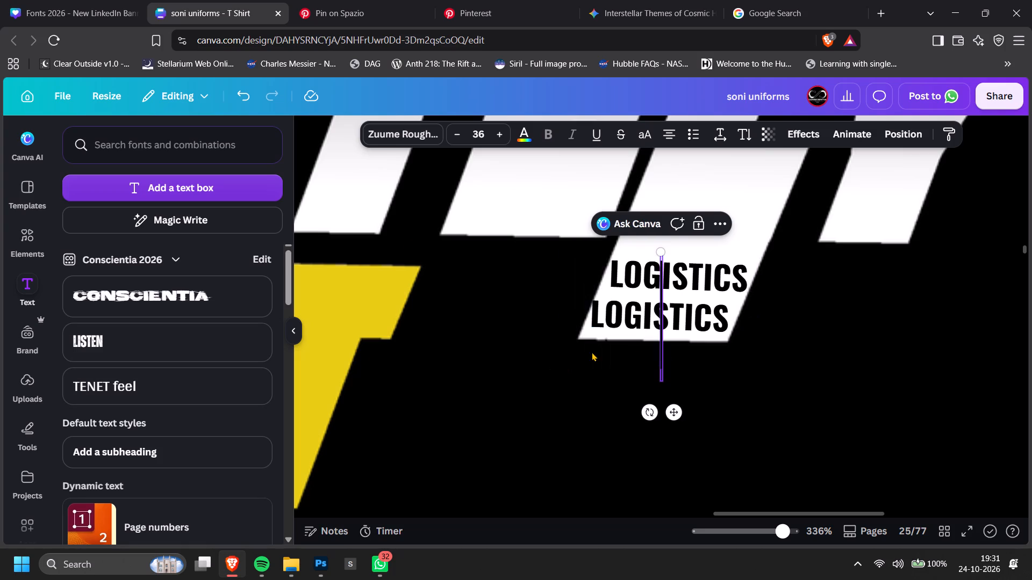
Try the Rushk font on the upper LOGISTICS text and scale the text down to about size 8.
left_click(700, 279)
left_click(414, 139)
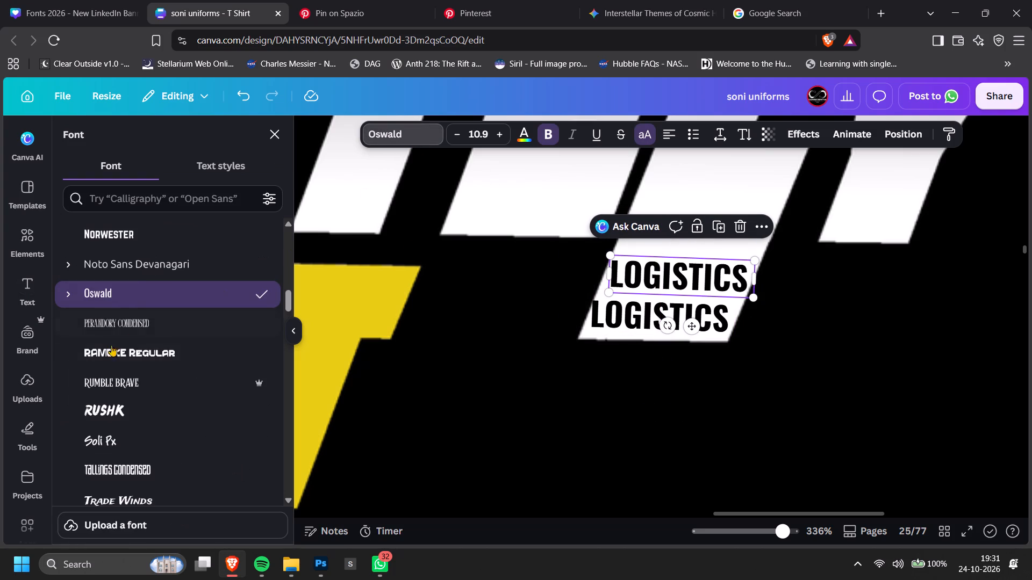
left_click(134, 416)
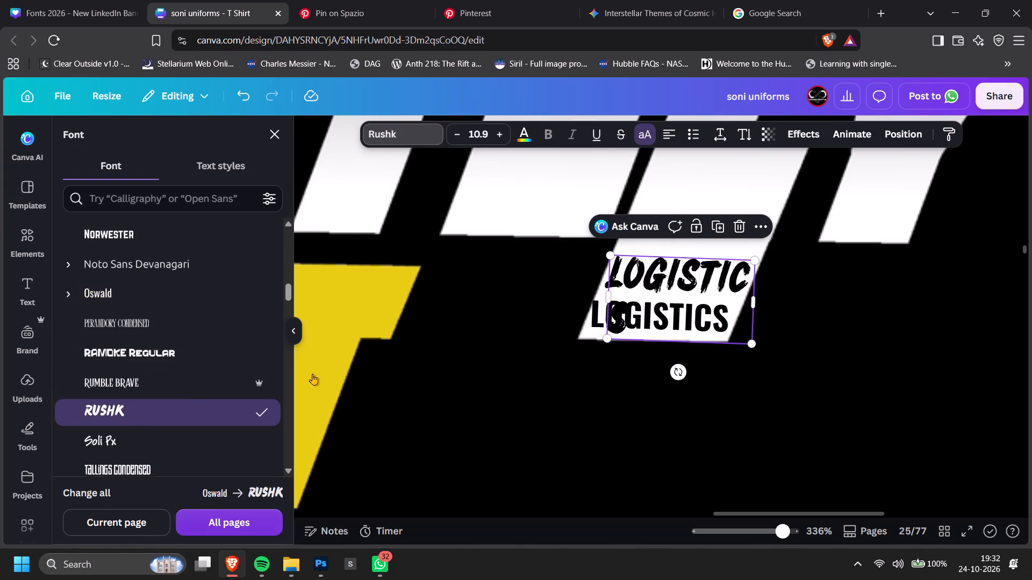
left_click_drag(751, 346, 718, 315)
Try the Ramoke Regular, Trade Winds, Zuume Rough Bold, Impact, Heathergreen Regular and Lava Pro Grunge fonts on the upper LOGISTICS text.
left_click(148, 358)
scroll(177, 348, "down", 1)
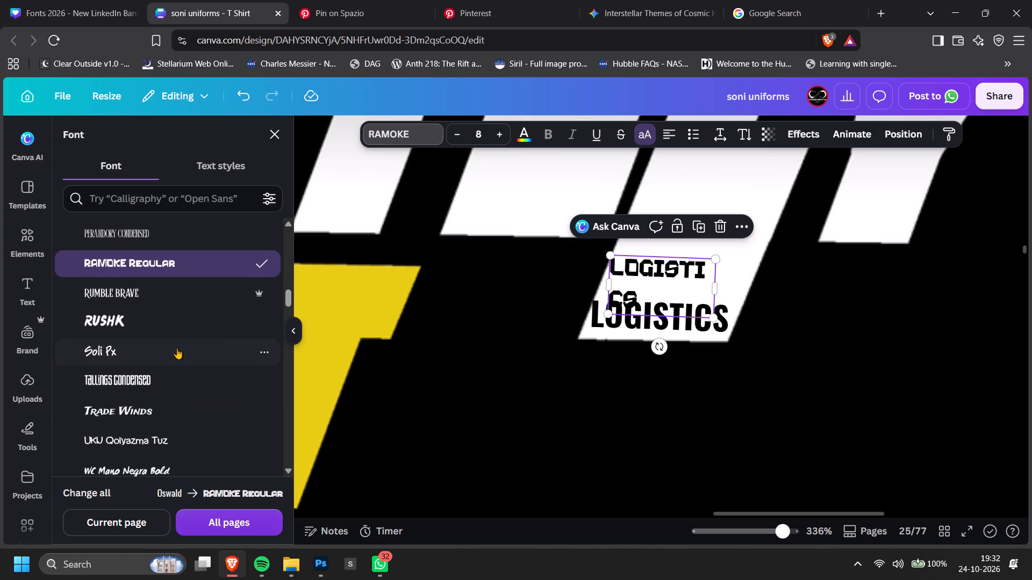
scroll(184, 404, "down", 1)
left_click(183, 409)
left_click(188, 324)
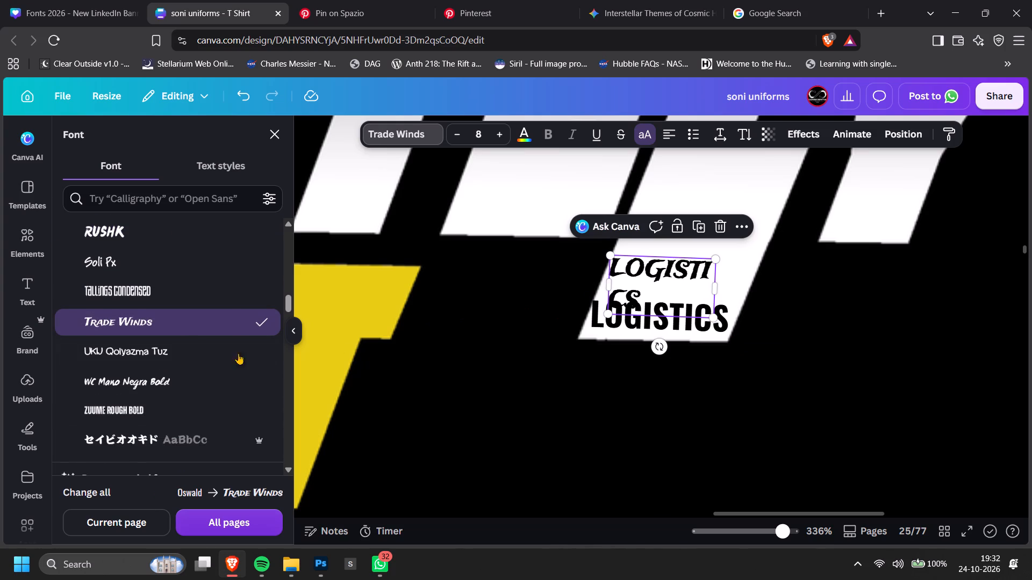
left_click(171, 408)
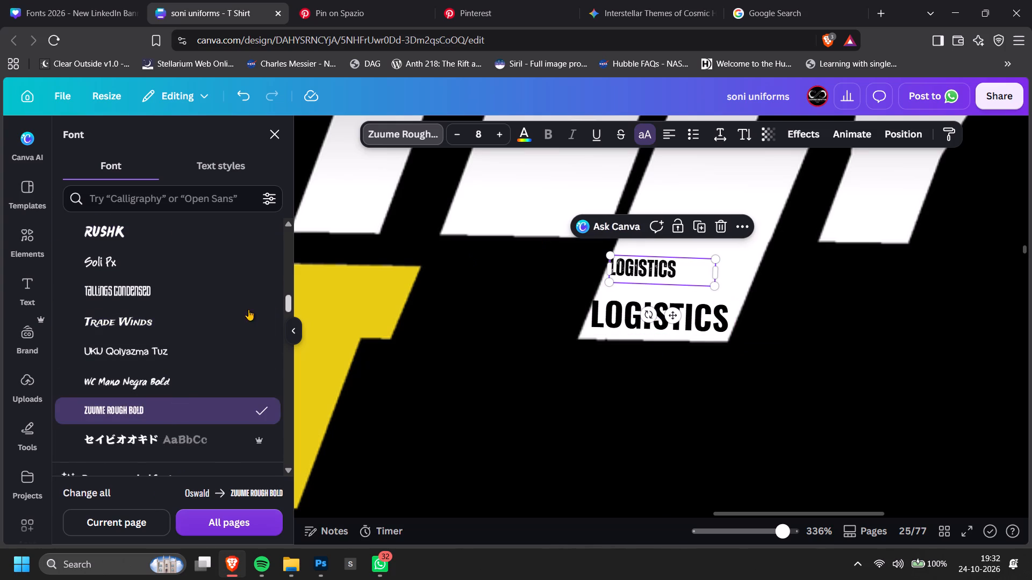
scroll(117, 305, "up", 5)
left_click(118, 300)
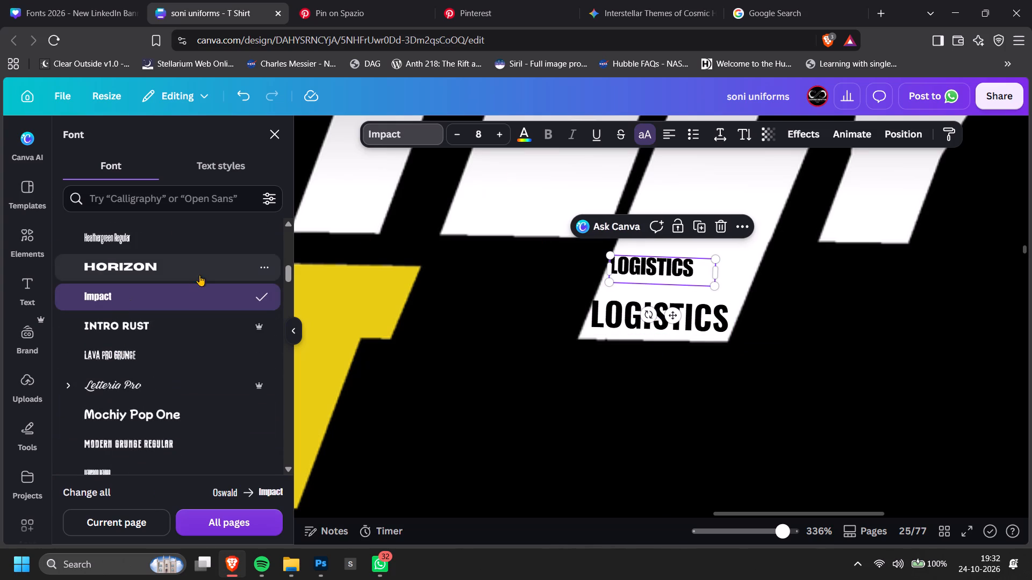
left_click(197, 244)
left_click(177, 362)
Set the upper LOGISTICS text's font to Anton.
scroll(177, 362, "up", 4)
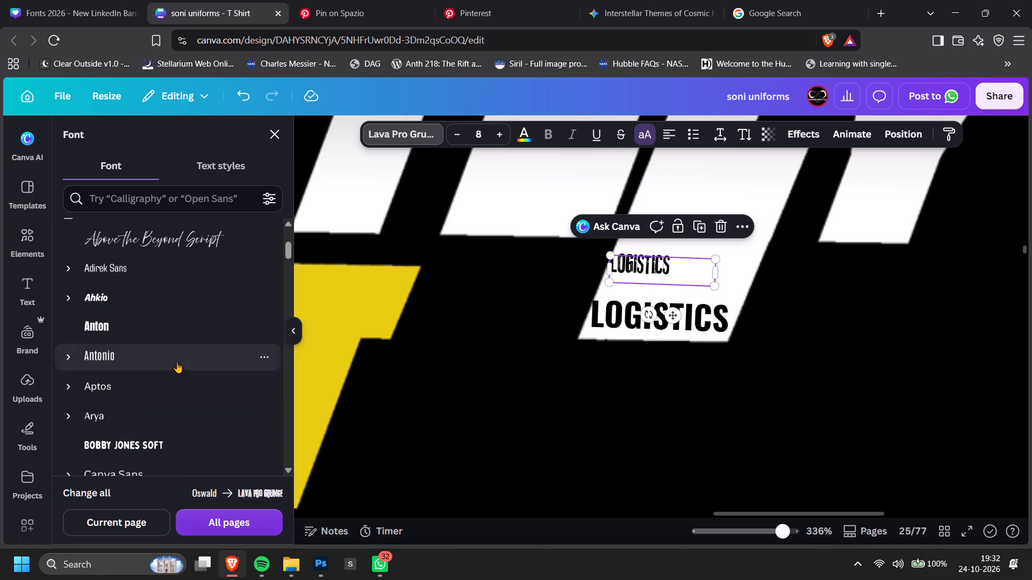
left_click(167, 325)
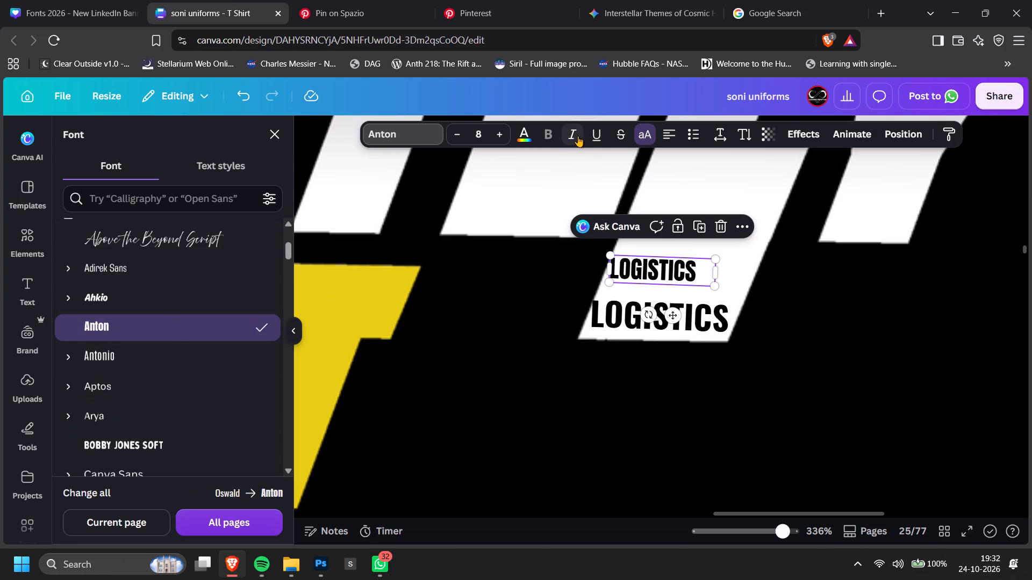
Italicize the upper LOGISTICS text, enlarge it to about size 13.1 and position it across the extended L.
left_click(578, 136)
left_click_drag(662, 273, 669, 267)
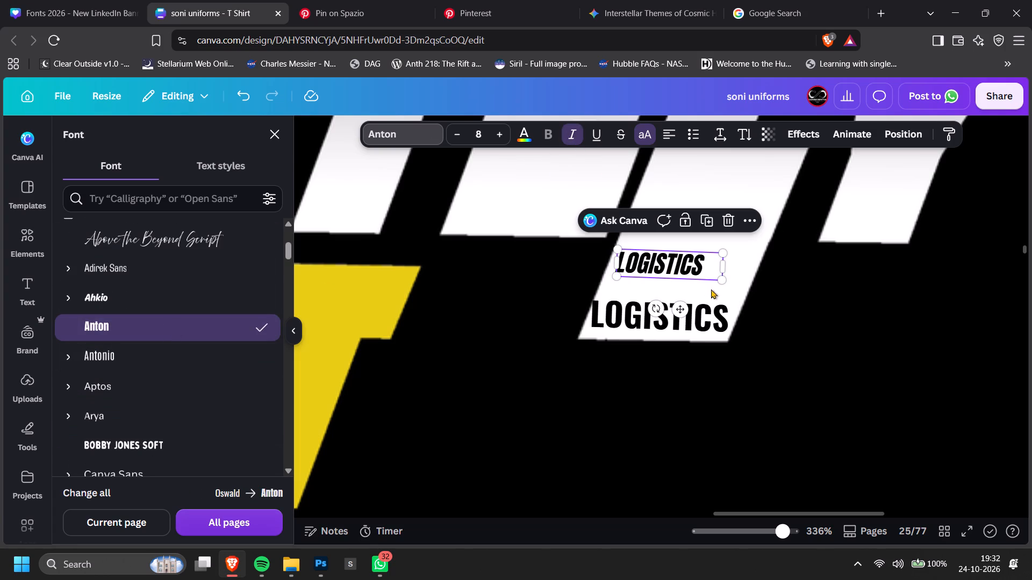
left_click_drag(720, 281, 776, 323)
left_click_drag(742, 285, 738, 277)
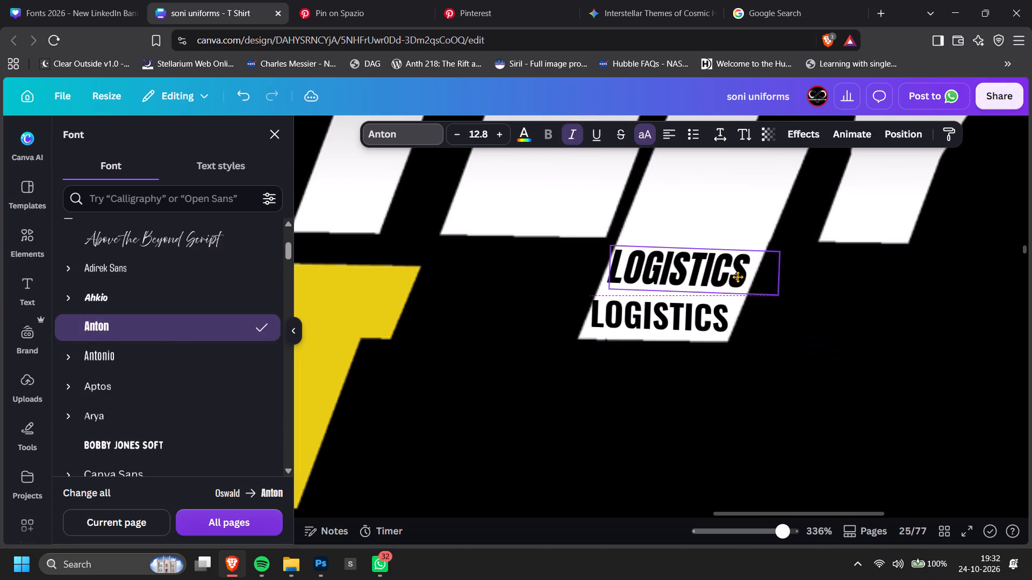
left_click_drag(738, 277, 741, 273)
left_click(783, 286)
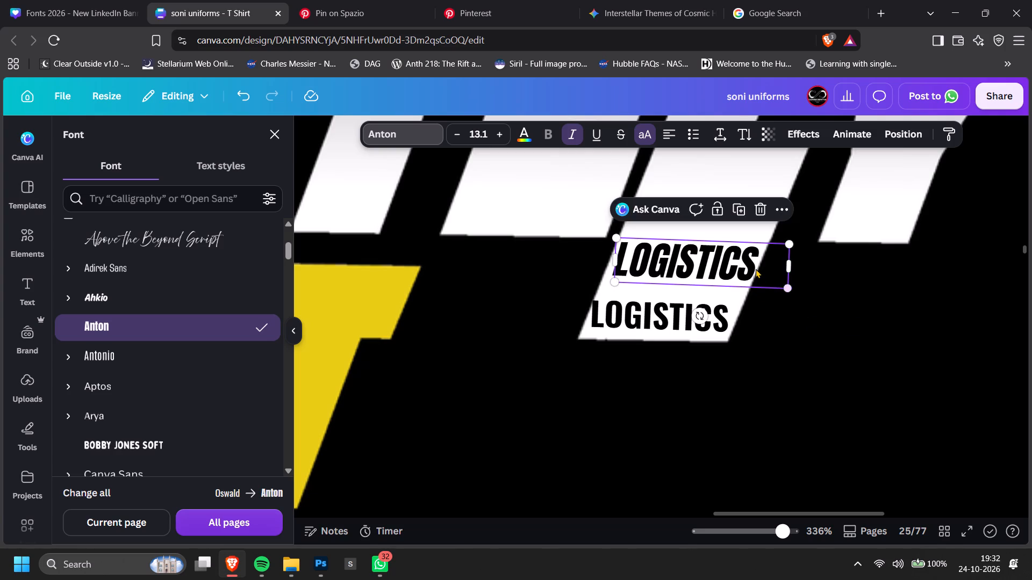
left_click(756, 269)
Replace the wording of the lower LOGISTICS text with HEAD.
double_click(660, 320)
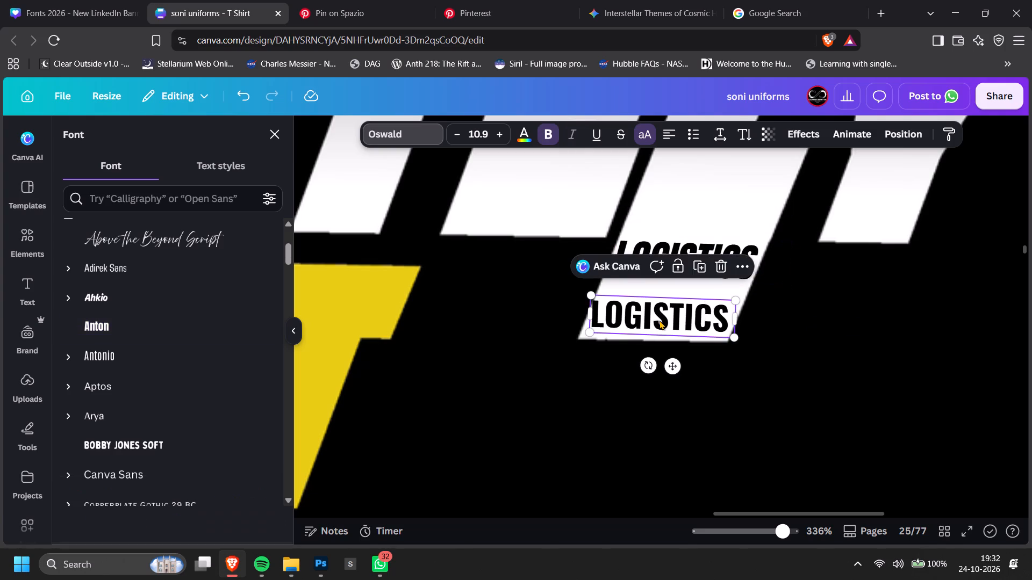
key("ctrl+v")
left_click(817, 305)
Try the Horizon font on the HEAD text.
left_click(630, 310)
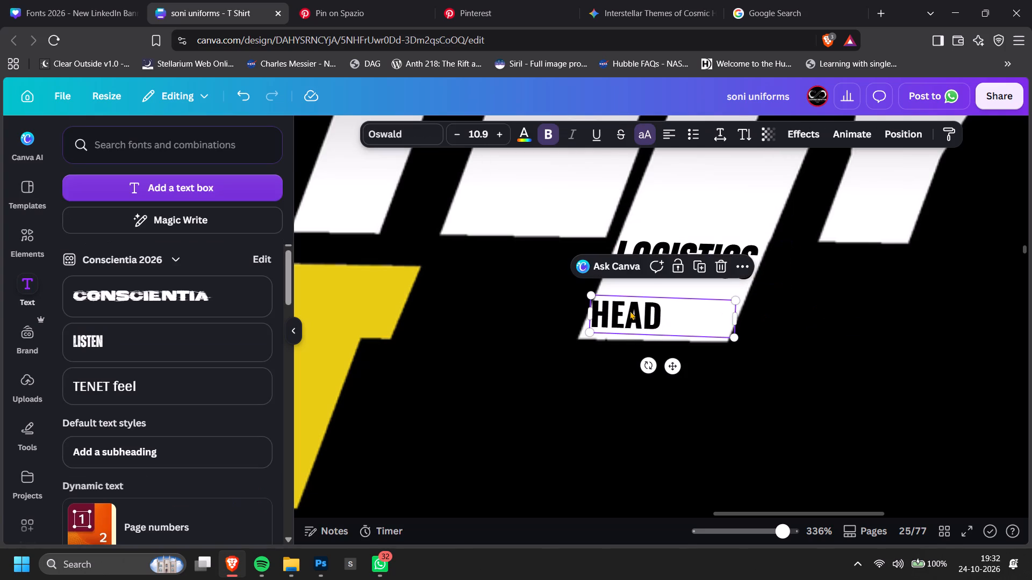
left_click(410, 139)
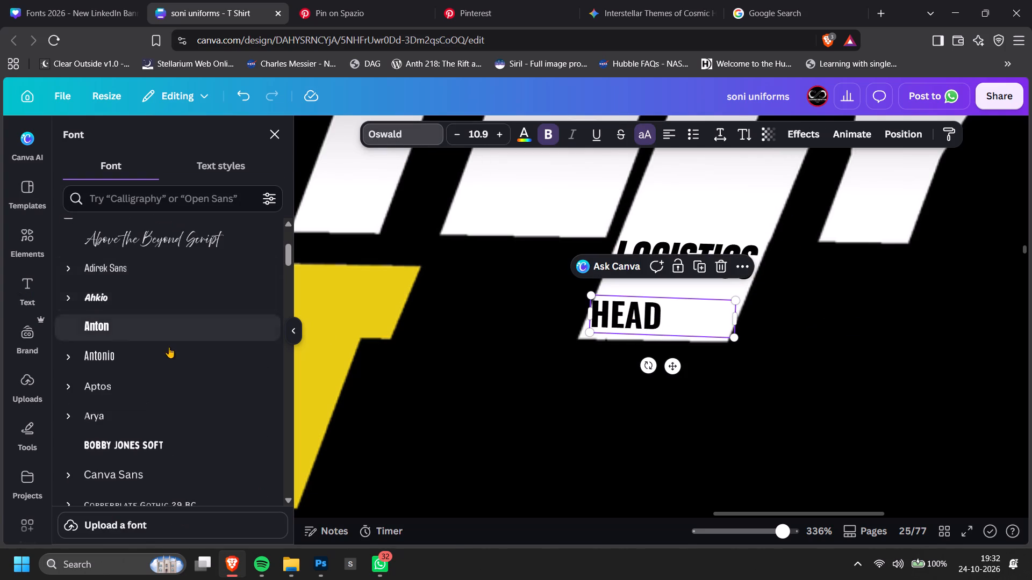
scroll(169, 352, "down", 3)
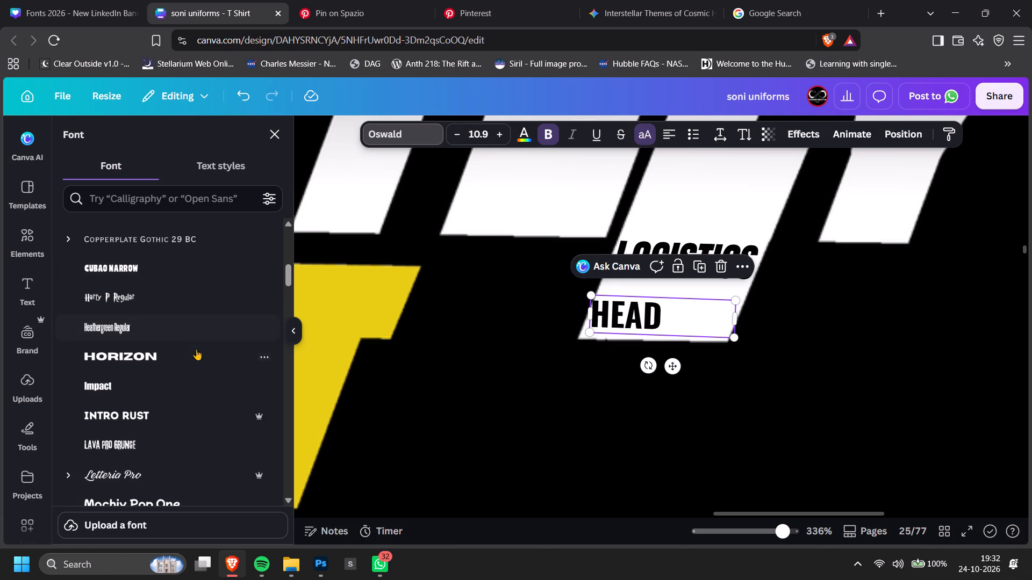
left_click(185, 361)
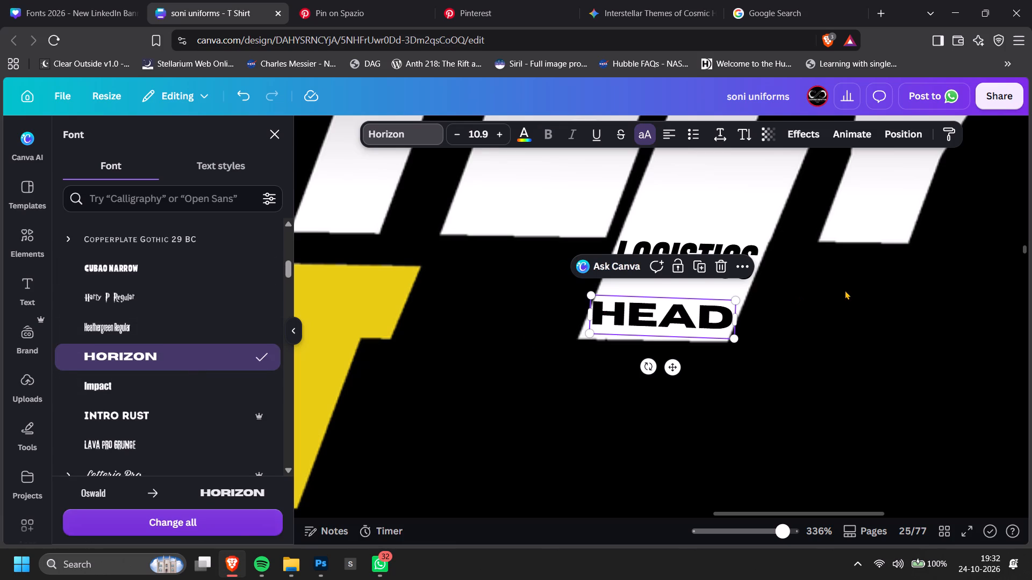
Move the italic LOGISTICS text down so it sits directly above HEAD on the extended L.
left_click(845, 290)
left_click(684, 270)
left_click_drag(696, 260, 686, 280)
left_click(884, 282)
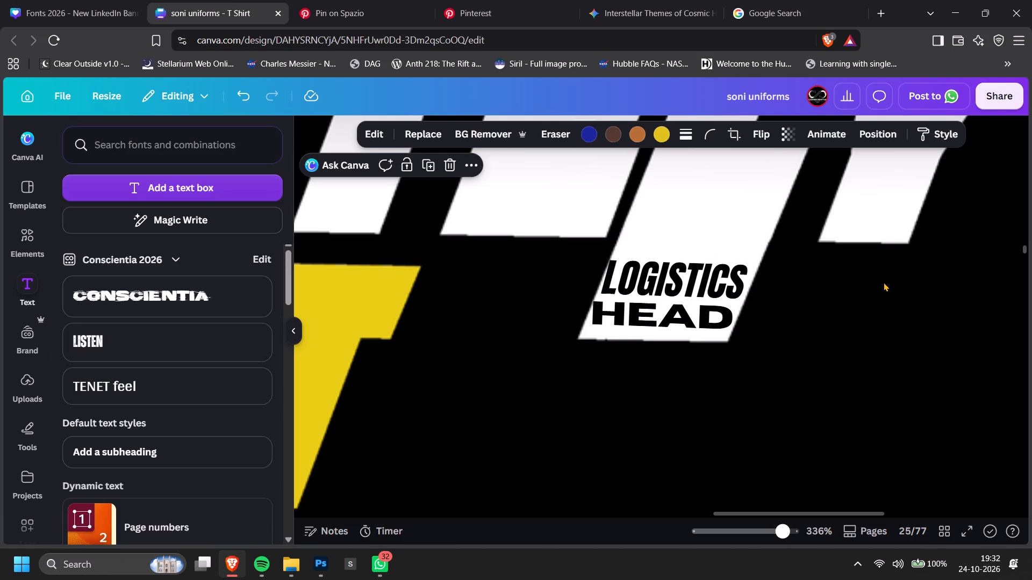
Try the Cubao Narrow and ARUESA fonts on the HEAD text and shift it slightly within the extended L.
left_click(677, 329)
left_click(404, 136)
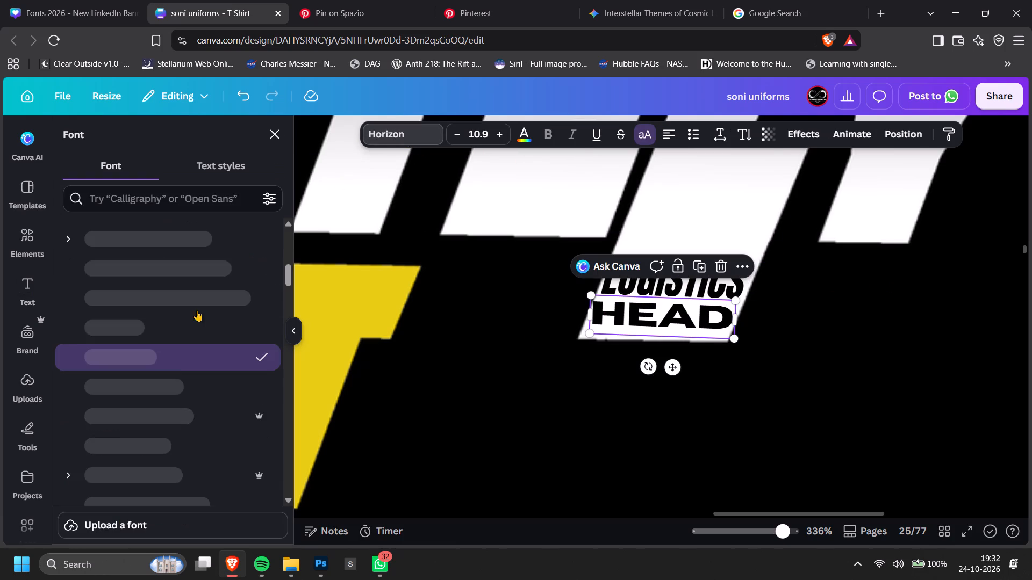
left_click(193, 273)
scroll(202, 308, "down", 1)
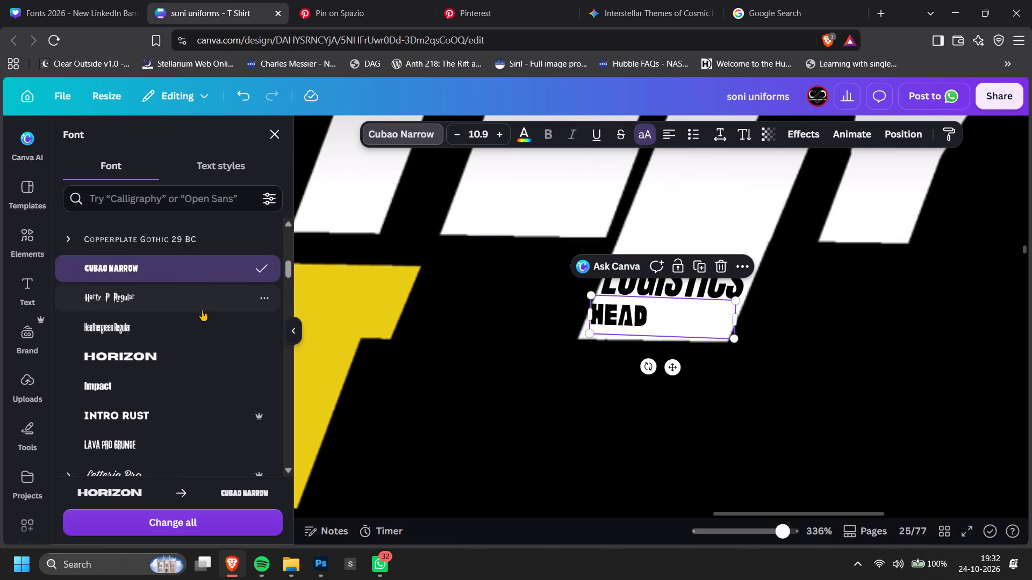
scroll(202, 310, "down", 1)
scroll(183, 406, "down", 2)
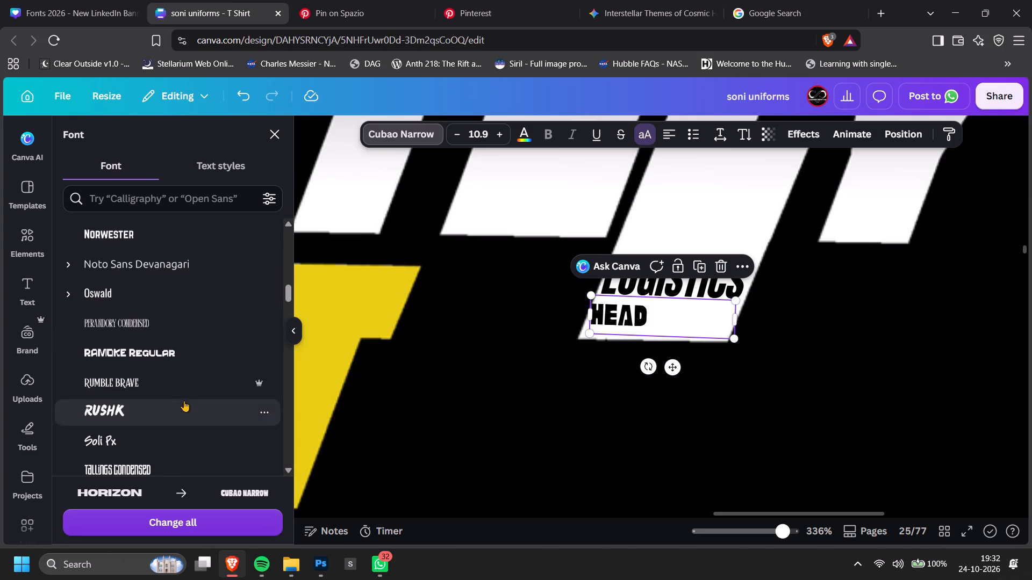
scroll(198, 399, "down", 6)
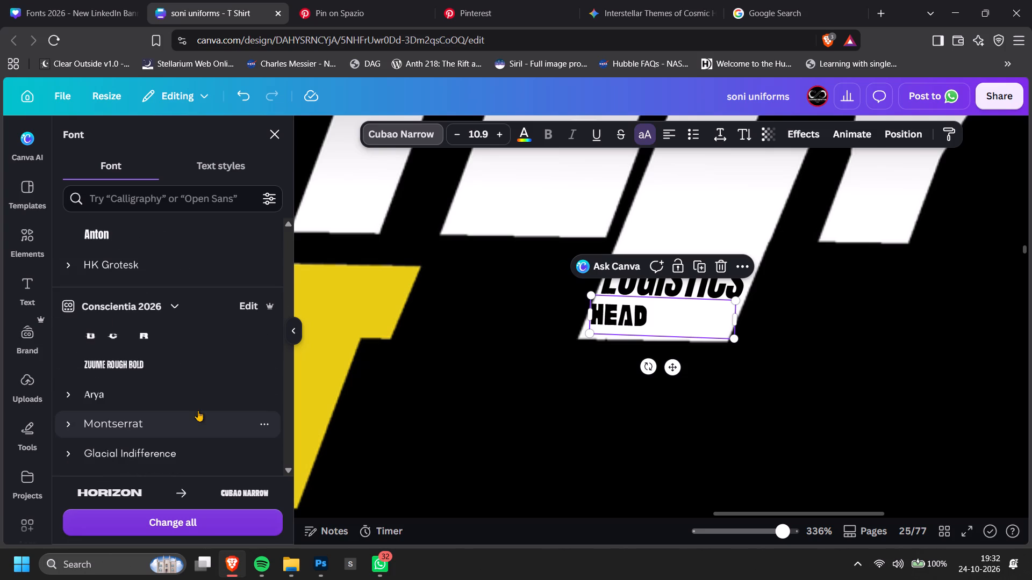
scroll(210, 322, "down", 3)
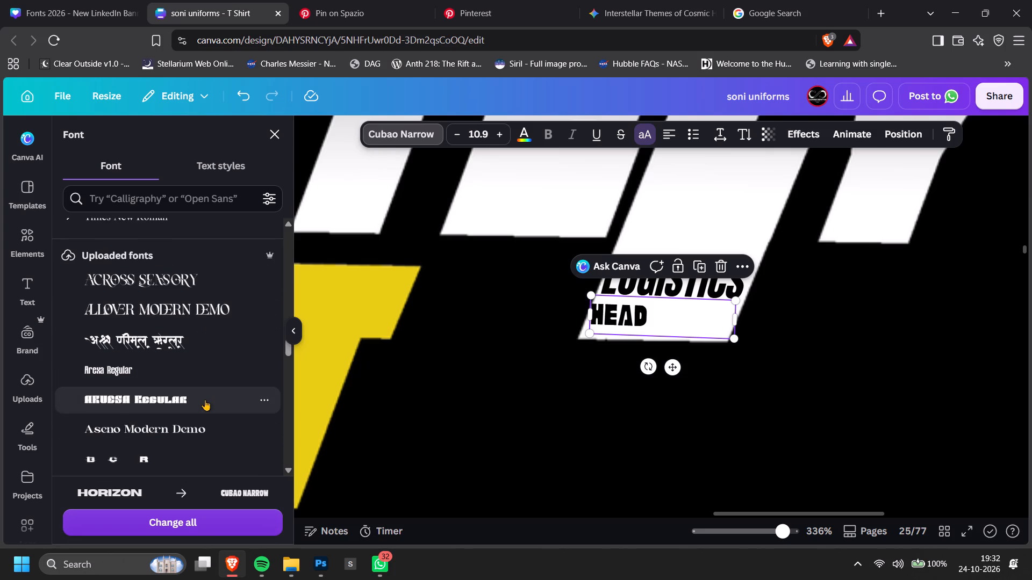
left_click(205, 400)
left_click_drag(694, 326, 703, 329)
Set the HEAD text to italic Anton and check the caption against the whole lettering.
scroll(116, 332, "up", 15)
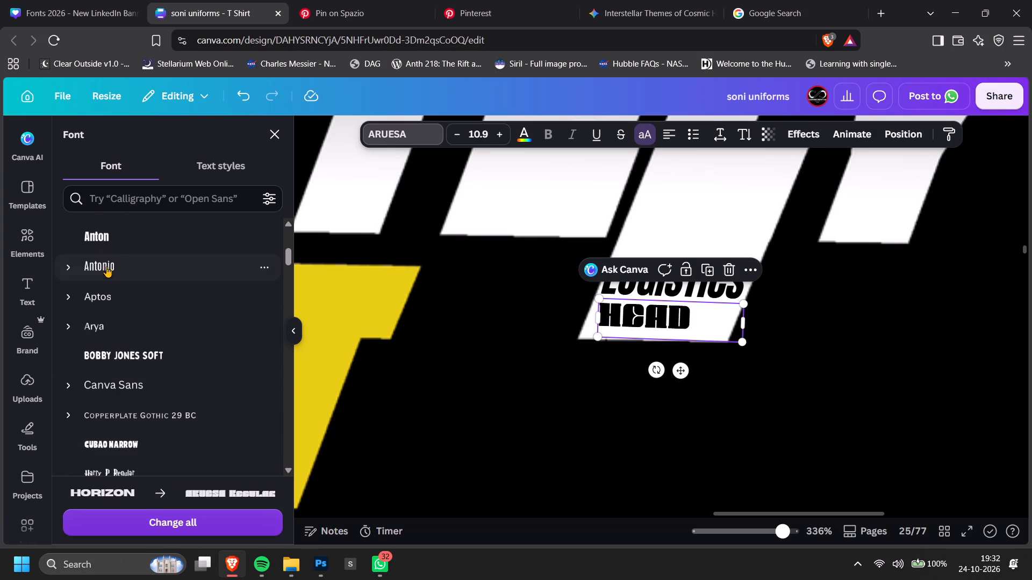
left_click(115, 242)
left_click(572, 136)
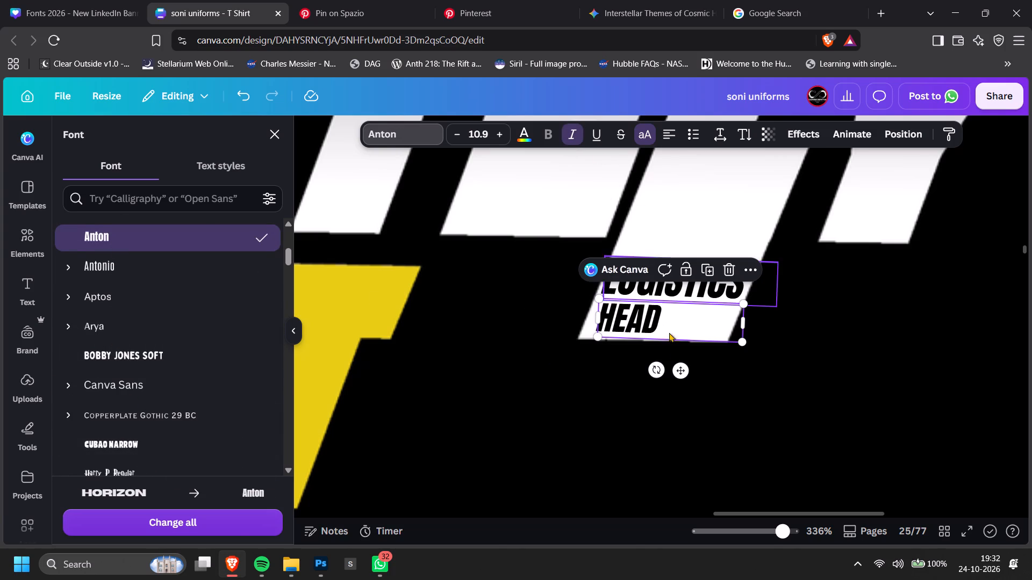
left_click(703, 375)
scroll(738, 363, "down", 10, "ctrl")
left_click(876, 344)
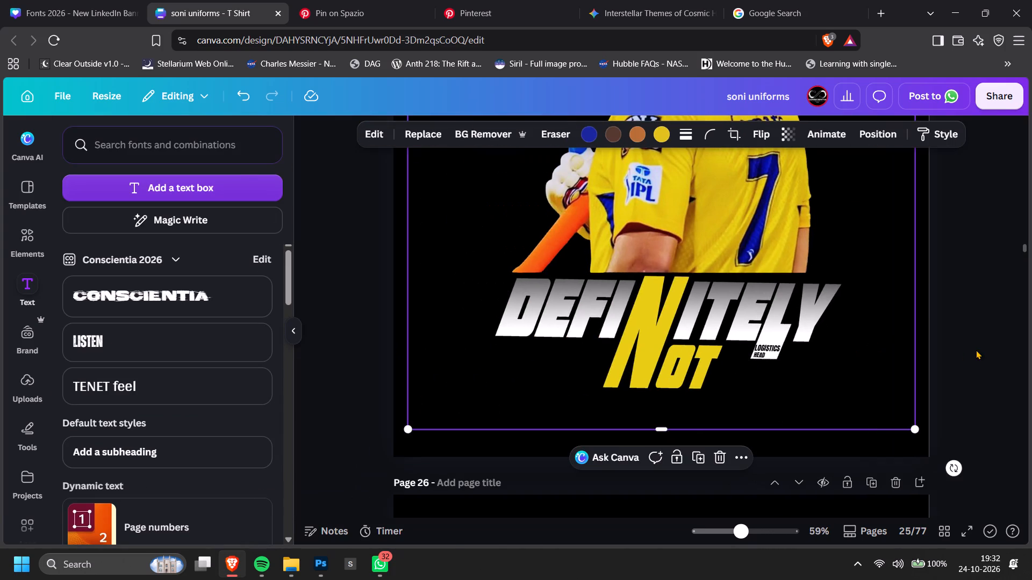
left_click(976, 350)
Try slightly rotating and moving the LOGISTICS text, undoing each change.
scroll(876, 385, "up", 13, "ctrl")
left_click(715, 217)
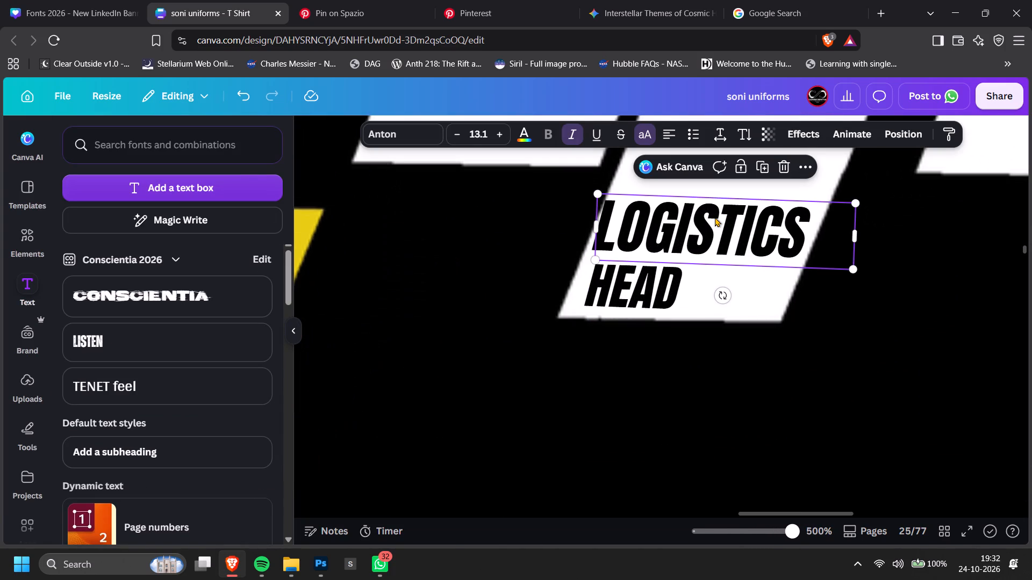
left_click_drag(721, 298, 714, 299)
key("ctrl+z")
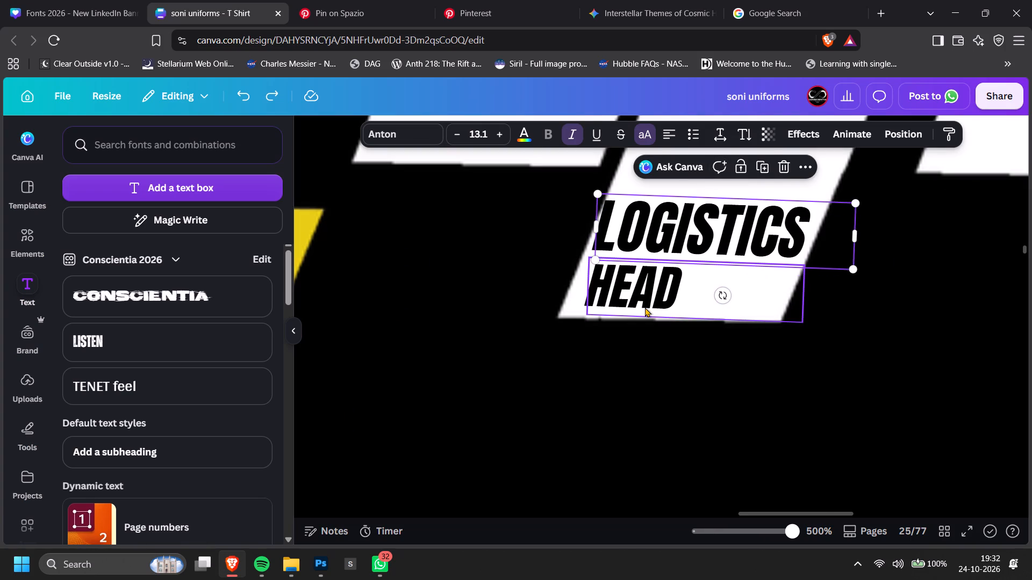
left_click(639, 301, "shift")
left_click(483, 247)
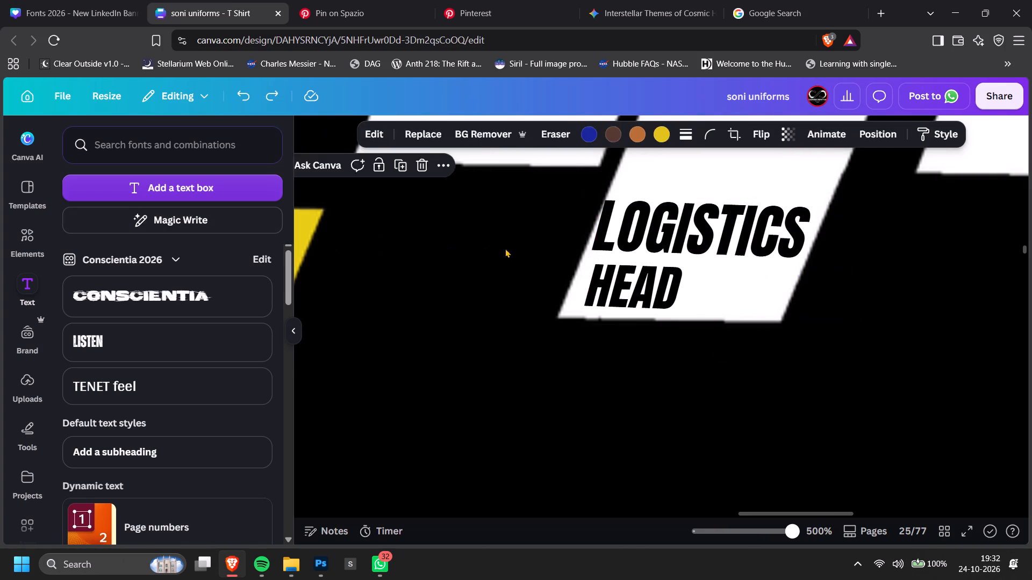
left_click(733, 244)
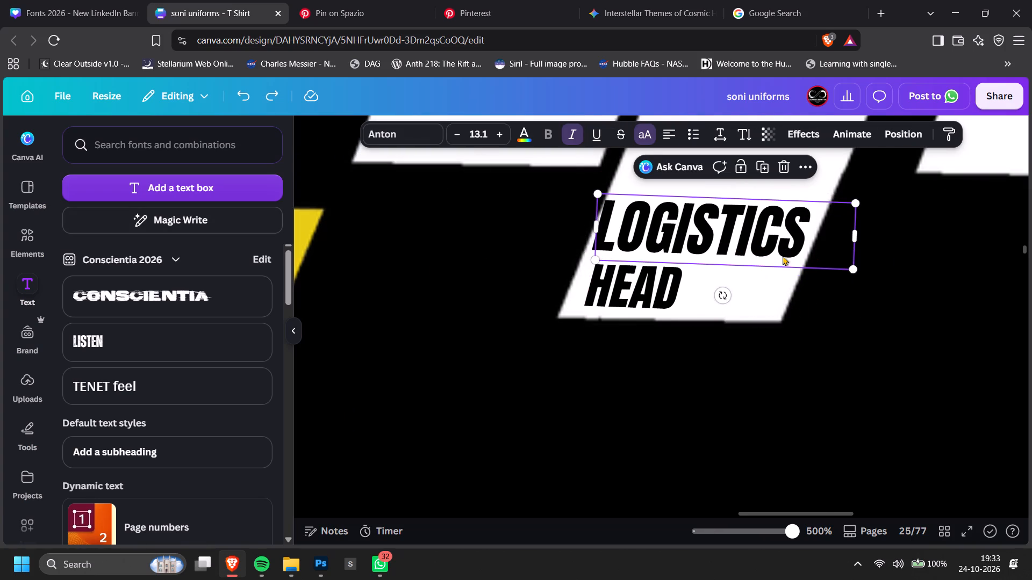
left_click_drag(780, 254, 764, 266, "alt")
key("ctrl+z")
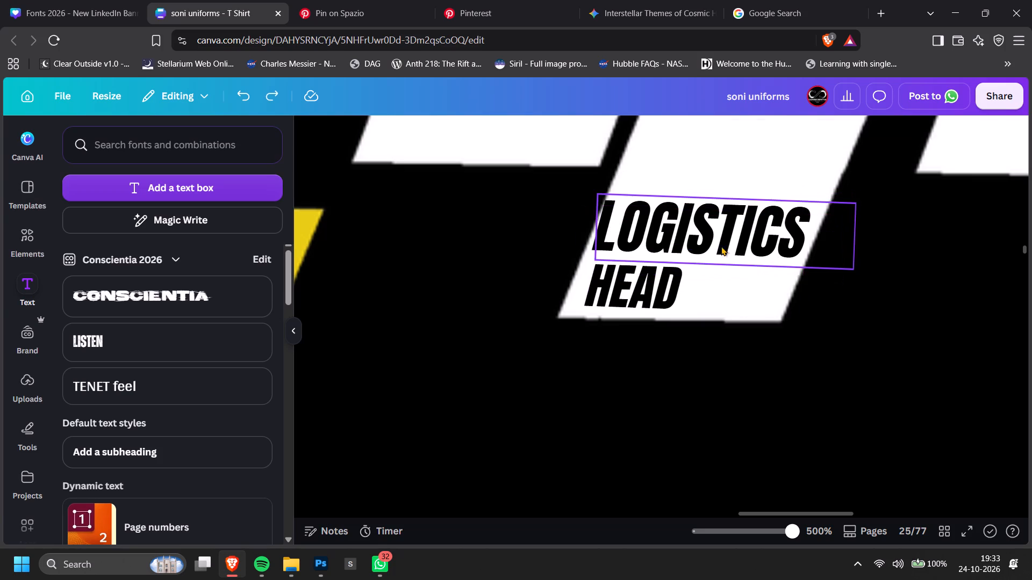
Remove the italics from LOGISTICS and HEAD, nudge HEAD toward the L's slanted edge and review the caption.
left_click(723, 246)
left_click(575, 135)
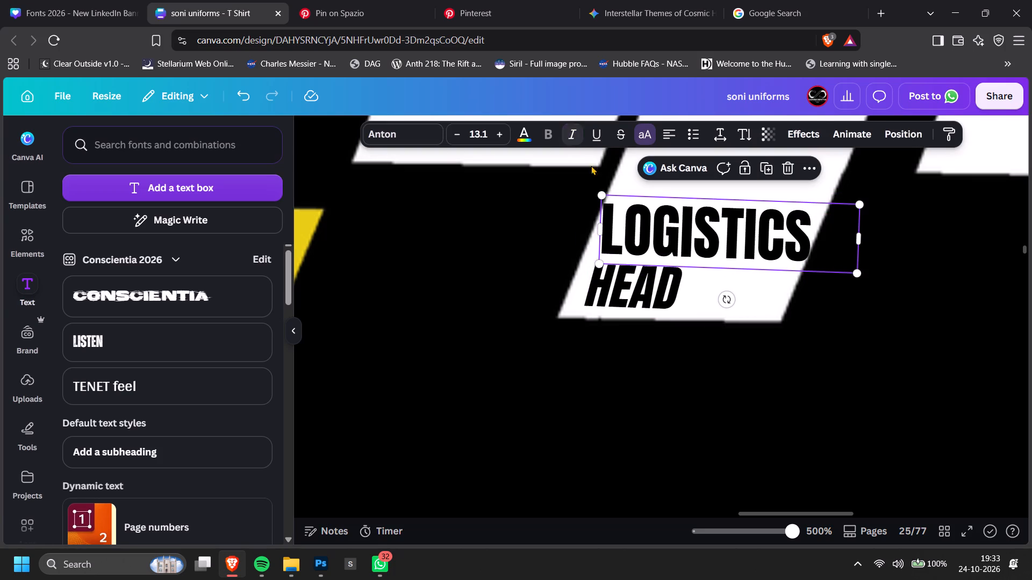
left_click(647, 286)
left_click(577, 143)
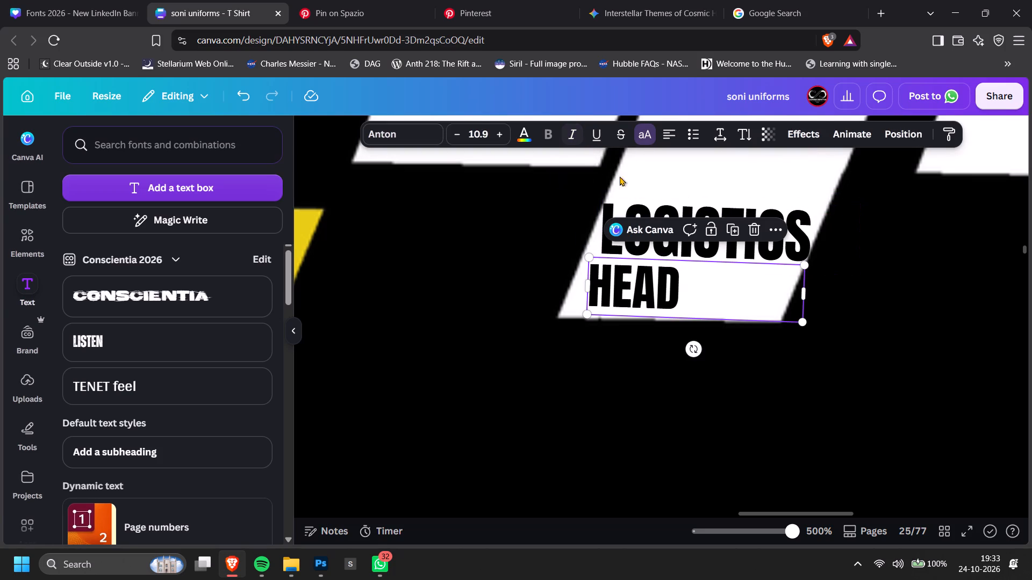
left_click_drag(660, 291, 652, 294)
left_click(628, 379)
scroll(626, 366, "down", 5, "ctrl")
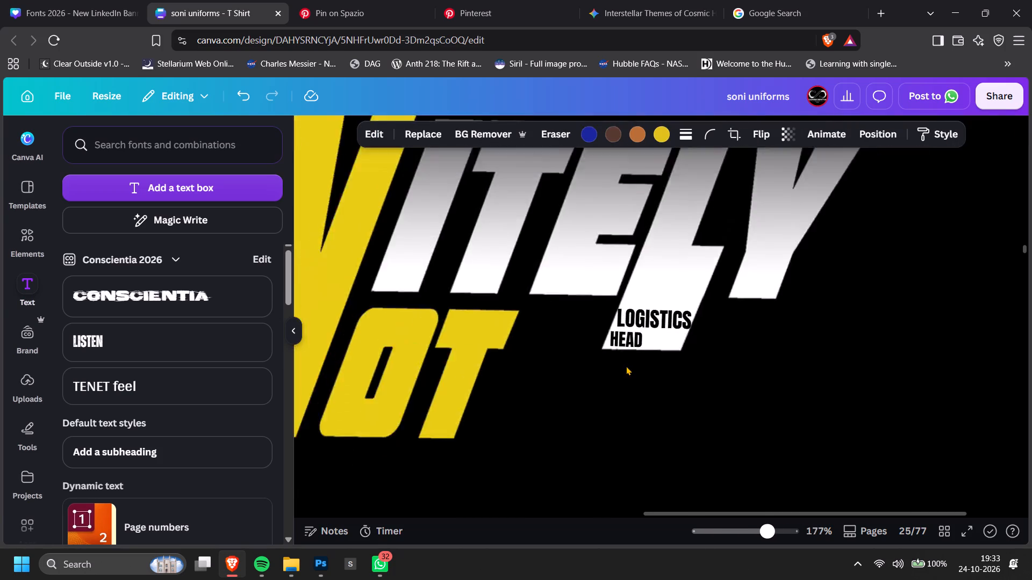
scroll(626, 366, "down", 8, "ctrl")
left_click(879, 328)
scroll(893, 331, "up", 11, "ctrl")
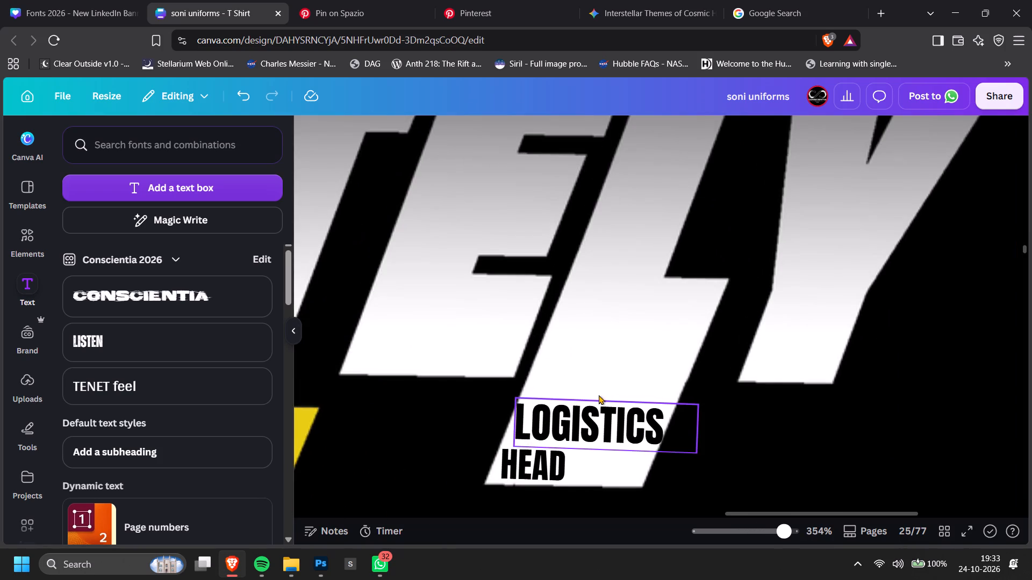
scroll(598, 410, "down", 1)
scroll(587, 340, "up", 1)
Delete the LOGISTICS and HEAD texts from the extended L.
left_click(598, 333)
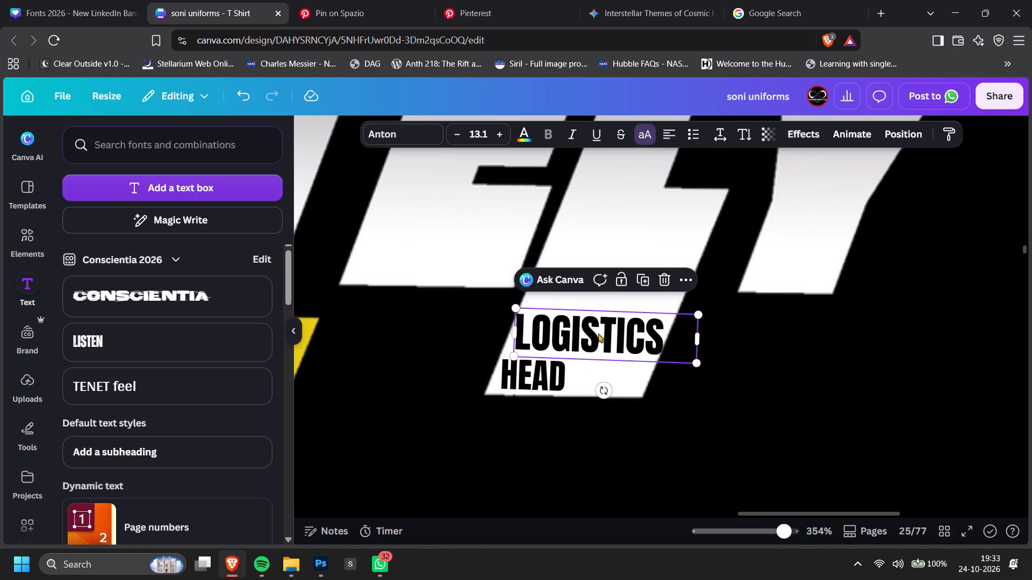
key("BackSpace")
left_click(547, 363)
key("BackSpace")
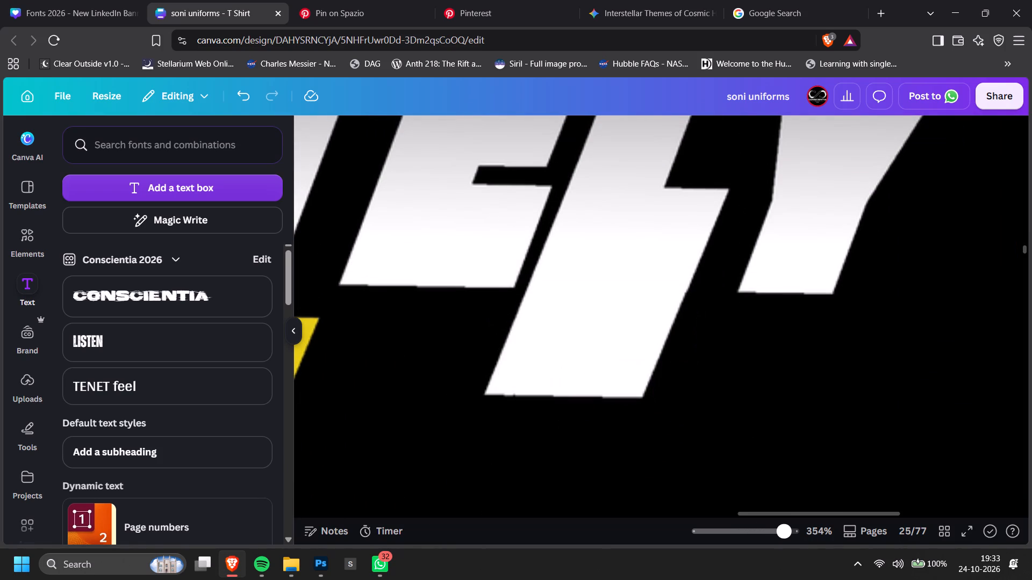
Switch to sanmitha.psd in Photoshop and draw a paragraph text box over the extended L of DEFINITELY.
key("alt+Tab")
key("alt+Tab")
scroll(555, 372, "down", 2)
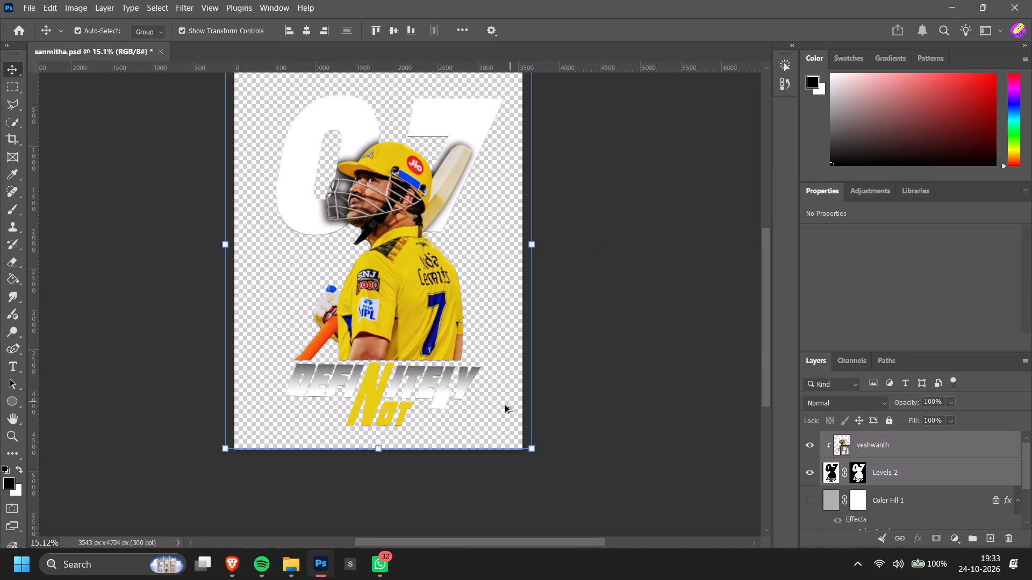
scroll(505, 405, "up", 20, "alt")
key("t")
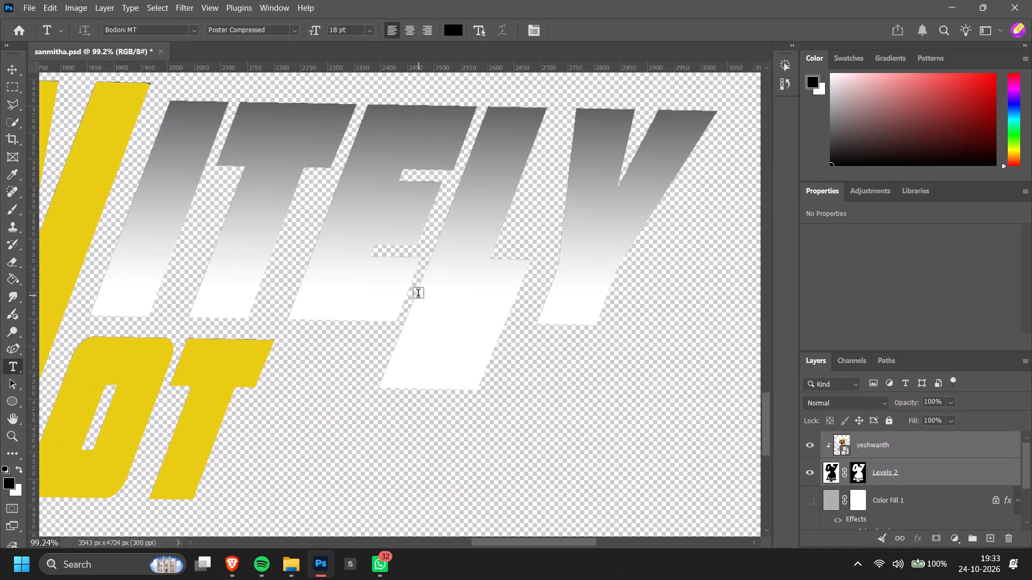
left_click_drag(416, 294, 508, 401)
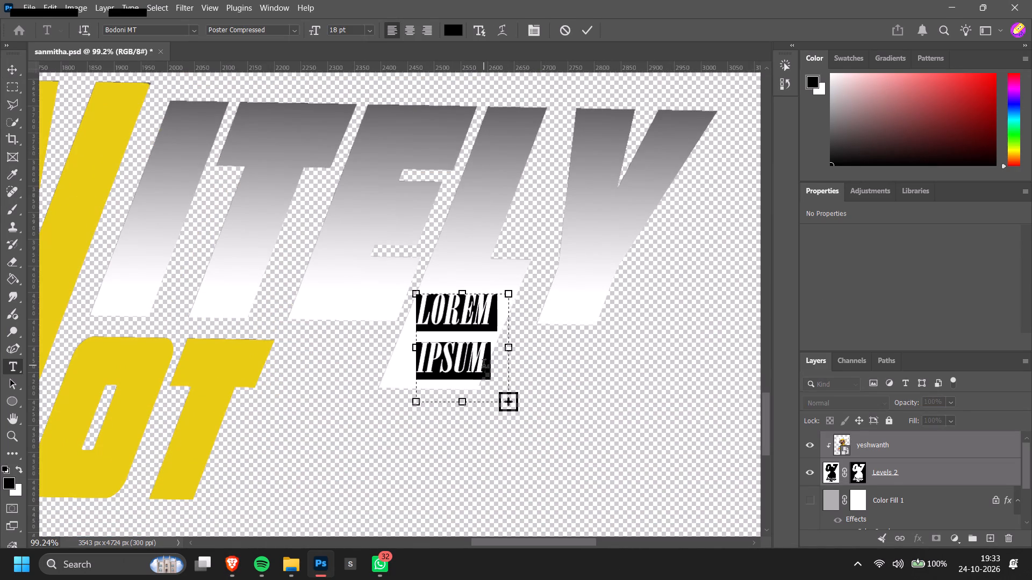
Enter Logistics in the text box over the extended L and widen the box to about 186 px for a single line.
type("Logis")
scroll(484, 365, "up", 13, "alt")
scroll(477, 289, "down", 3, "alt")
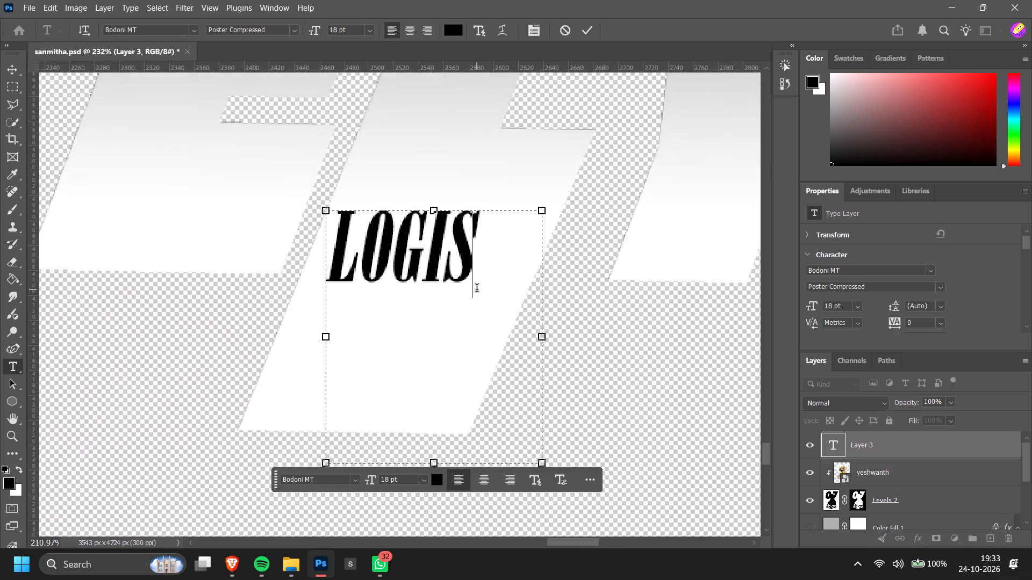
scroll(477, 289, "down", 5, "alt")
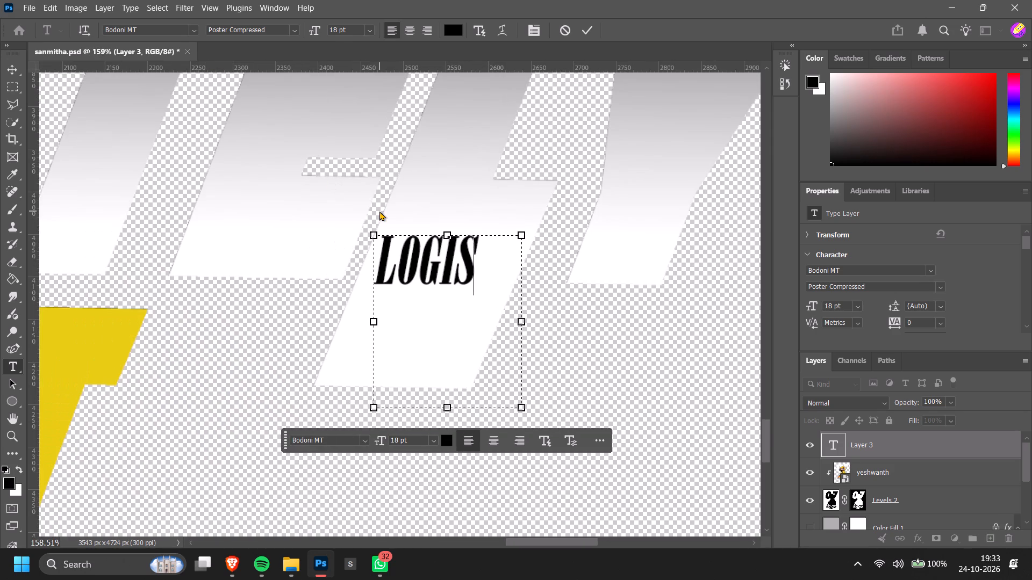
type("tics")
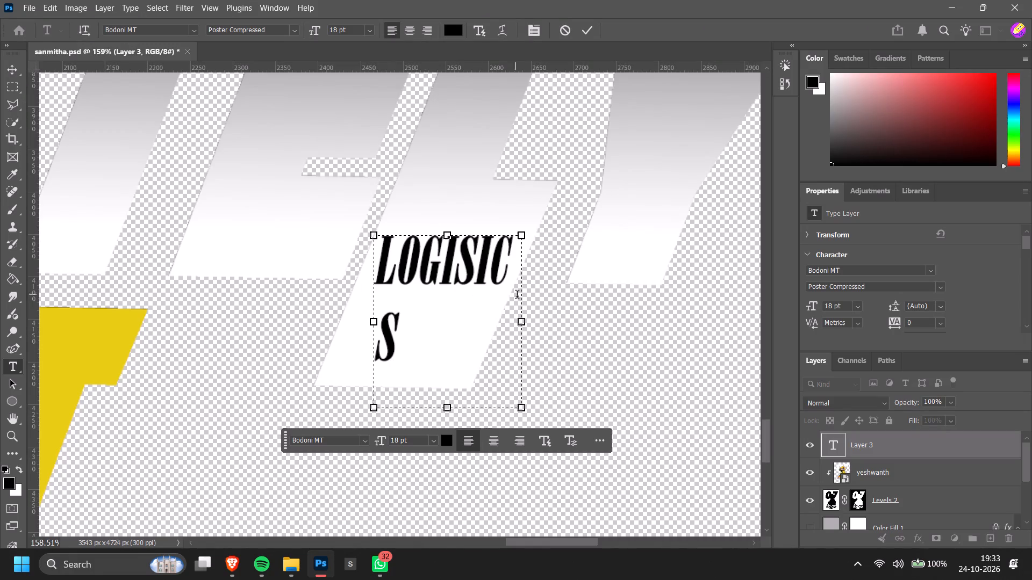
left_click_drag(528, 321, 541, 325)
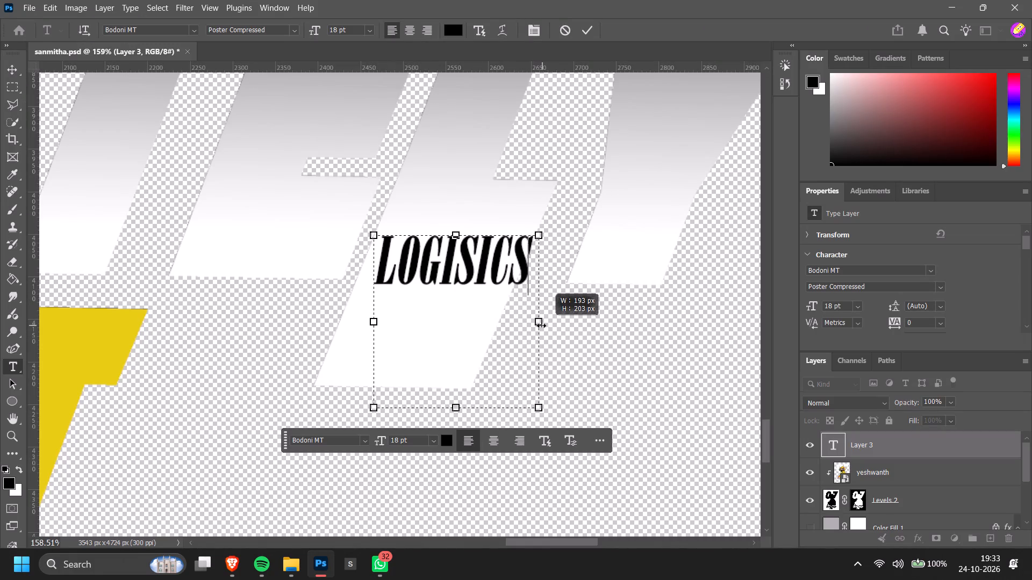
left_click_drag(541, 325, 539, 324)
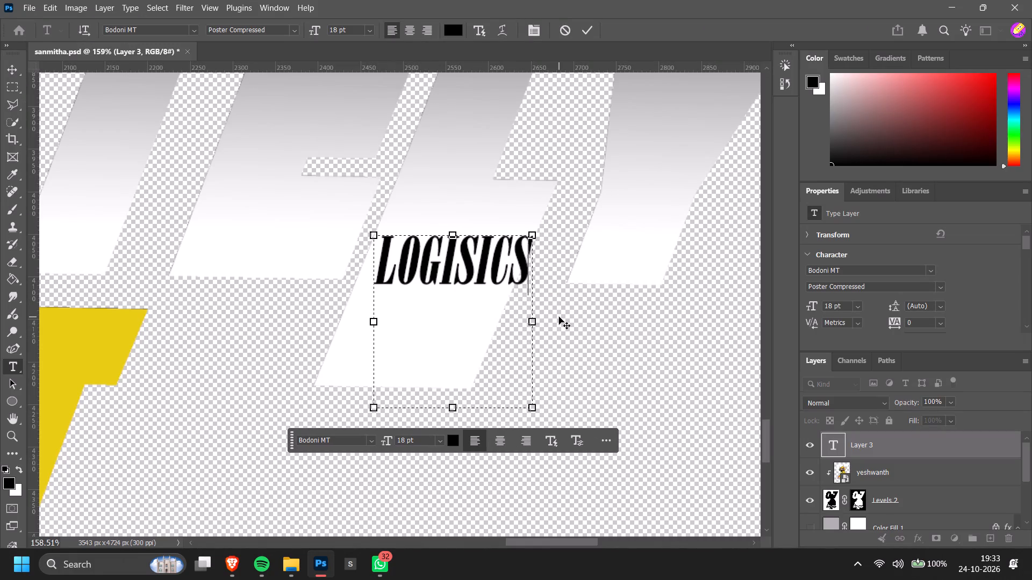
left_click(576, 290)
key("v")
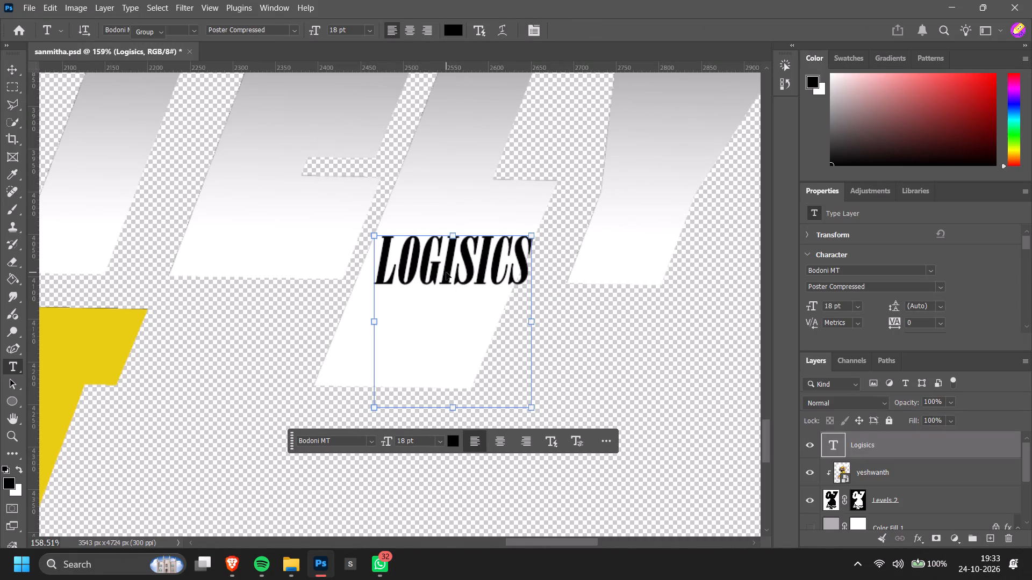
Shorten the caption's text box so its lower edge sits just beneath the single line of text.
double_click(450, 294)
double_click(451, 260)
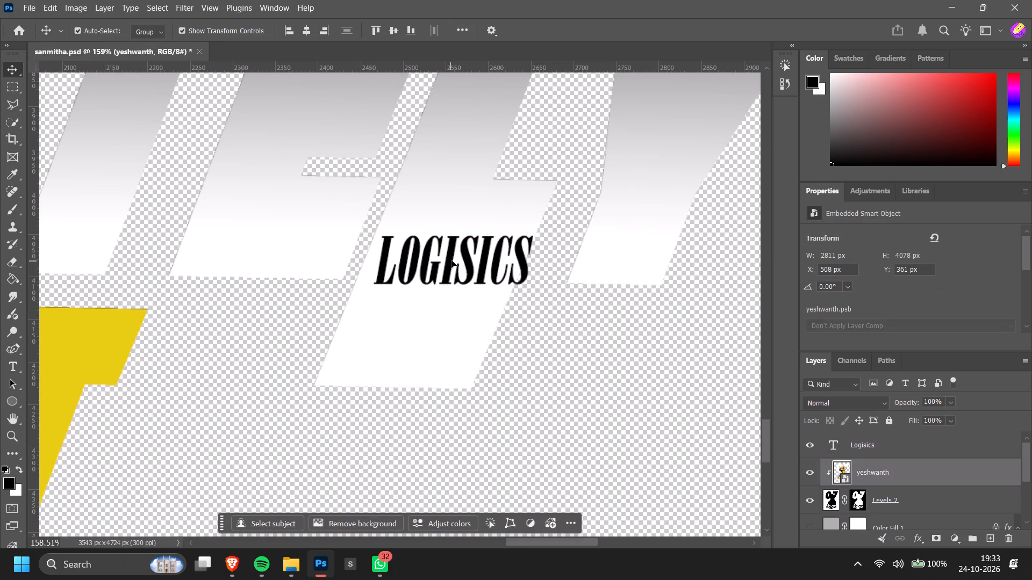
left_click_drag(453, 409, 447, 312)
left_click_drag(451, 412, 446, 309)
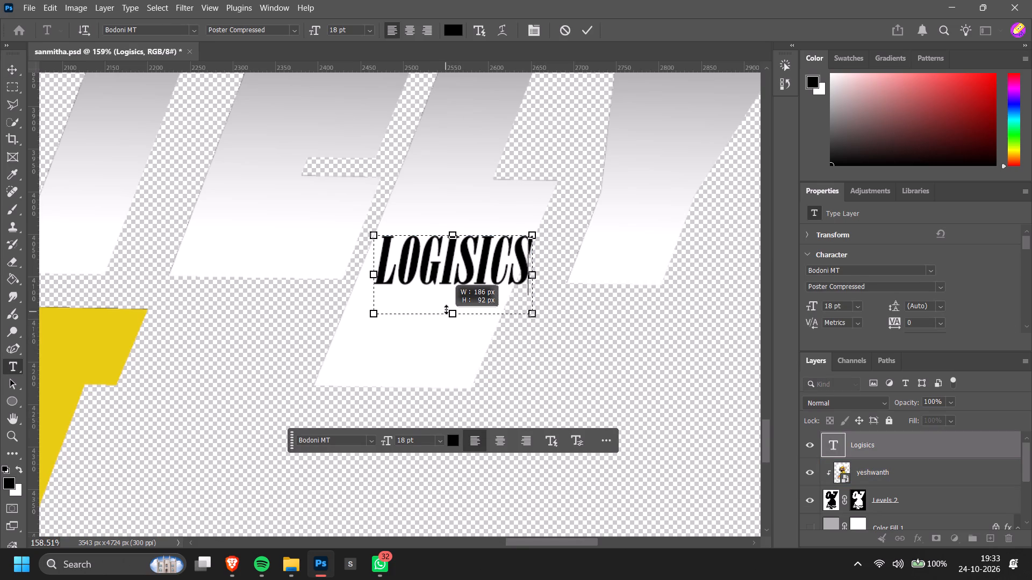
left_click_drag(446, 309, 447, 294)
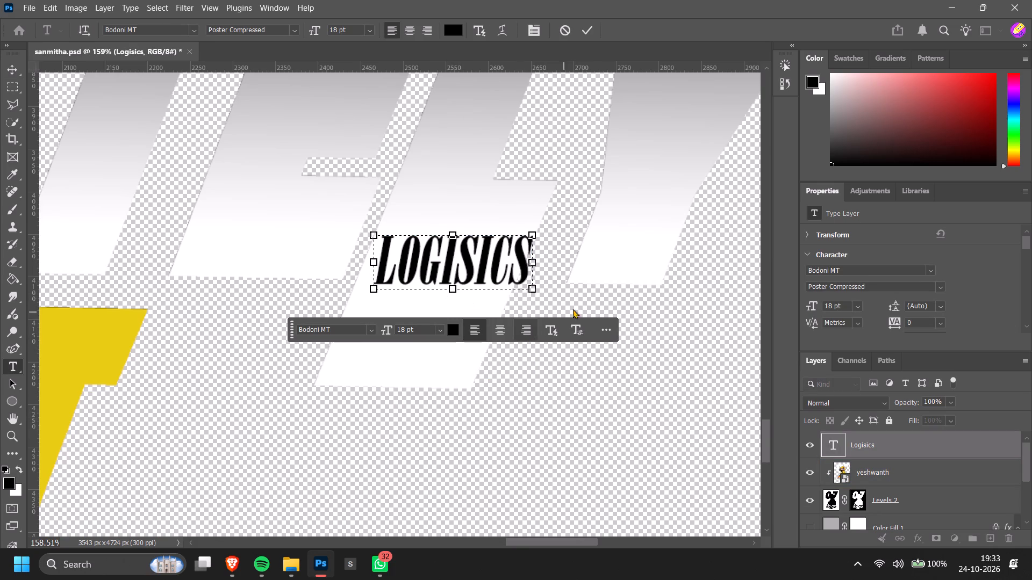
left_click(593, 279)
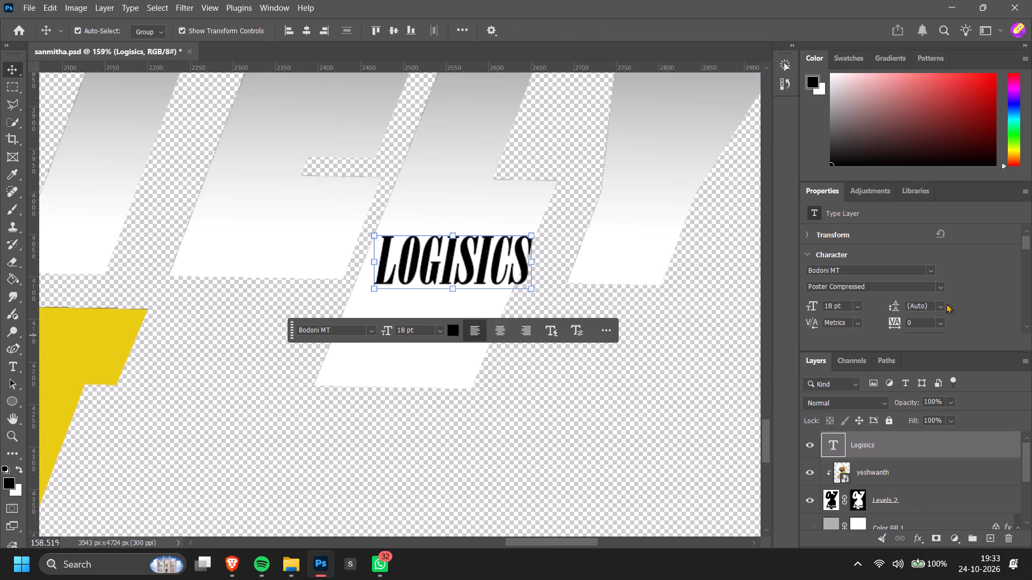
Change the caption's font to Haettenschweiler.
left_click(936, 269)
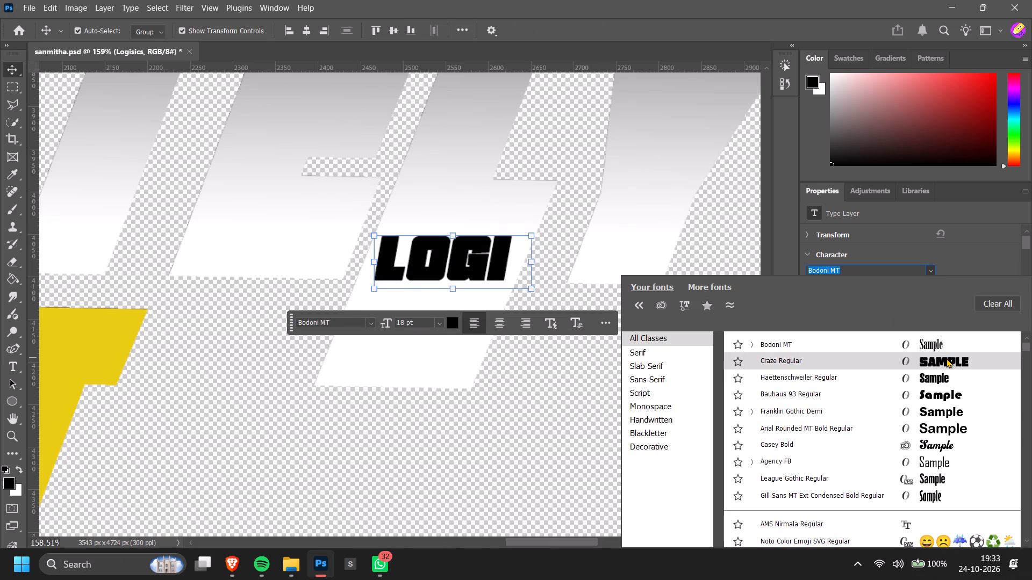
left_click(936, 379)
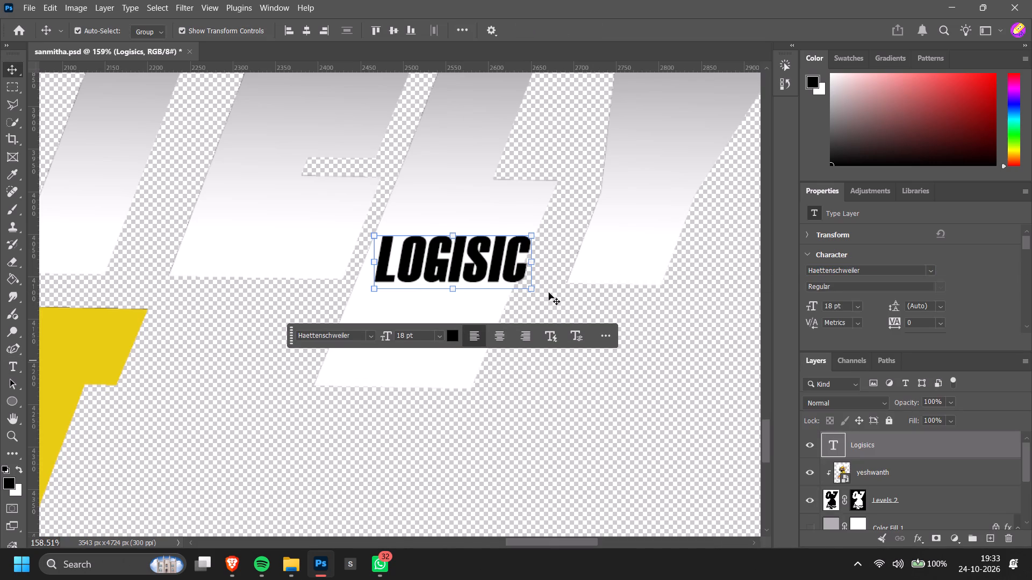
Insert the missing T to spell LOGISTICS and widen its text box to about 245 px so the whole word fits.
double_click(498, 263)
left_click(517, 269)
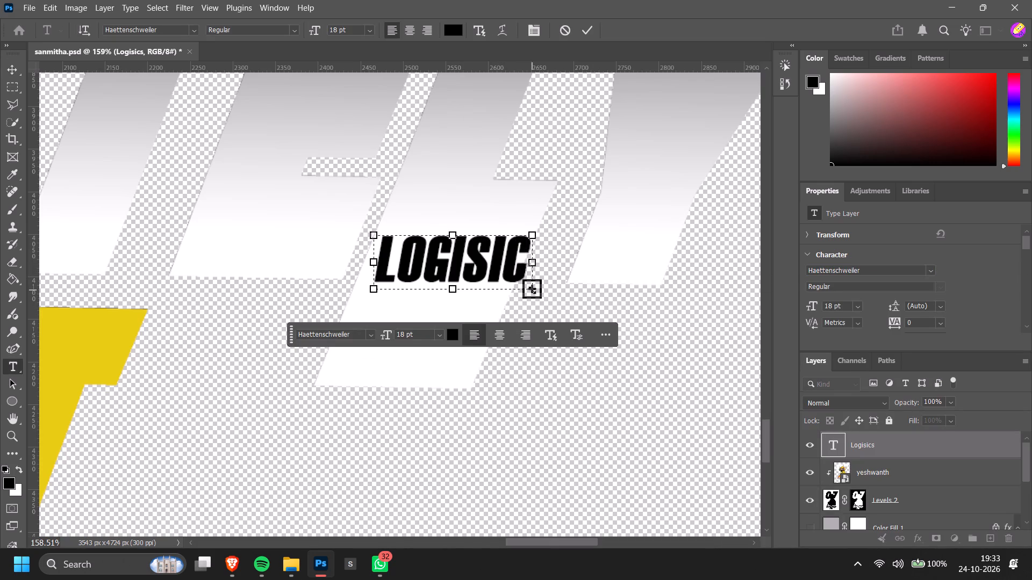
left_click_drag(532, 290, 573, 289)
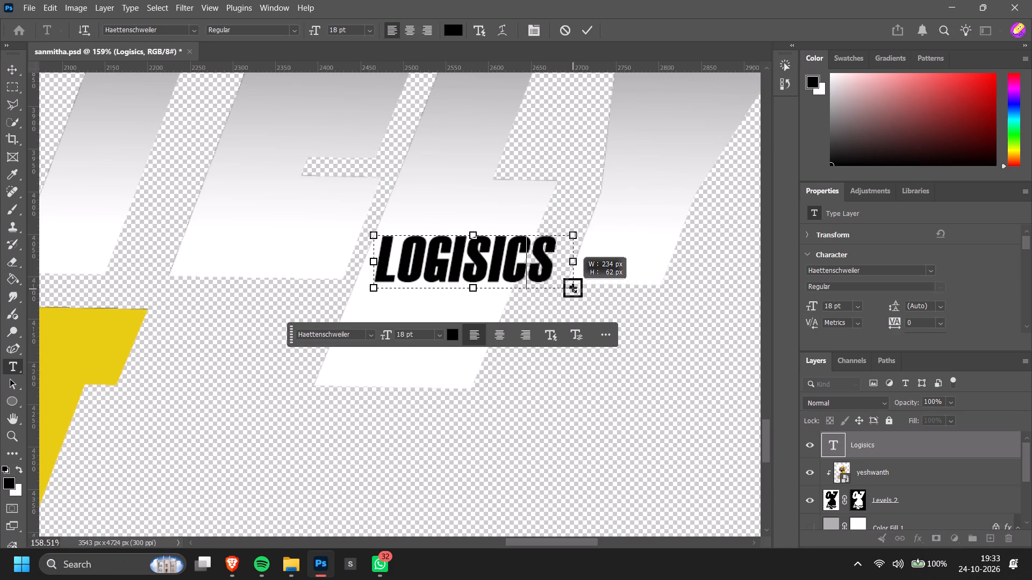
left_click_drag(573, 289, 572, 289)
left_click(488, 267)
key("t")
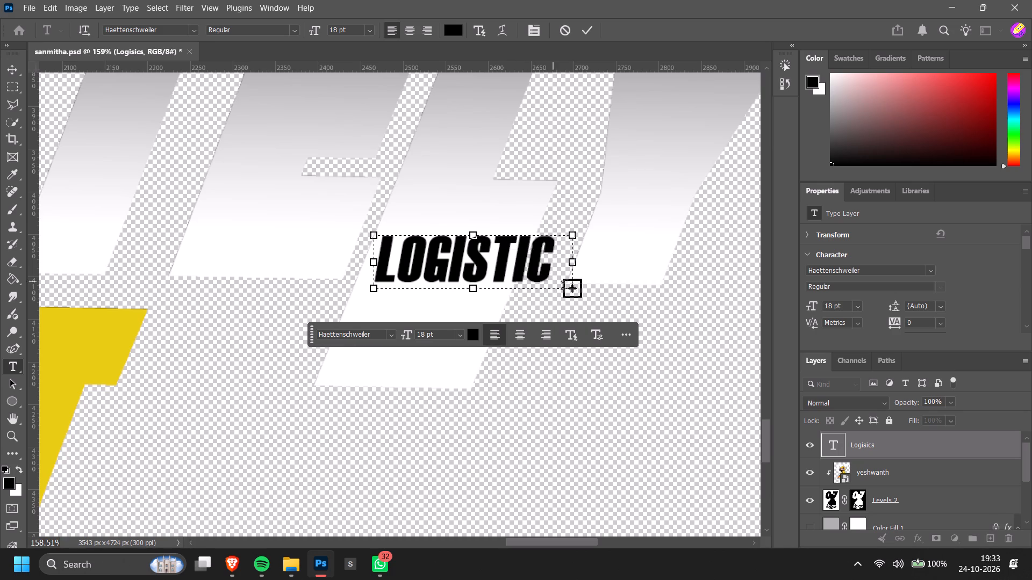
left_click(584, 293)
left_click_drag(573, 291, 582, 289)
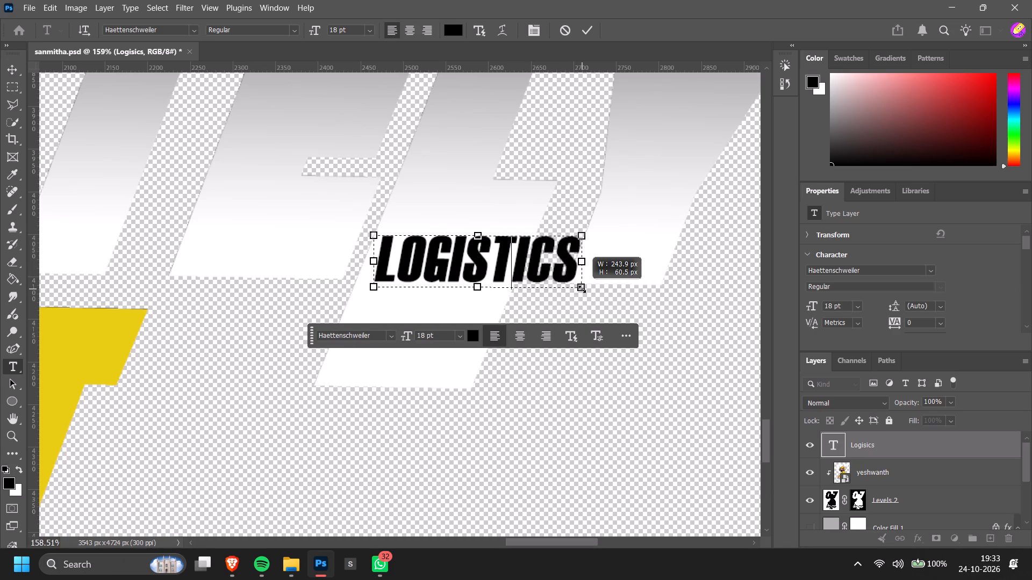
left_click_drag(582, 289, 583, 293)
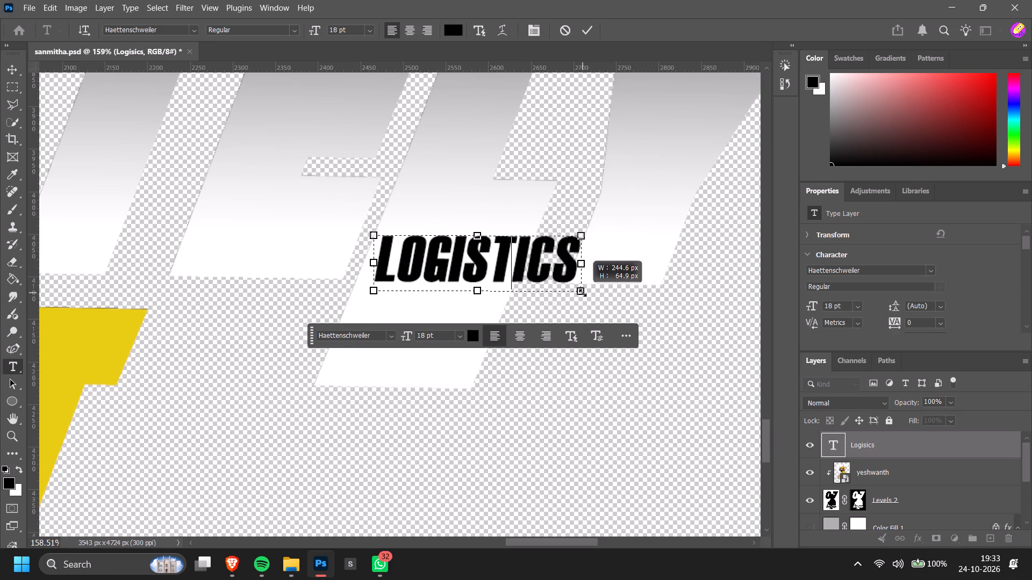
left_click_drag(583, 293, 583, 292)
left_click(639, 284)
Move the LOGISTICS text down and left over the extended part of the L.
left_click_drag(502, 260, 491, 286)
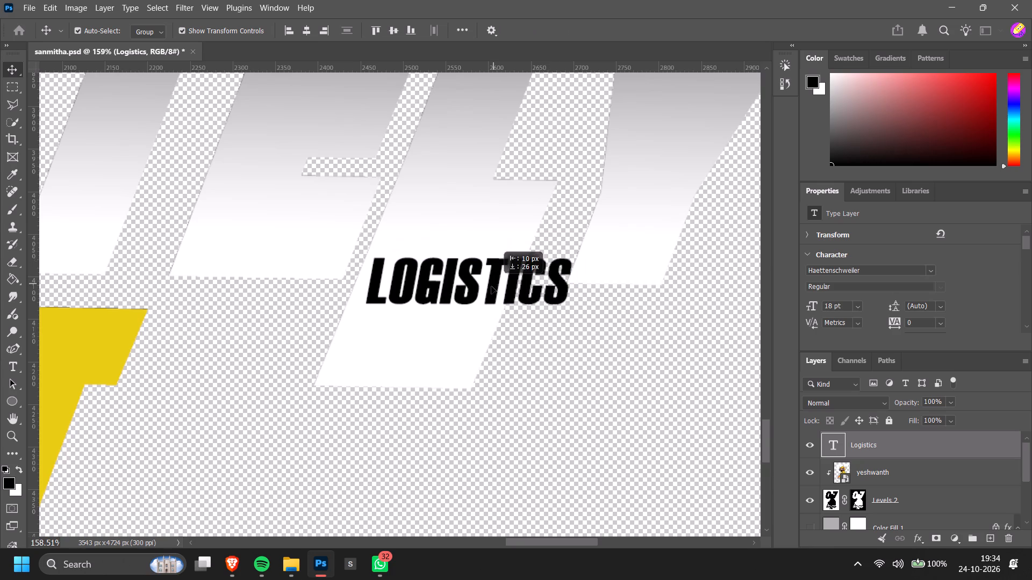
left_click_drag(491, 286, 487, 292)
left_click_drag(462, 322, 447, 328, "ctrl")
Skew the LOGISTICS text horizontally to about -16.6° to match the L's slant, stretching its height to about 154%.
left_click_drag(448, 340, 427, 364, "ctrl")
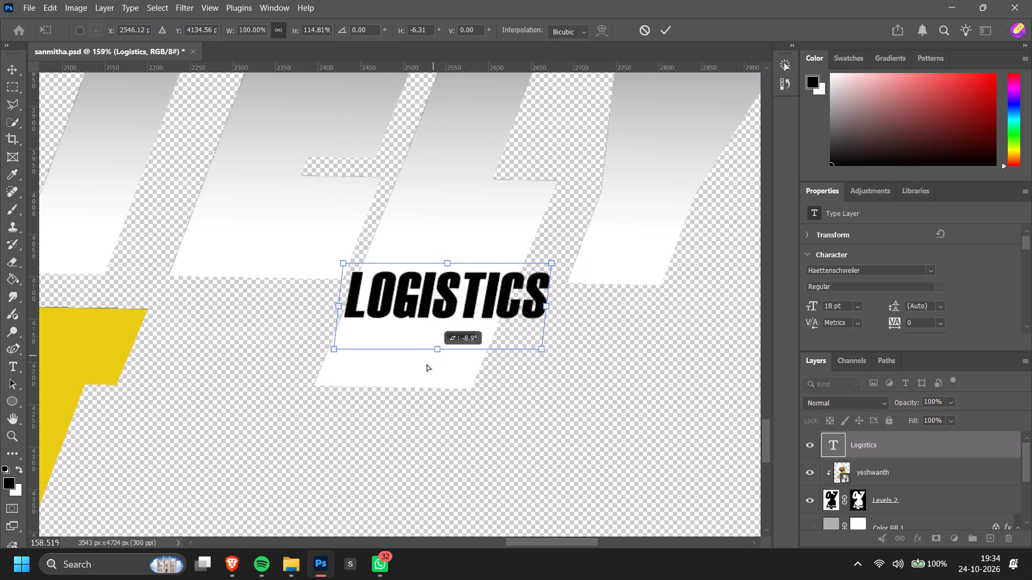
left_click_drag(427, 364, 417, 379, "ctrl")
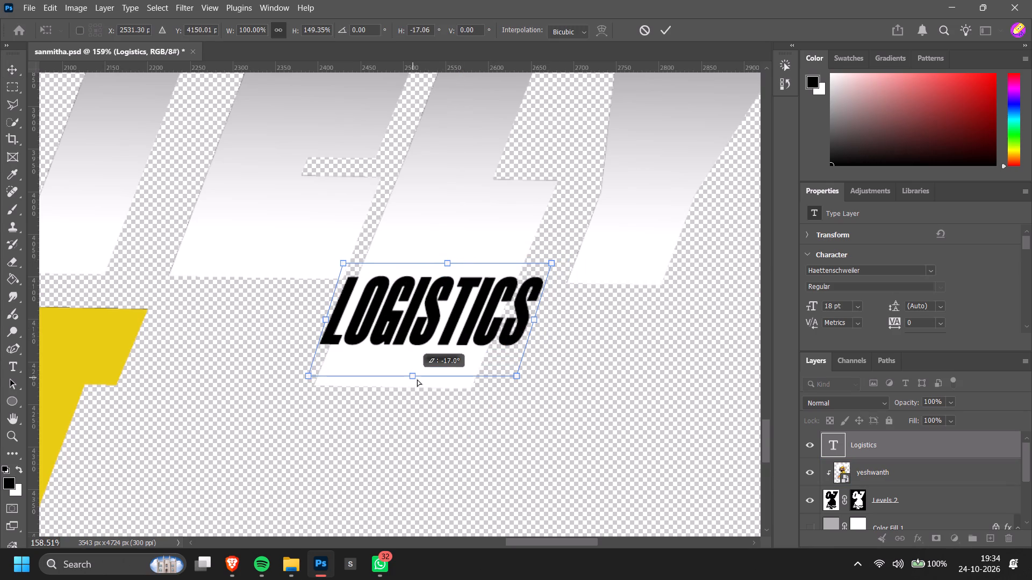
left_click_drag(417, 379, 418, 380, "ctrl")
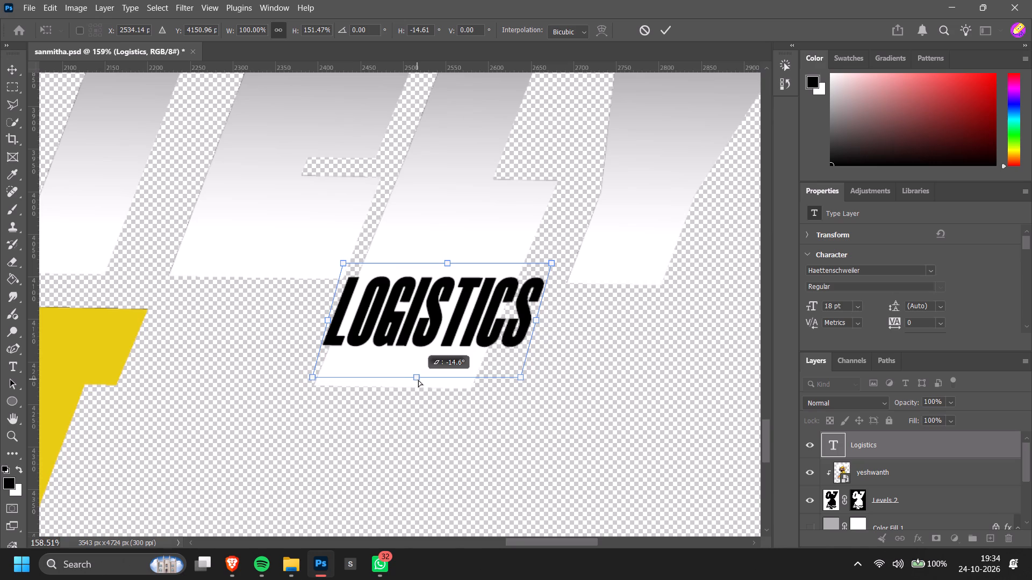
left_click_drag(418, 380, 413, 380, "ctrl")
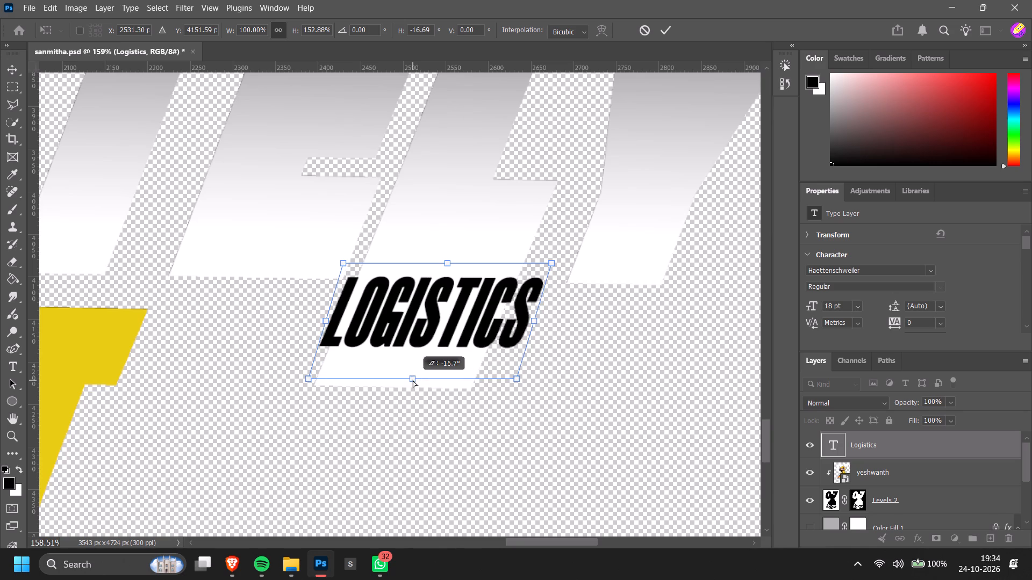
left_click_drag(413, 380, 413, 381, "ctrl")
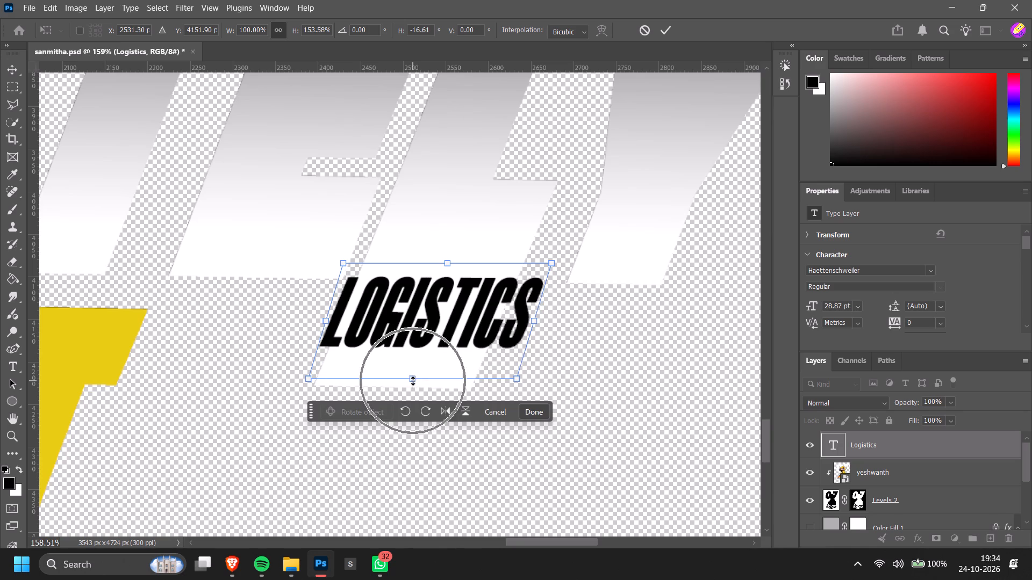
Scale the skewed LOGISTICS text to about 76% width and 117% height, positioned between the extended L's slanted edges.
left_click_drag(521, 383, 497, 364)
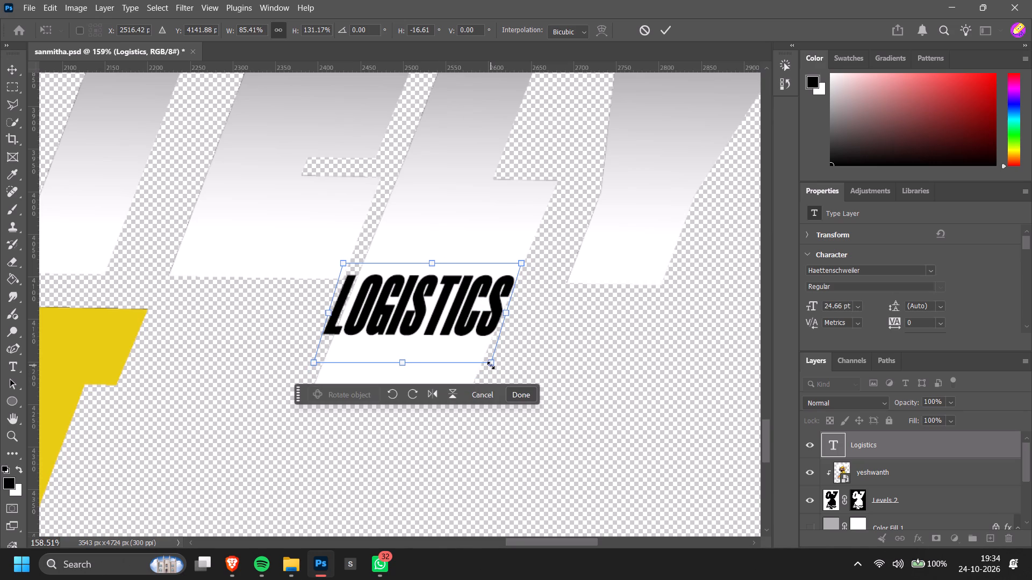
left_click_drag(491, 365, 477, 356)
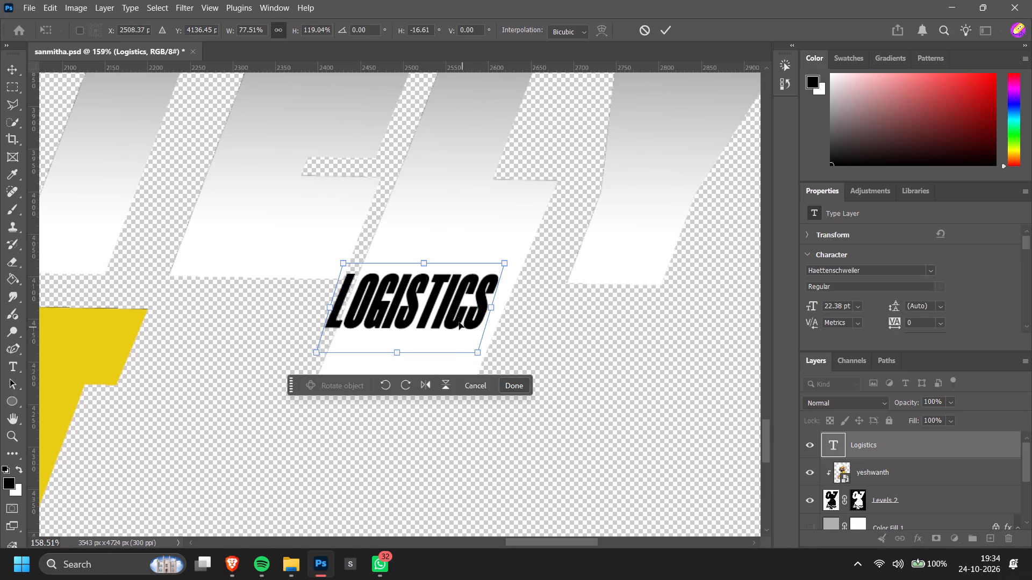
left_click_drag(460, 314, 469, 313)
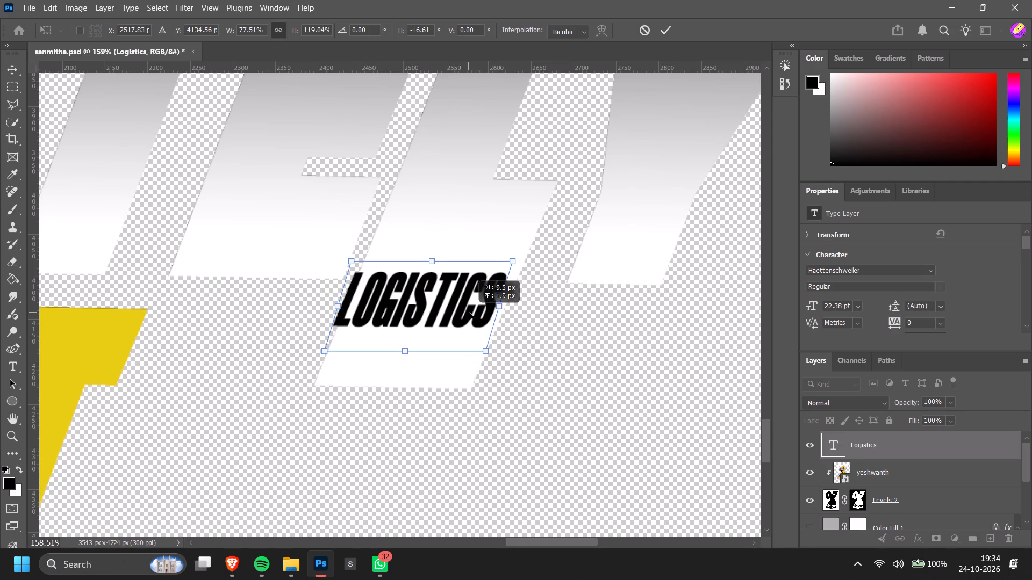
left_click_drag(469, 313, 474, 314)
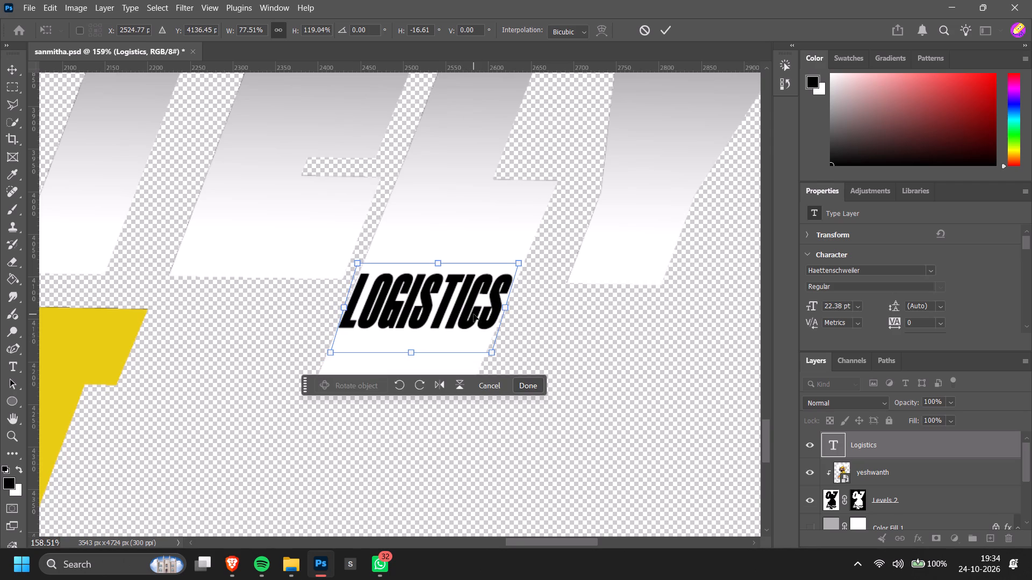
left_click_drag(492, 351, 484, 349)
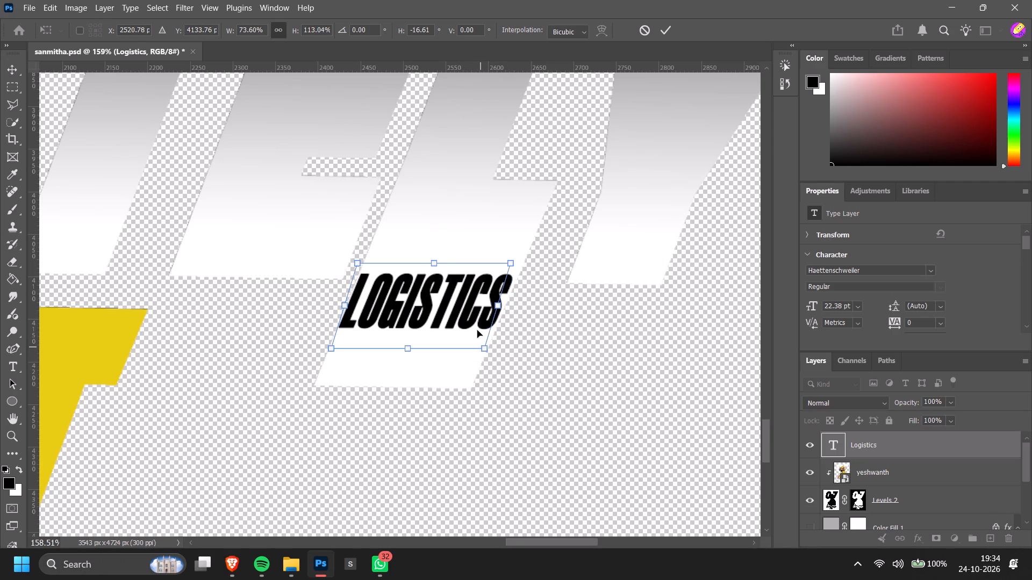
left_click(481, 319)
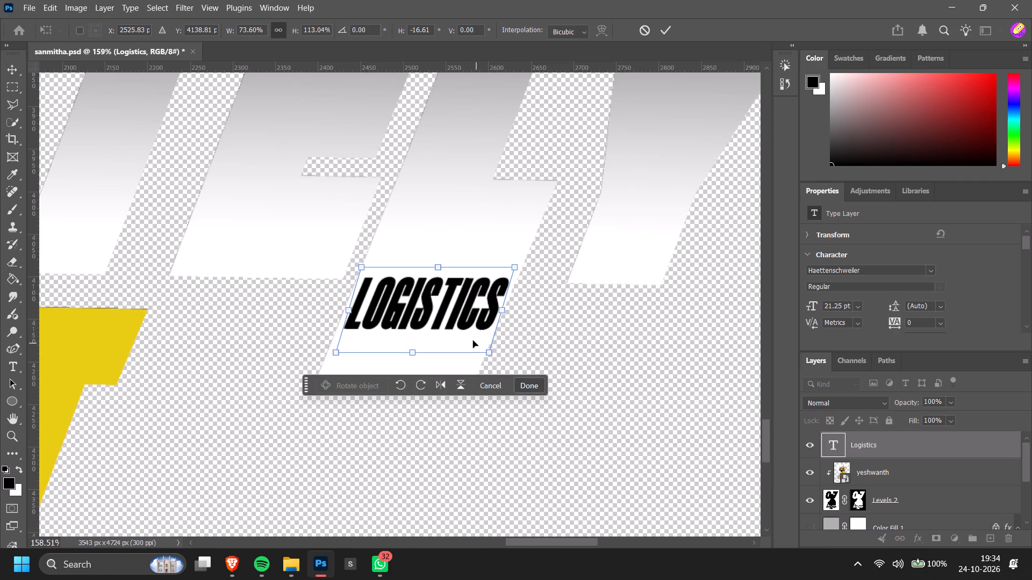
scroll(426, 335, "up", 6, "alt")
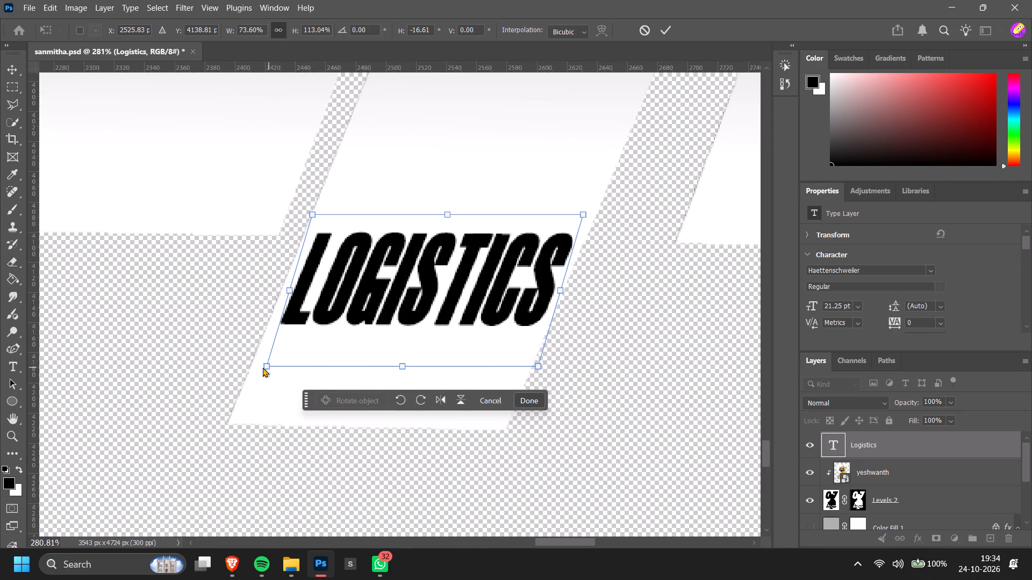
left_click(268, 365)
left_click_drag(267, 368, 261, 369)
left_click_drag(261, 369, 242, 376)
left_click_drag(263, 368, 252, 373)
Switch to the C26 CREATIVES window in File Explorer.
key("alt+Tab")
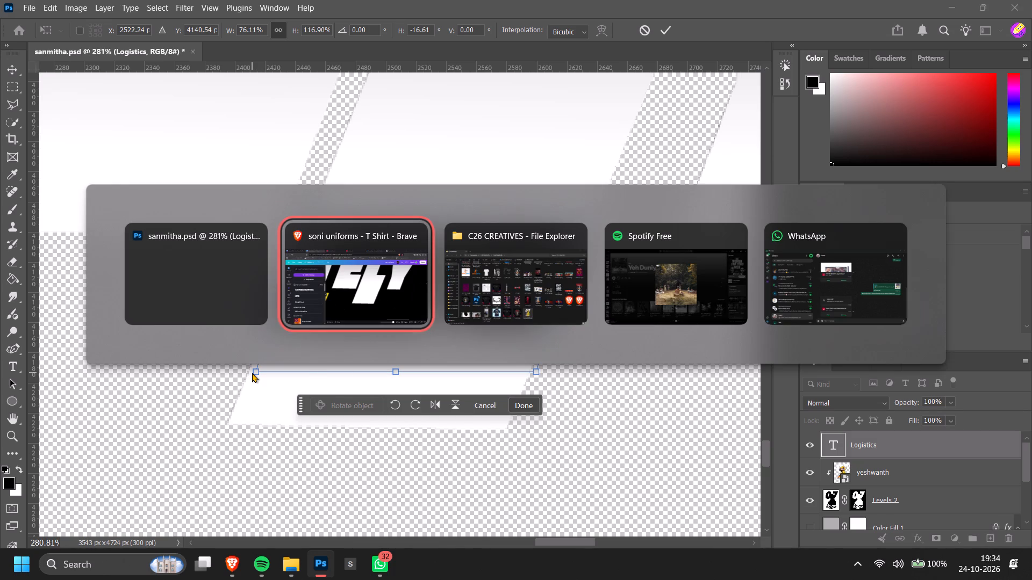
key("alt+Tab")
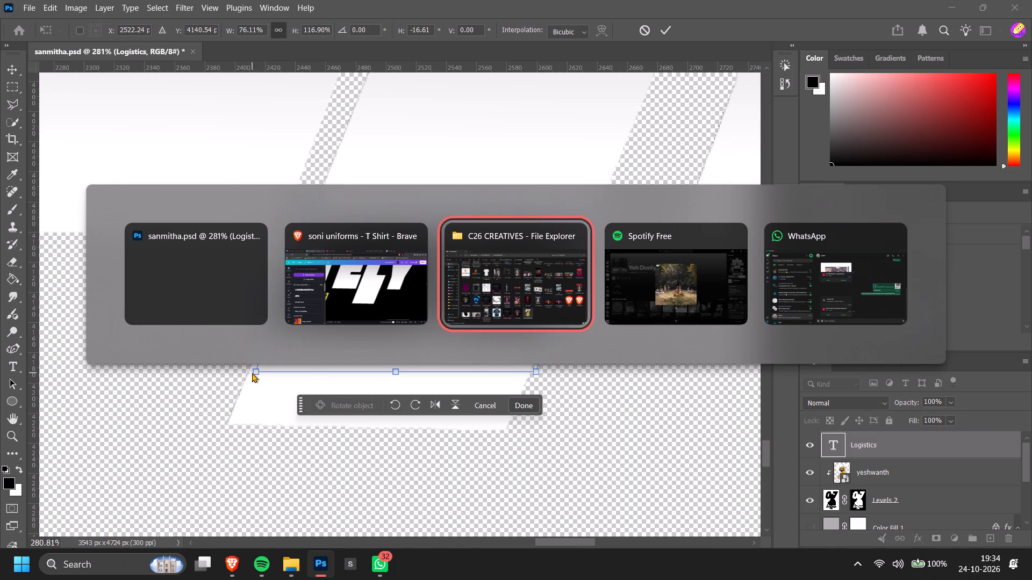
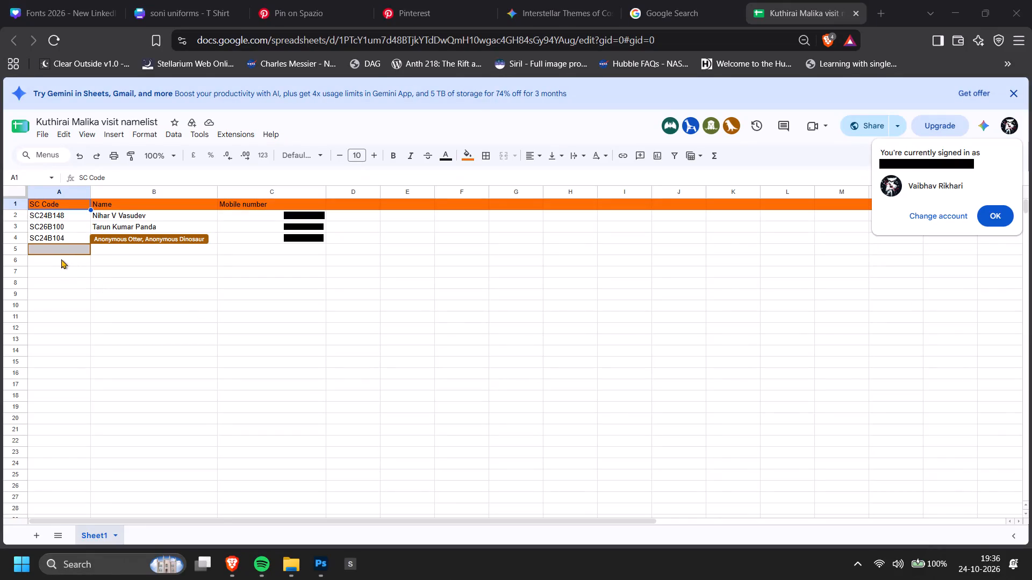
Dismiss the signed-in account notice on the Kuthirai Malika visit namelist spreadsheet.
left_click(999, 215)
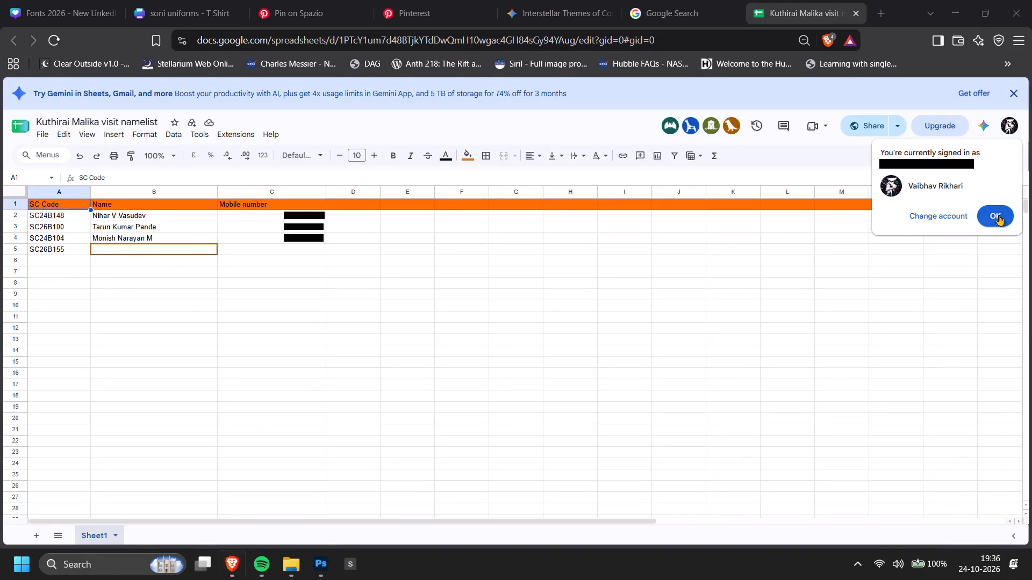
left_click(729, 130)
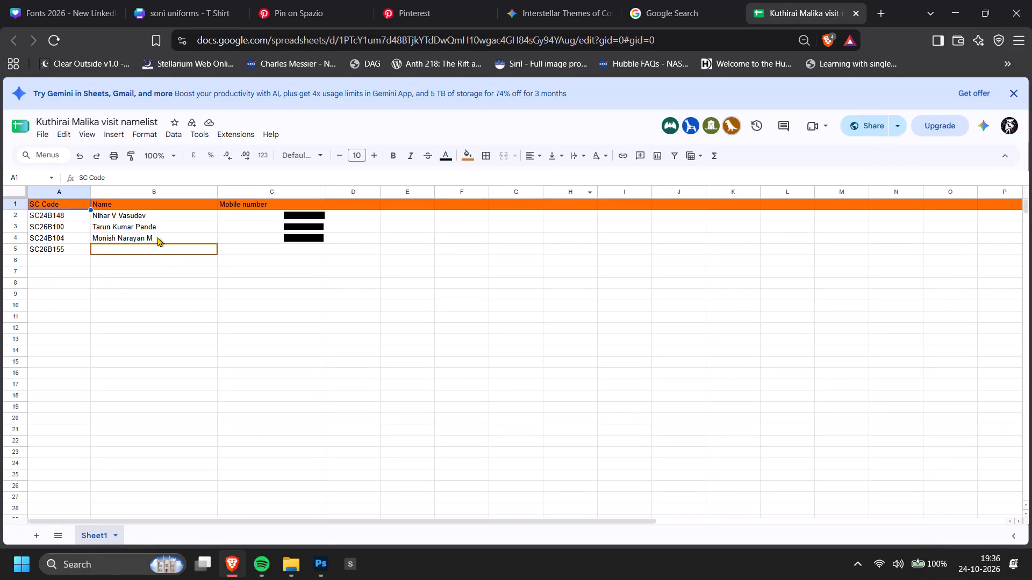
Enter the signed-in account holder's SC code and full name in row 6 of the visit name list.
double_click(35, 259)
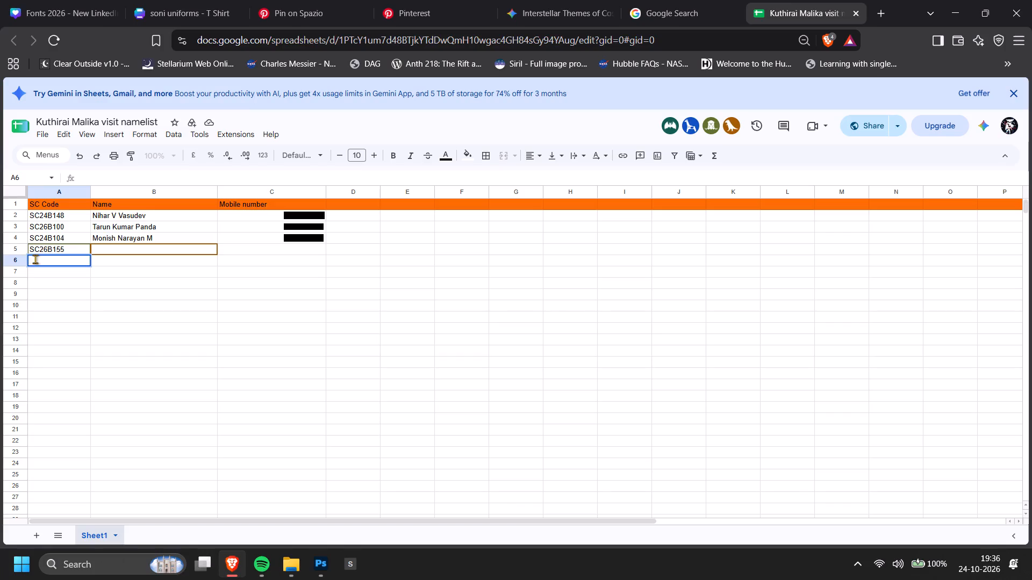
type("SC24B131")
left_click(102, 257)
double_click(109, 263)
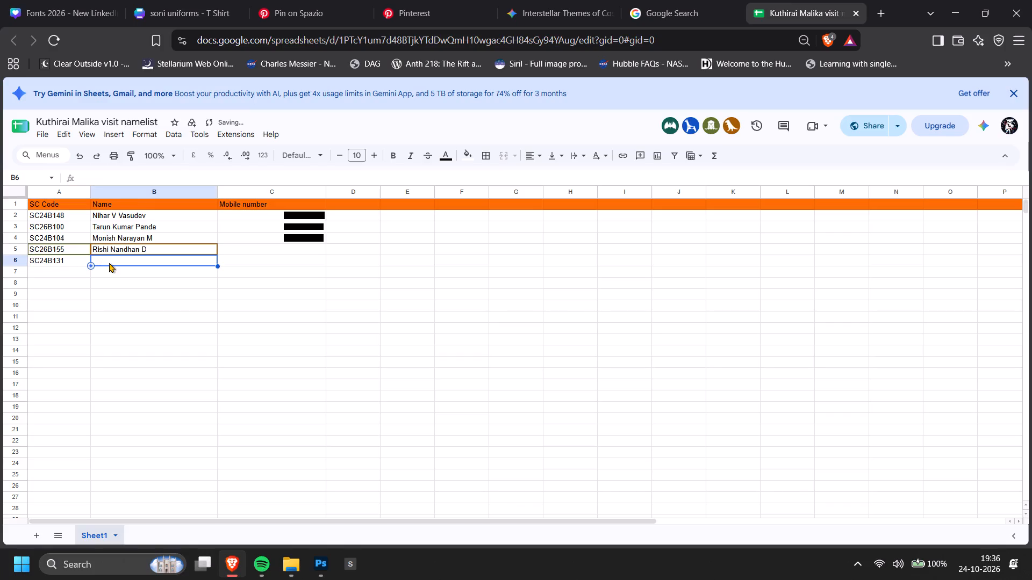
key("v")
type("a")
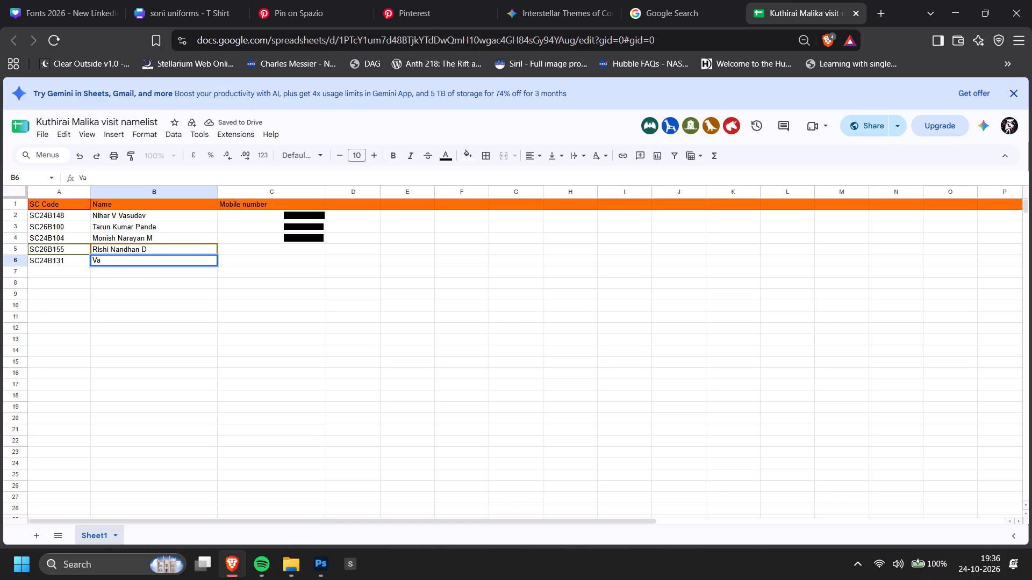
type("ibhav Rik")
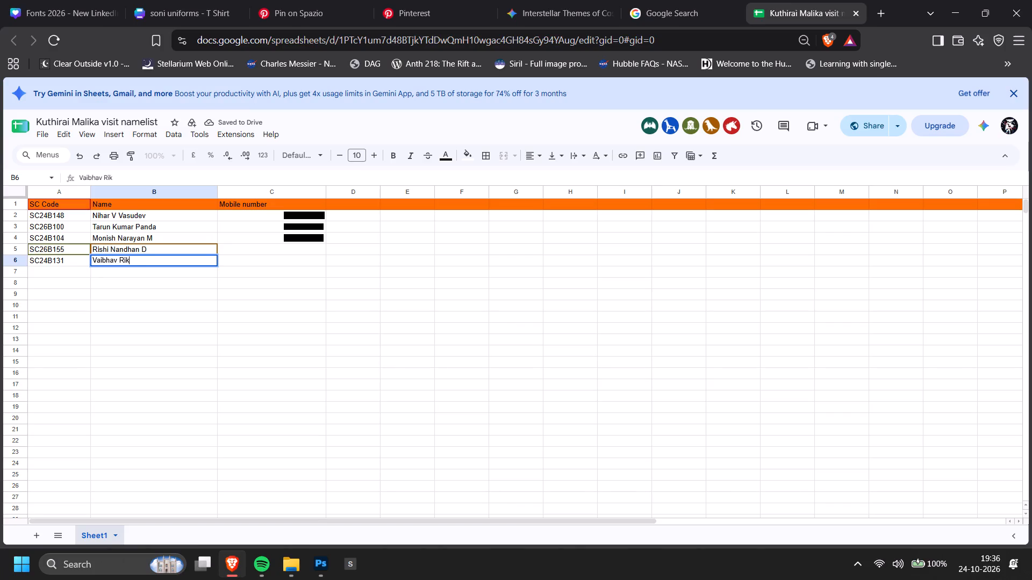
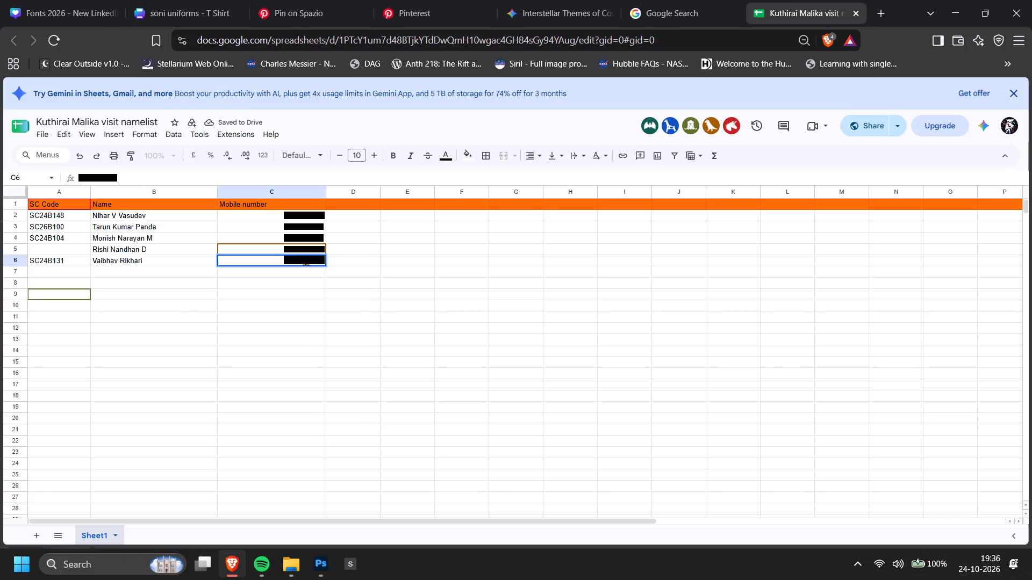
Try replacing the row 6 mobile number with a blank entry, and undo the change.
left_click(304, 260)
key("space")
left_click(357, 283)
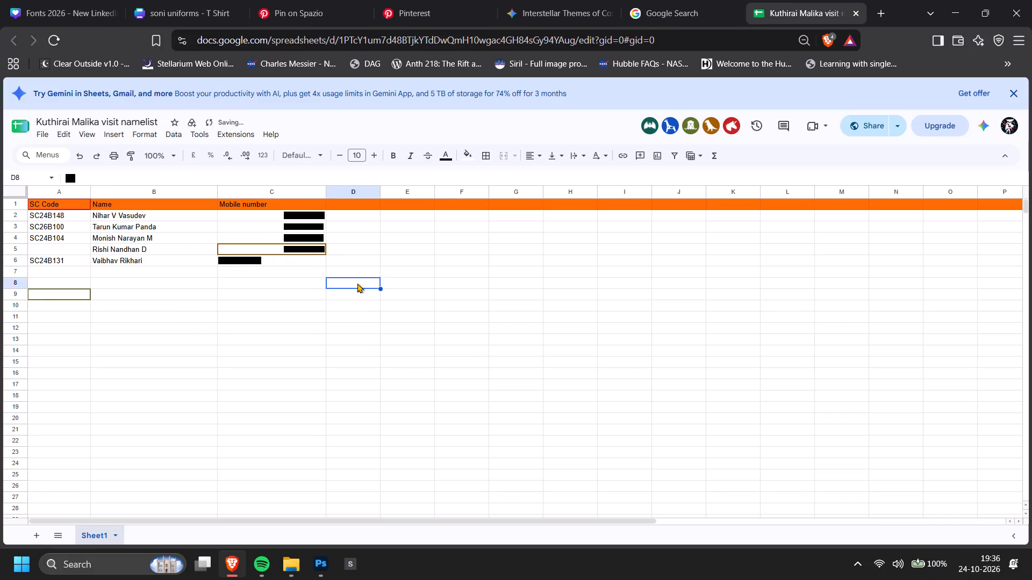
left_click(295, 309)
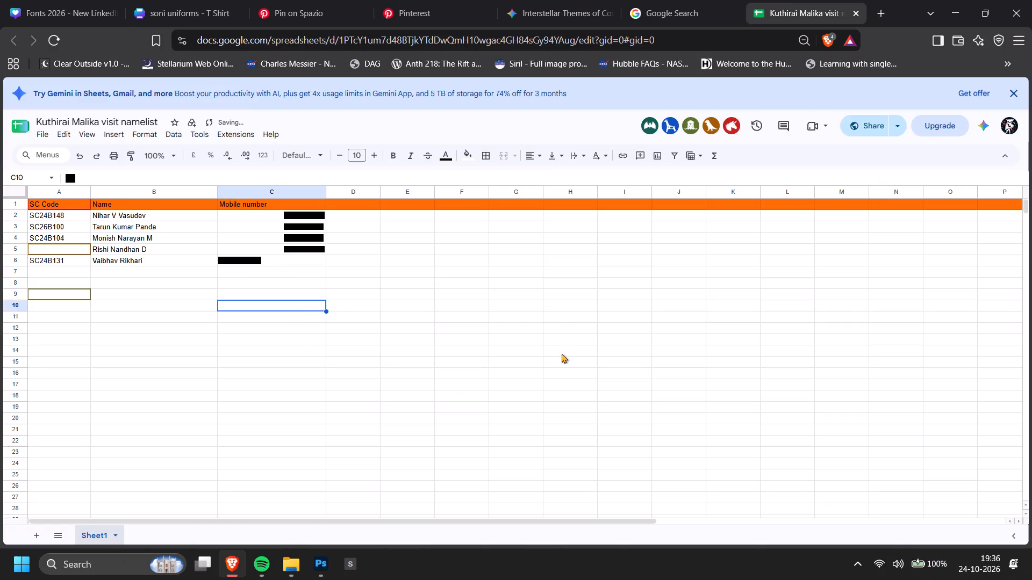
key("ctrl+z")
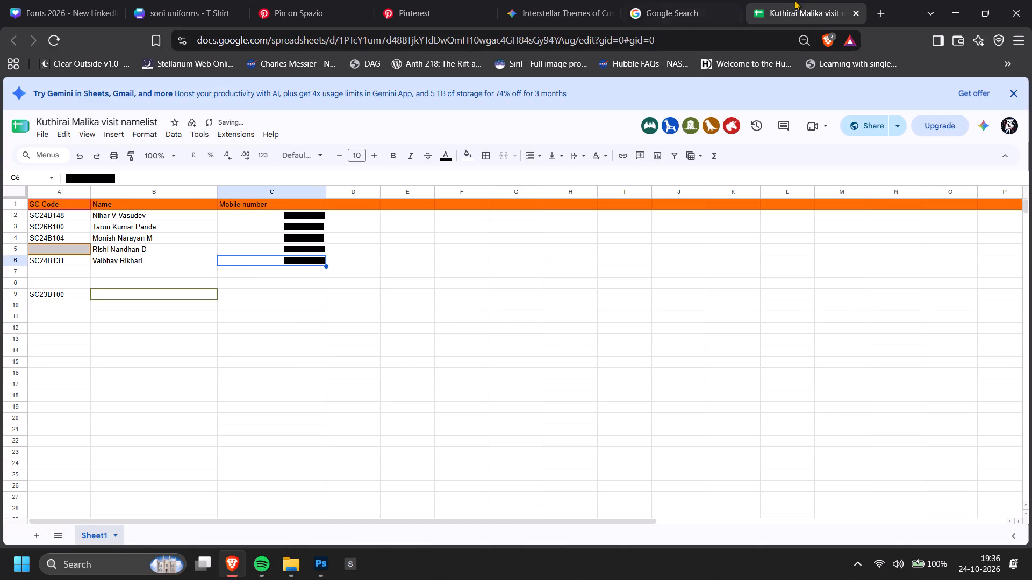
Close the Kuthirai Malika visit namelist spreadsheet and switch back to sanmitha.psd in Photoshop.
left_click(858, 16)
scroll(674, 305, "down", 3, "alt")
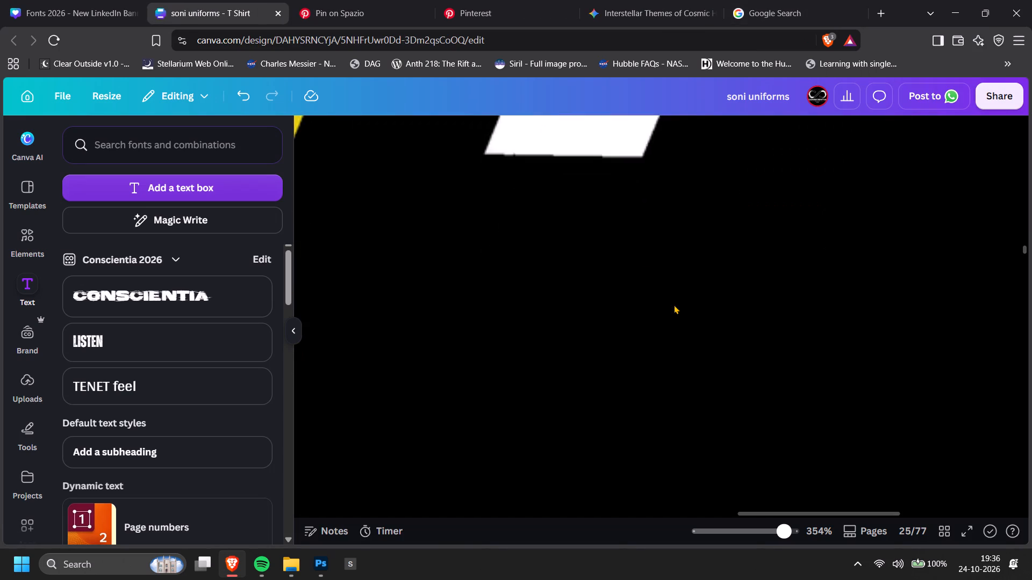
scroll(674, 305, "up", 3)
key("alt+Tab")
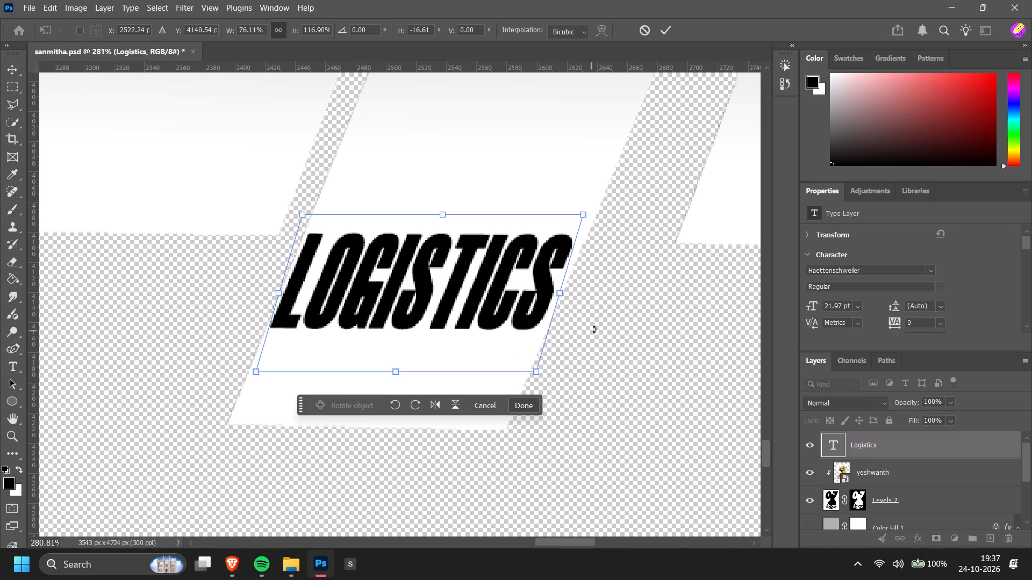
Apply the pending slant and scale transform to the LOGISTICS text.
left_click(630, 318)
left_click(529, 403)
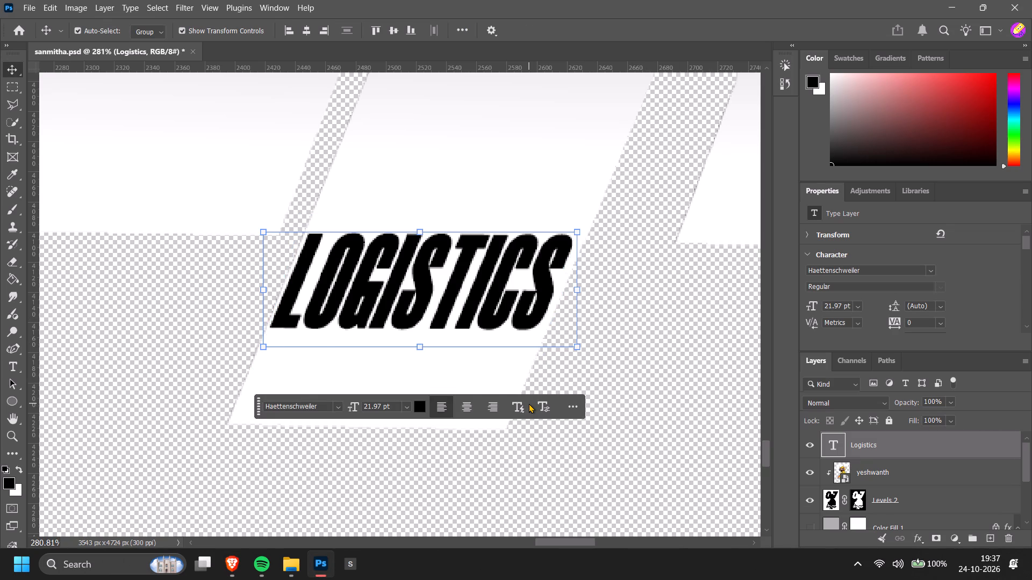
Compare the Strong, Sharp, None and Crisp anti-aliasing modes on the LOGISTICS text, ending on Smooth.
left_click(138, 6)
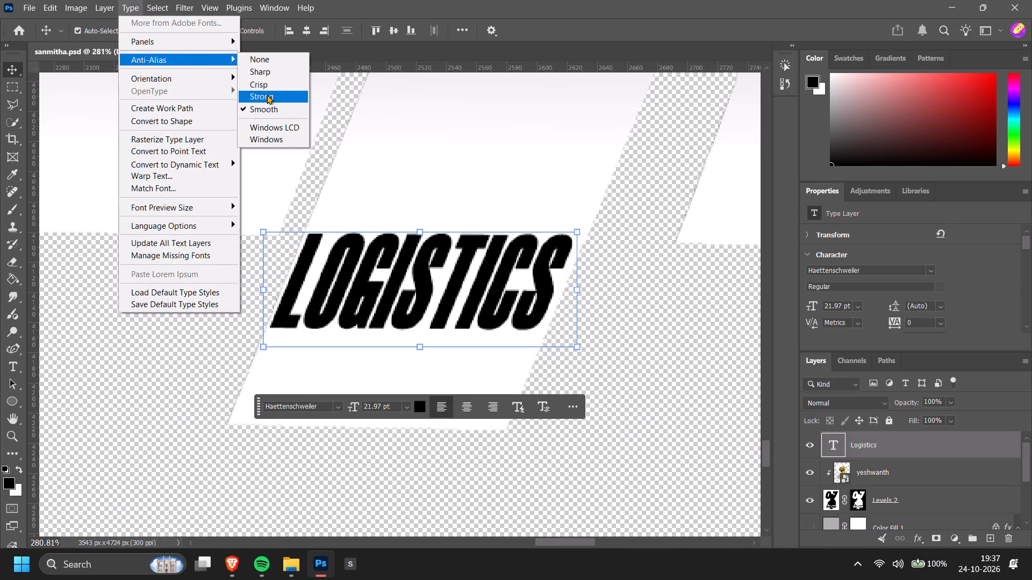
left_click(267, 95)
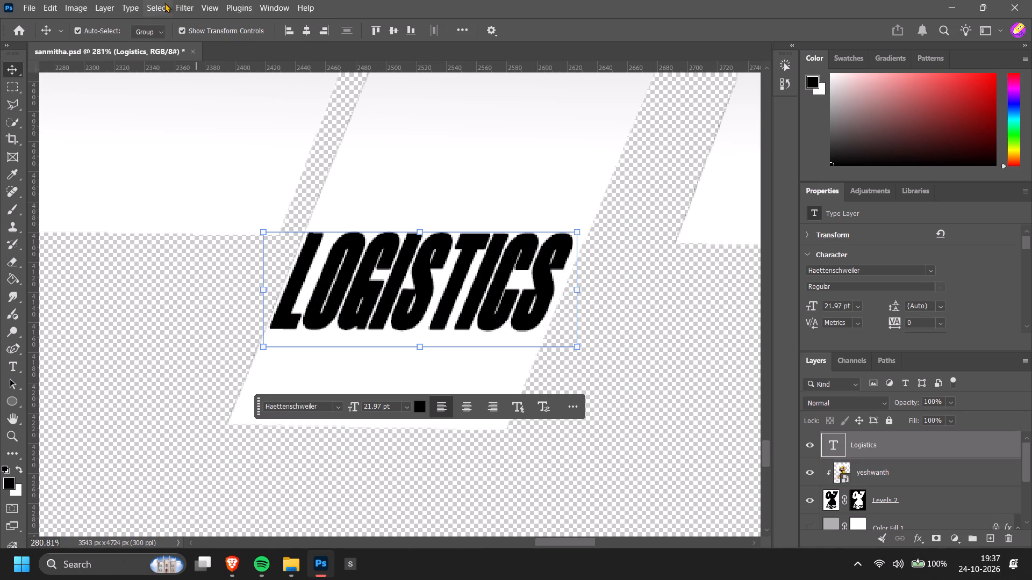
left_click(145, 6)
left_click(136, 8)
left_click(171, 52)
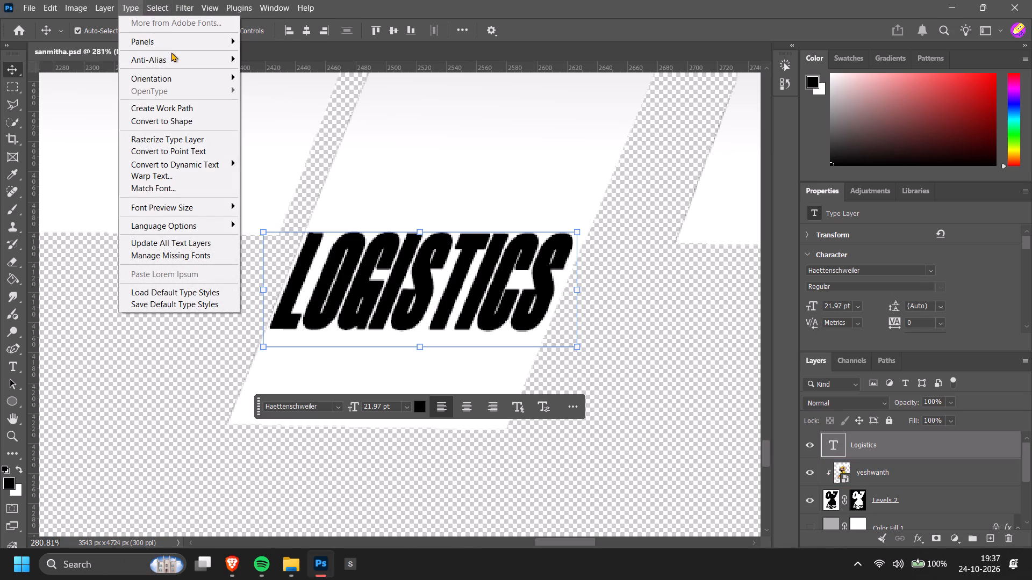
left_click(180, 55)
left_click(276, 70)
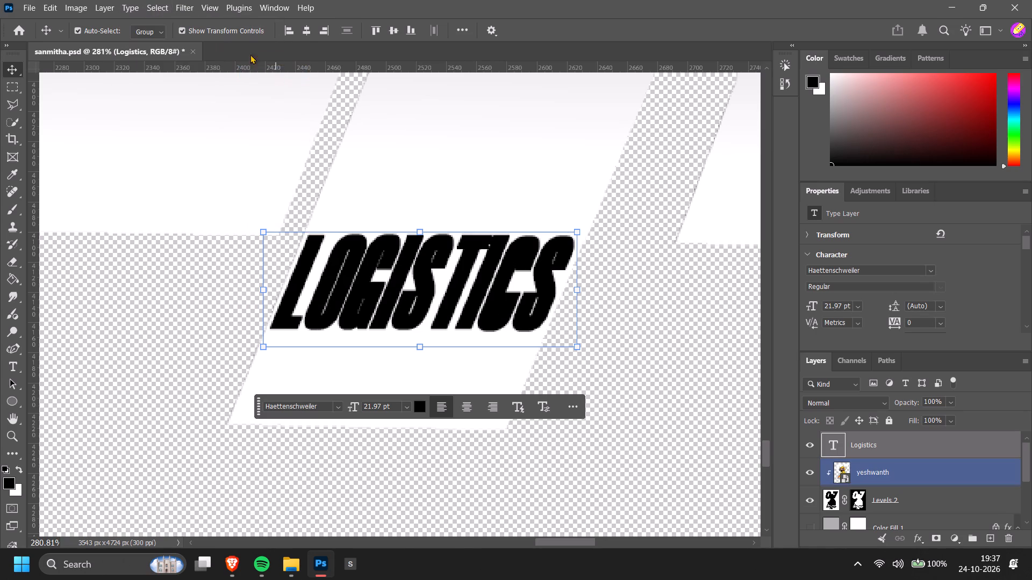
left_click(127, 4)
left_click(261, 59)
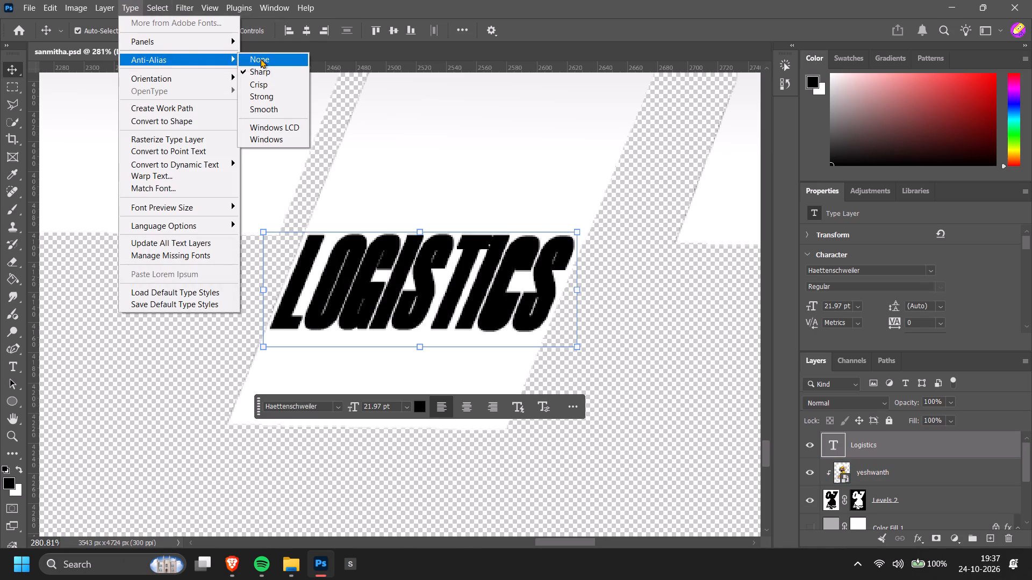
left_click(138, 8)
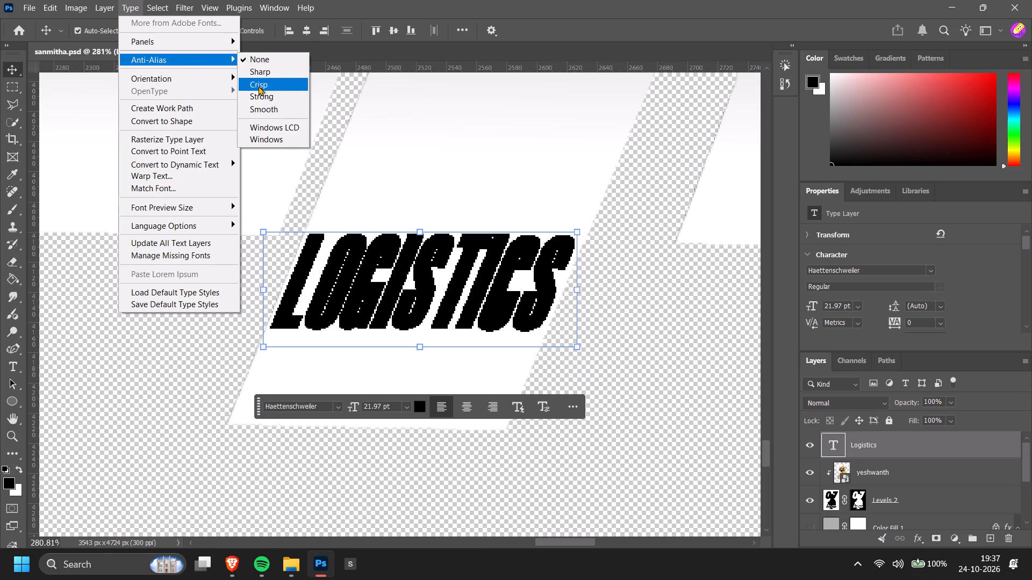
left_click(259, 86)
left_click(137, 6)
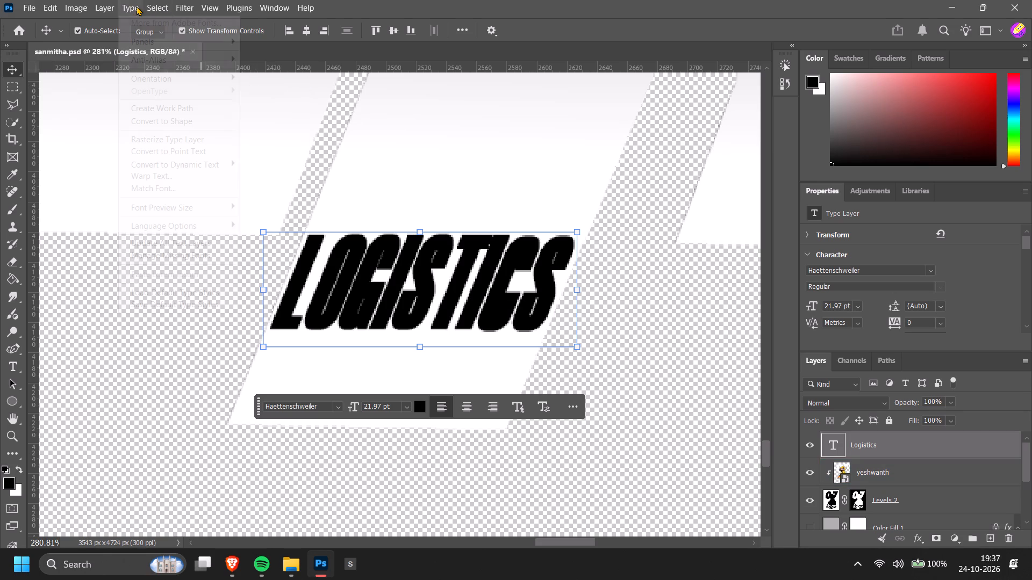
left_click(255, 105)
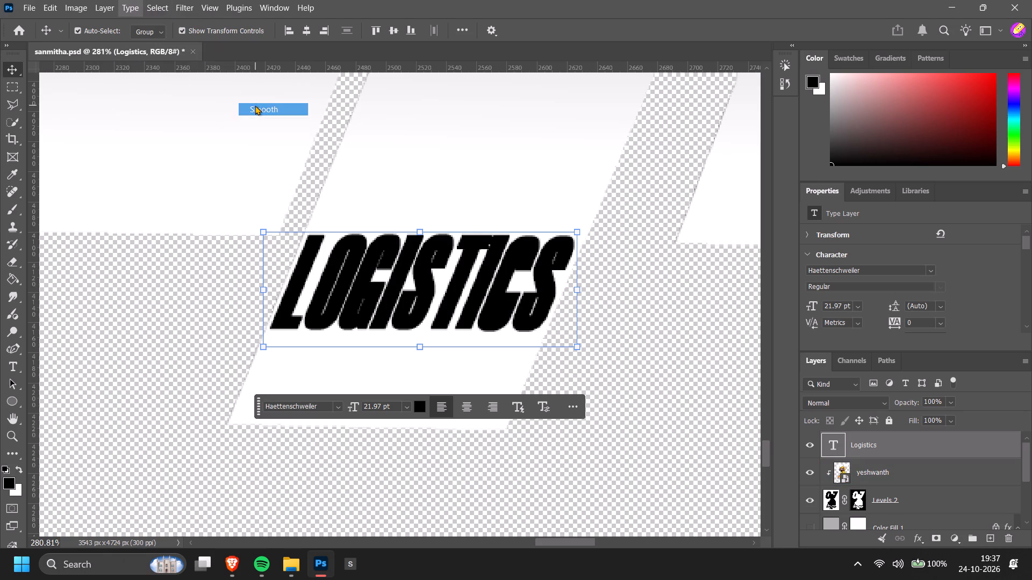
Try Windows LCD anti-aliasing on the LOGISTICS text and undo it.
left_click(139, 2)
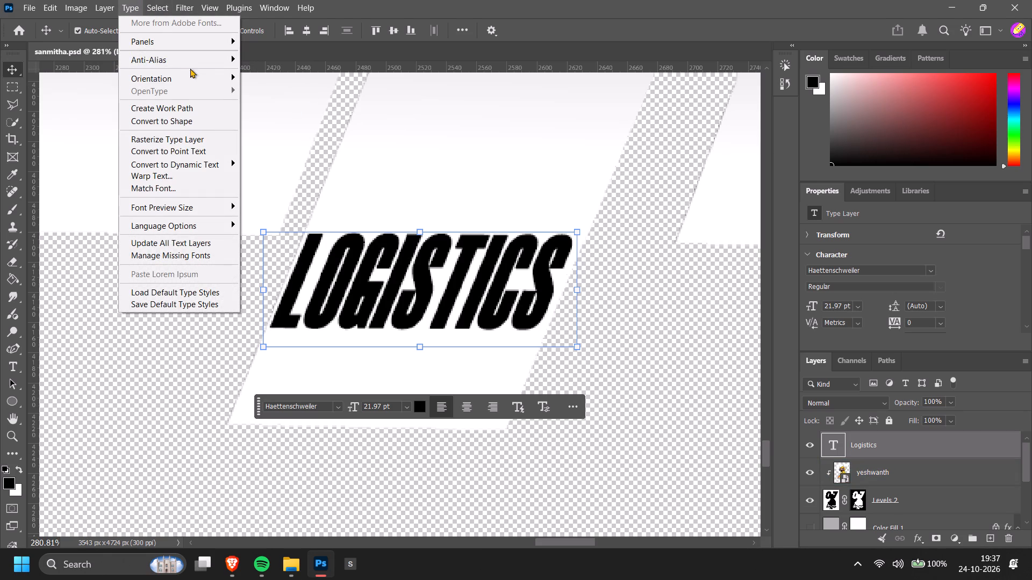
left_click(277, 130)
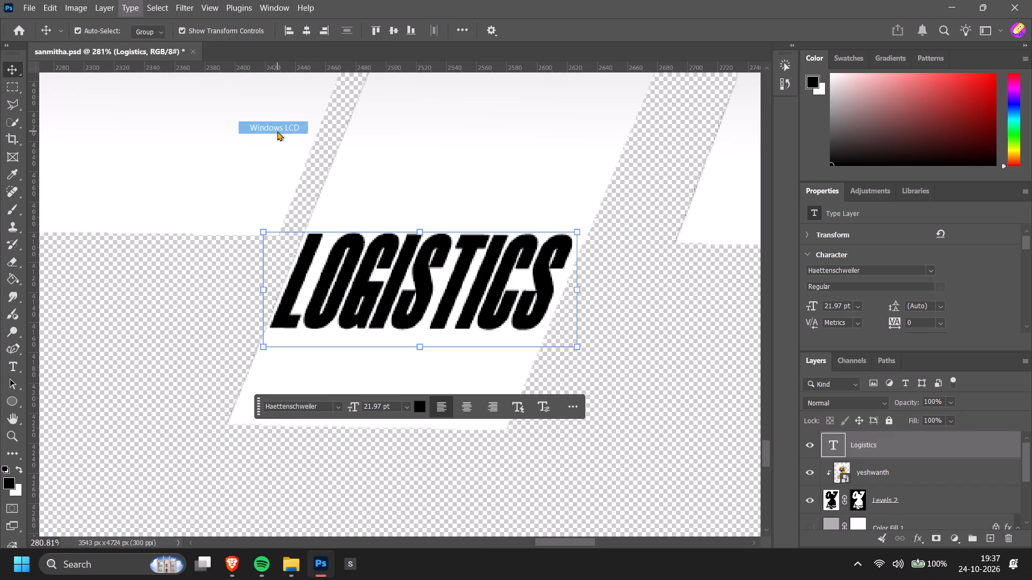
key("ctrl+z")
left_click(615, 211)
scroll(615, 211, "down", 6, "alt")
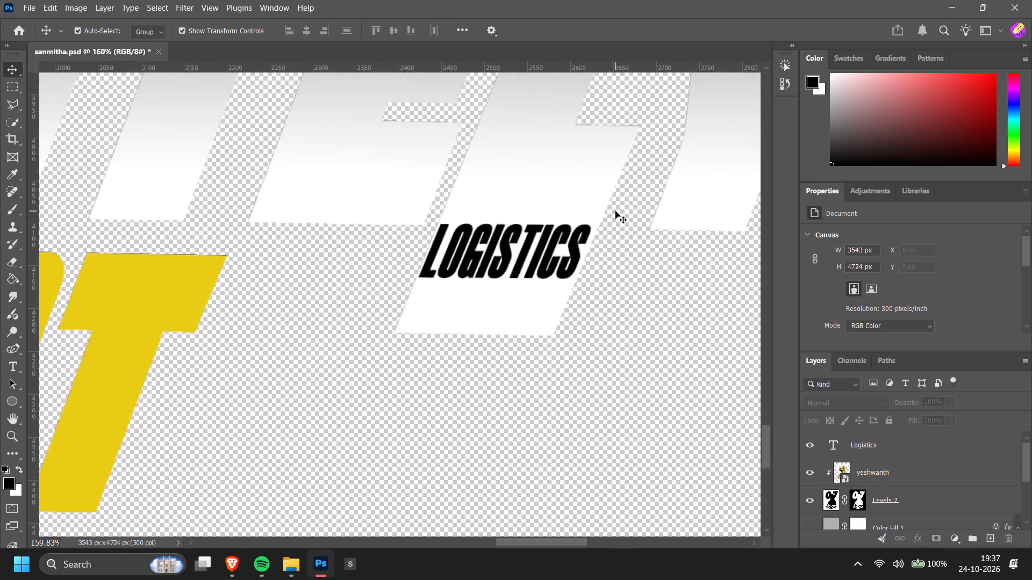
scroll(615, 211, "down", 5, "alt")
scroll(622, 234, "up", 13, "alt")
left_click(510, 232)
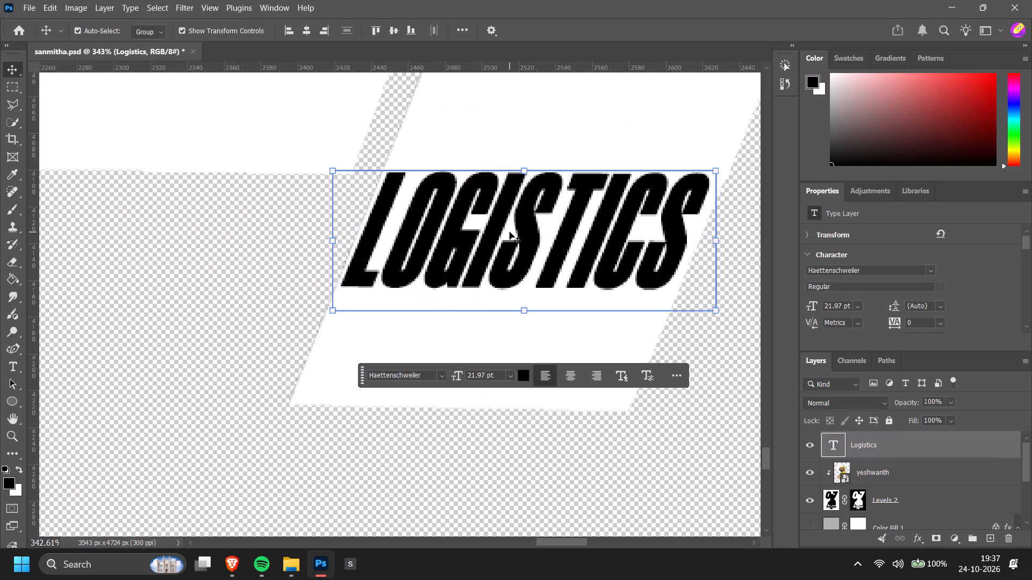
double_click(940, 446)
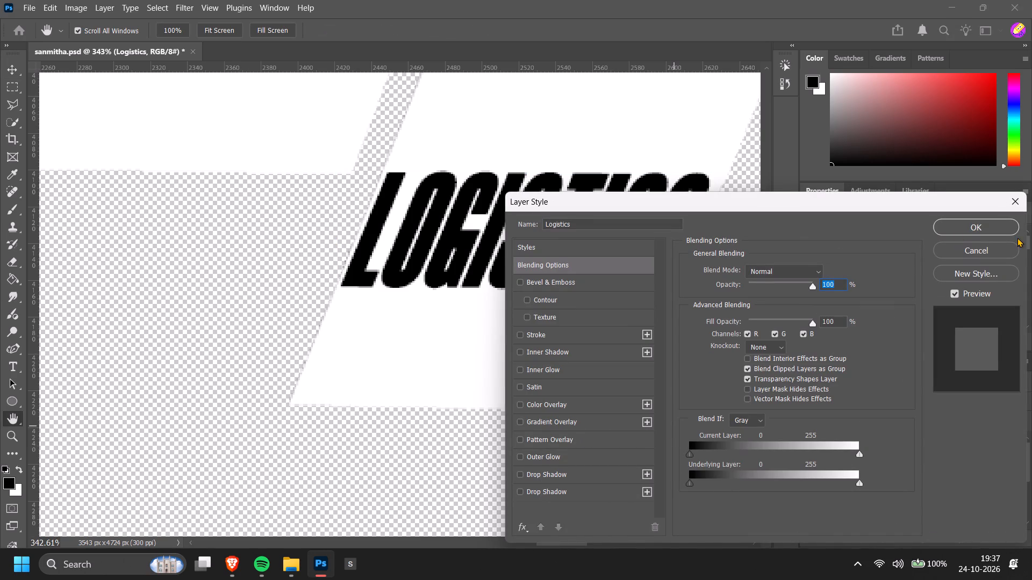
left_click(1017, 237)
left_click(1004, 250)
Preview other installed fonts on the LOGISTICS text.
left_click(934, 269)
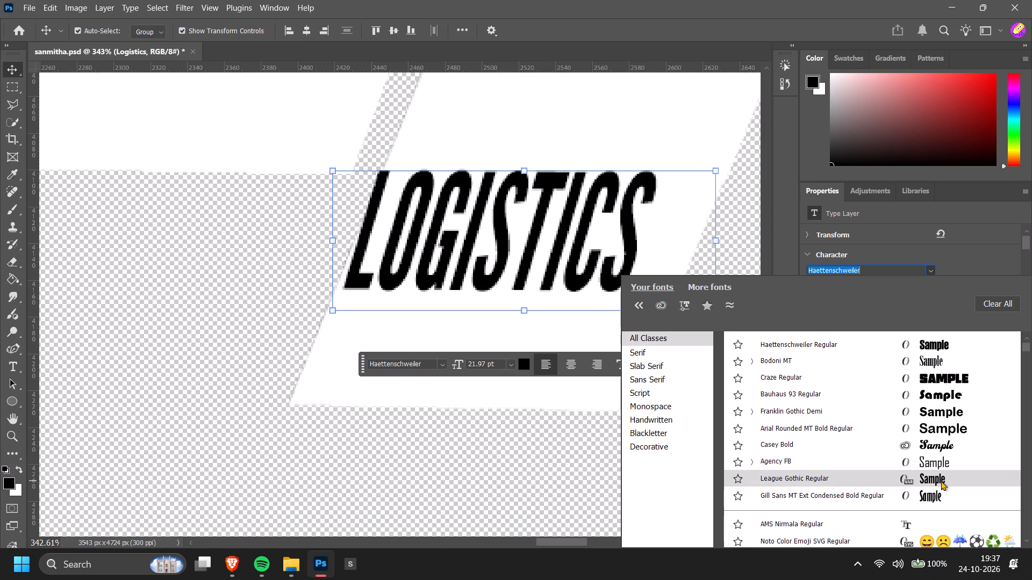
scroll(937, 494, "down", 10)
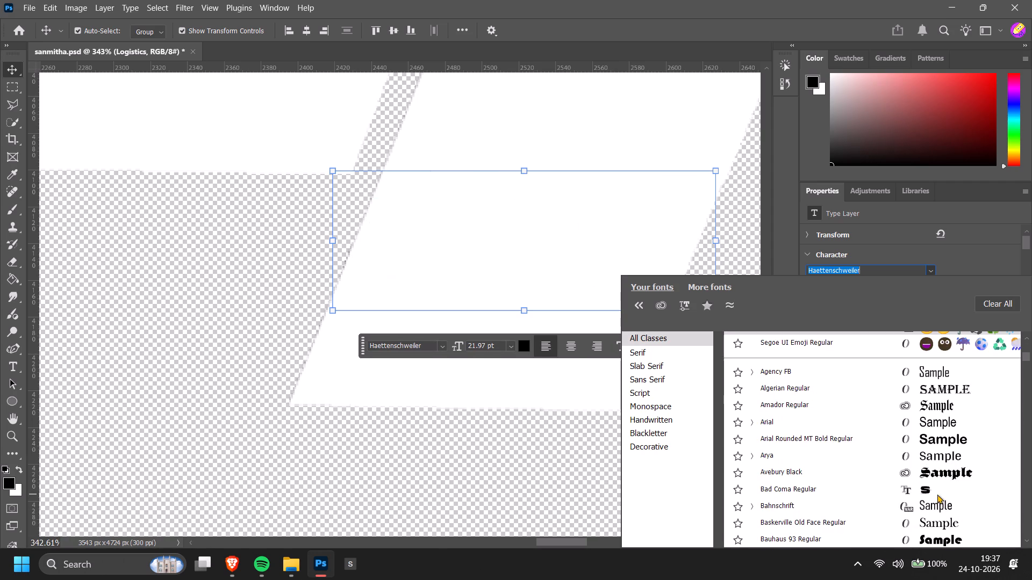
scroll(938, 492, "down", 15)
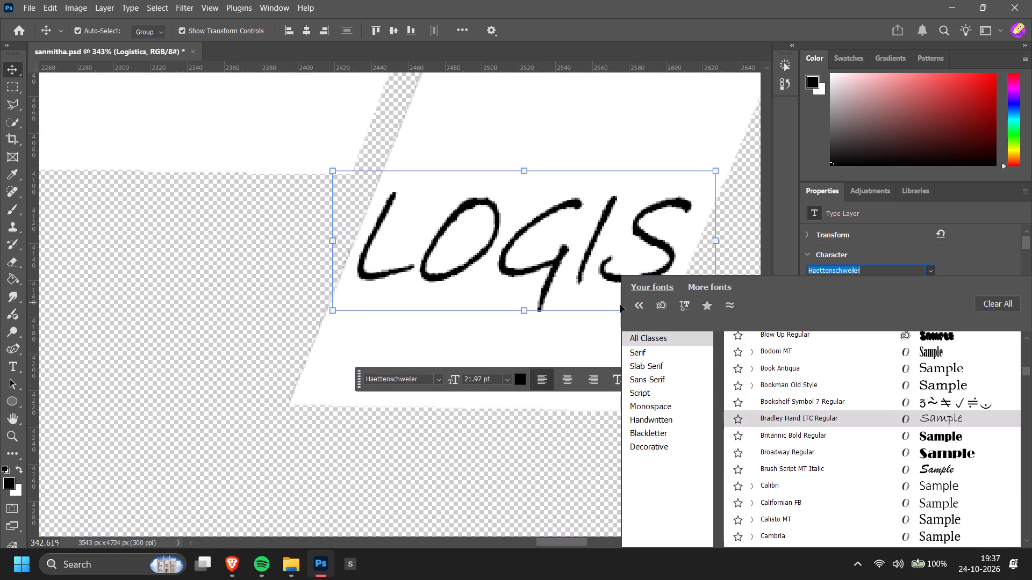
left_click(167, 266)
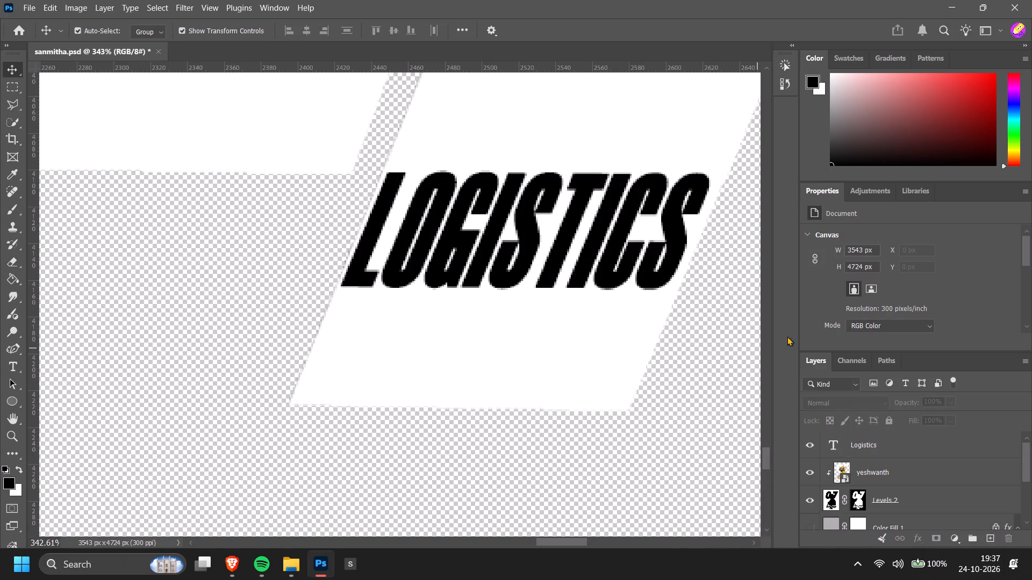
Add an Inner Glow layer style to the Logistics text layer with a size of 7 px.
left_click(627, 247)
double_click(942, 441)
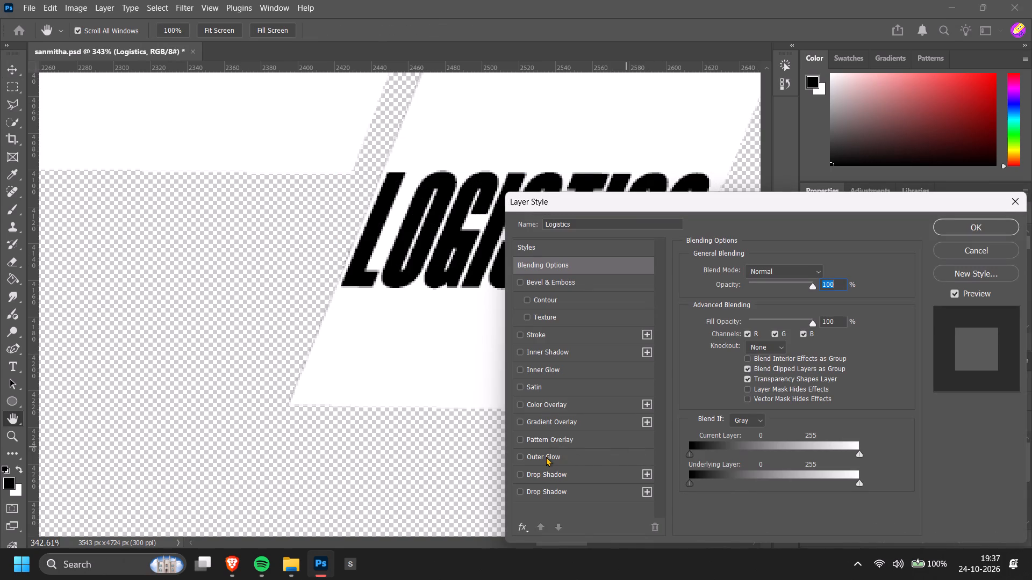
left_click(562, 377)
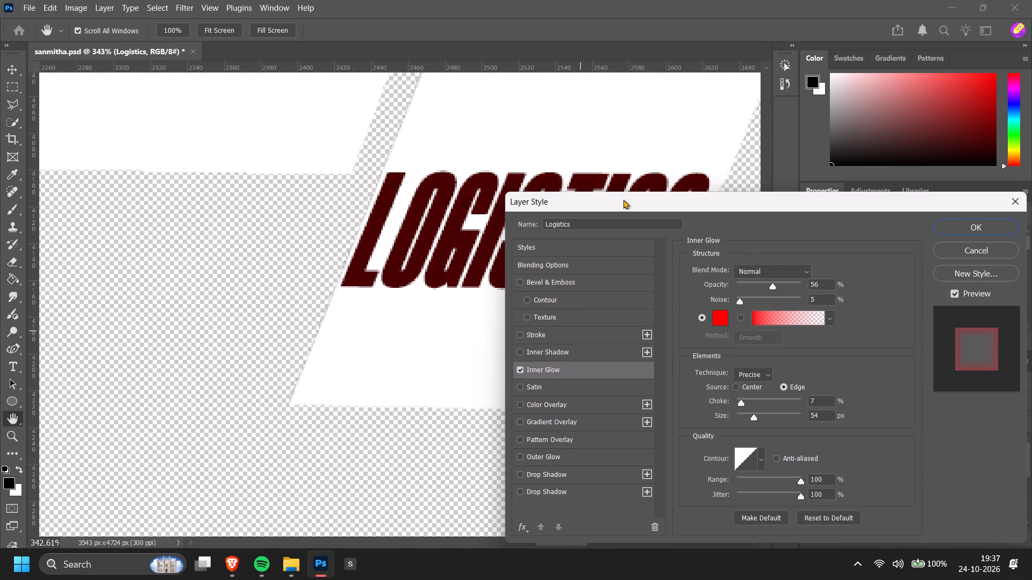
left_click_drag(625, 199, 757, 204)
left_click_drag(889, 422, 877, 417)
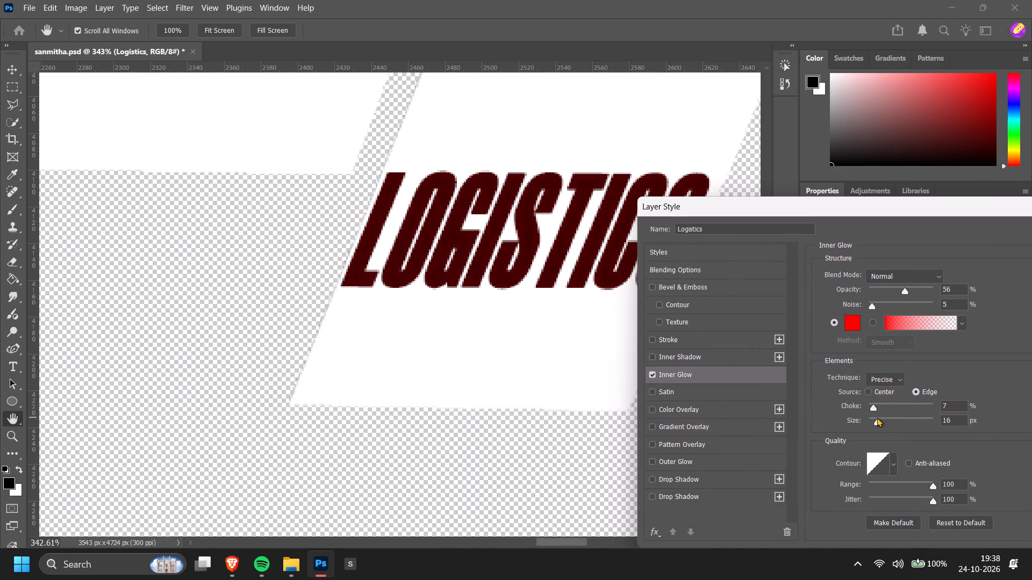
left_click_drag(877, 417, 874, 415)
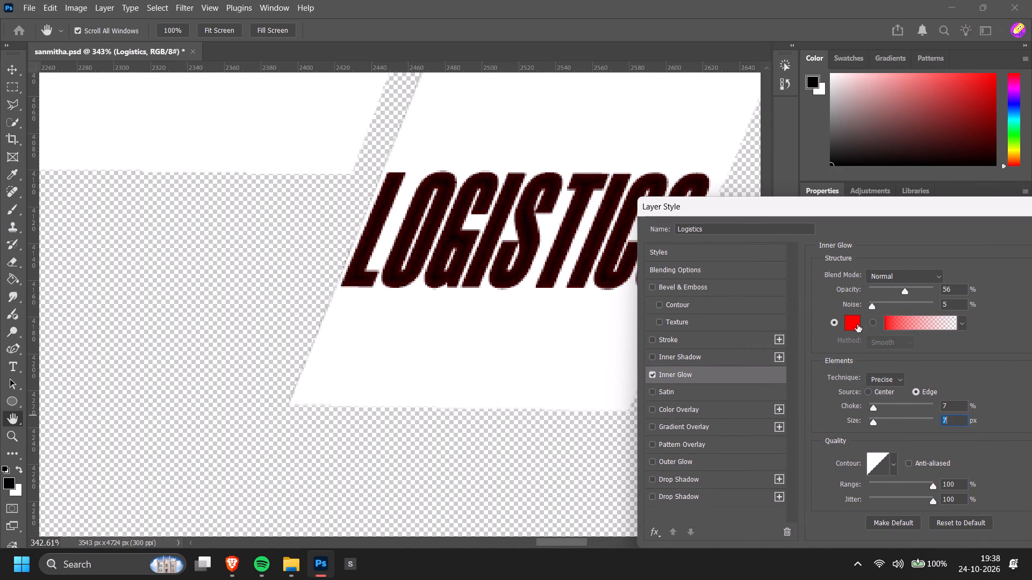
Change the Inner Glow color to white, ffffff.
left_click(857, 324)
left_click_drag(858, 438, 874, 538)
left_click_drag(836, 454, 855, 535)
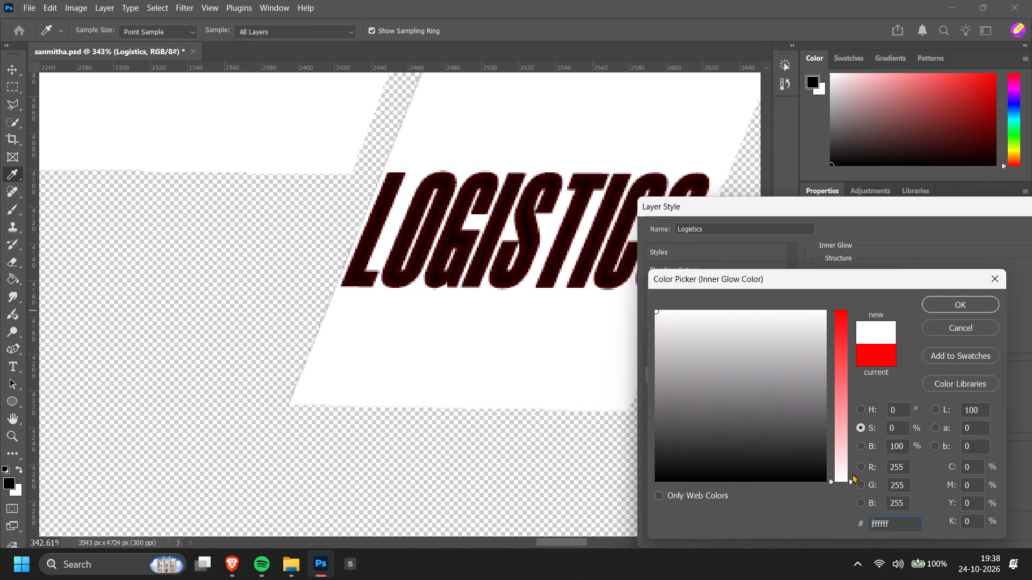
left_click(950, 302)
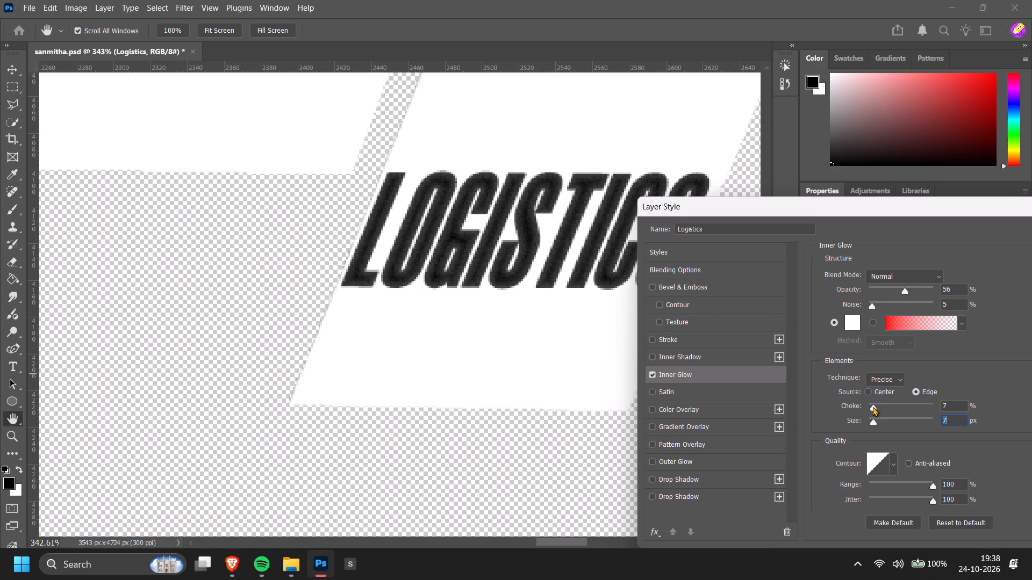
Set the Inner Glow's choke to 10%, opacity to 100% and range to 1%.
left_click_drag(876, 406, 876, 400)
left_click_drag(906, 288, 1011, 291)
left_click_drag(904, 478, 754, 487)
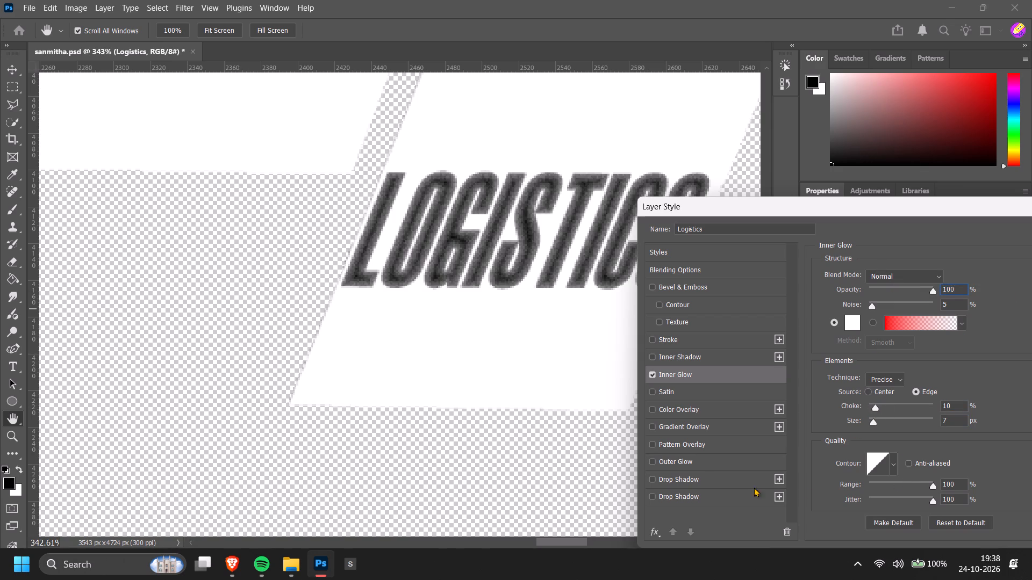
left_click_drag(754, 487, 743, 489)
left_click_drag(886, 479, 711, 508)
left_click_drag(927, 481, 859, 484)
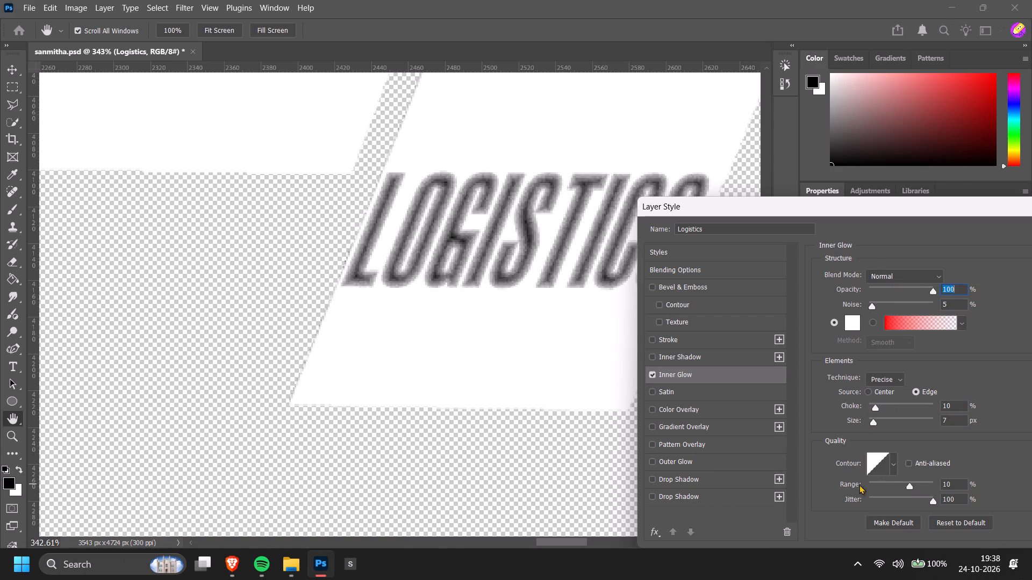
left_click_drag(859, 484, 794, 483)
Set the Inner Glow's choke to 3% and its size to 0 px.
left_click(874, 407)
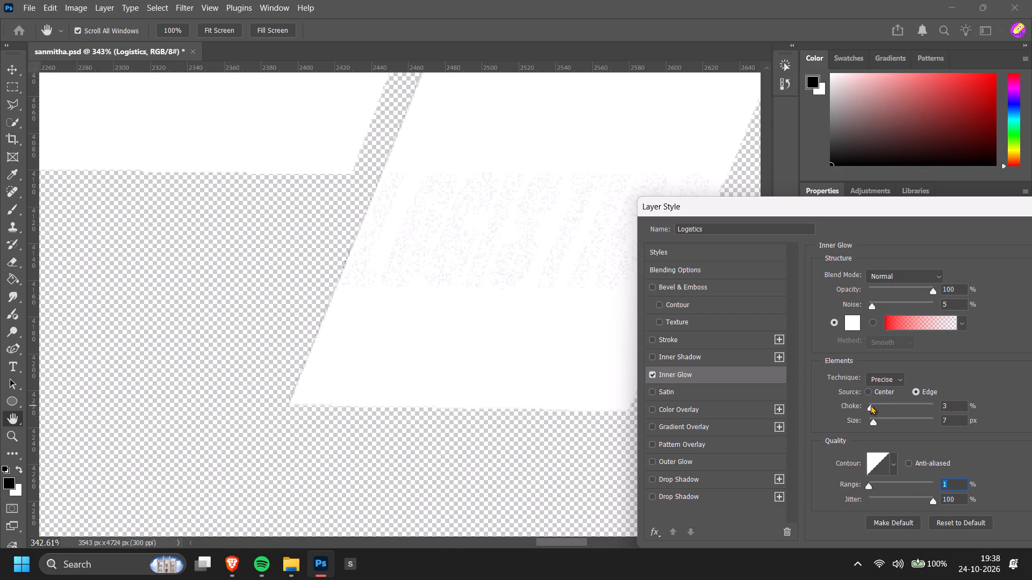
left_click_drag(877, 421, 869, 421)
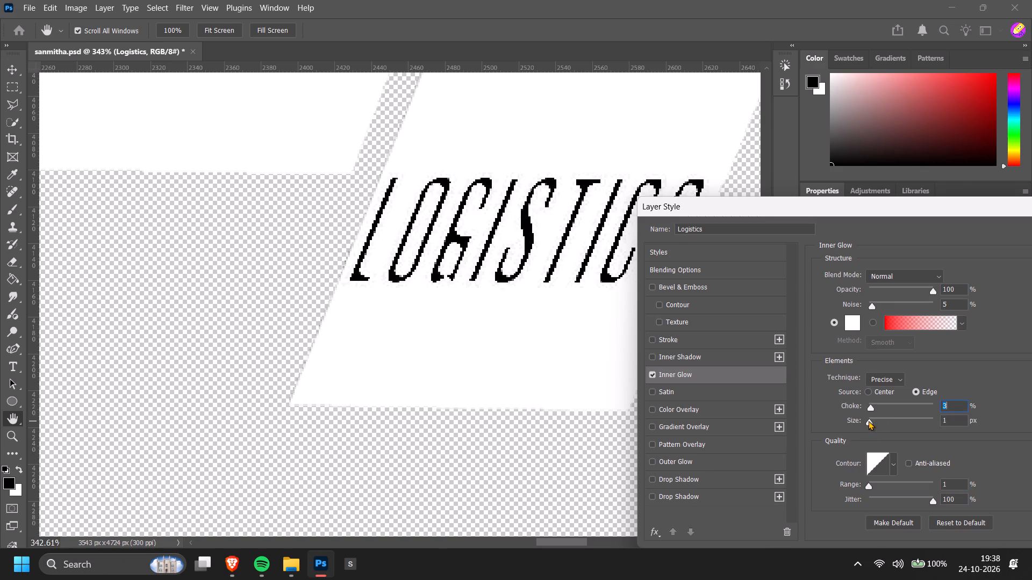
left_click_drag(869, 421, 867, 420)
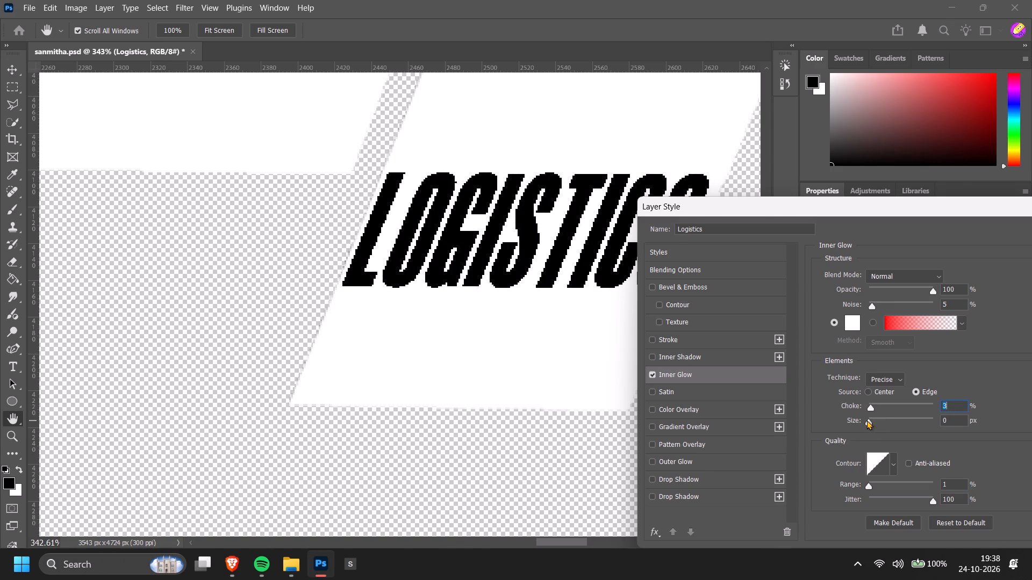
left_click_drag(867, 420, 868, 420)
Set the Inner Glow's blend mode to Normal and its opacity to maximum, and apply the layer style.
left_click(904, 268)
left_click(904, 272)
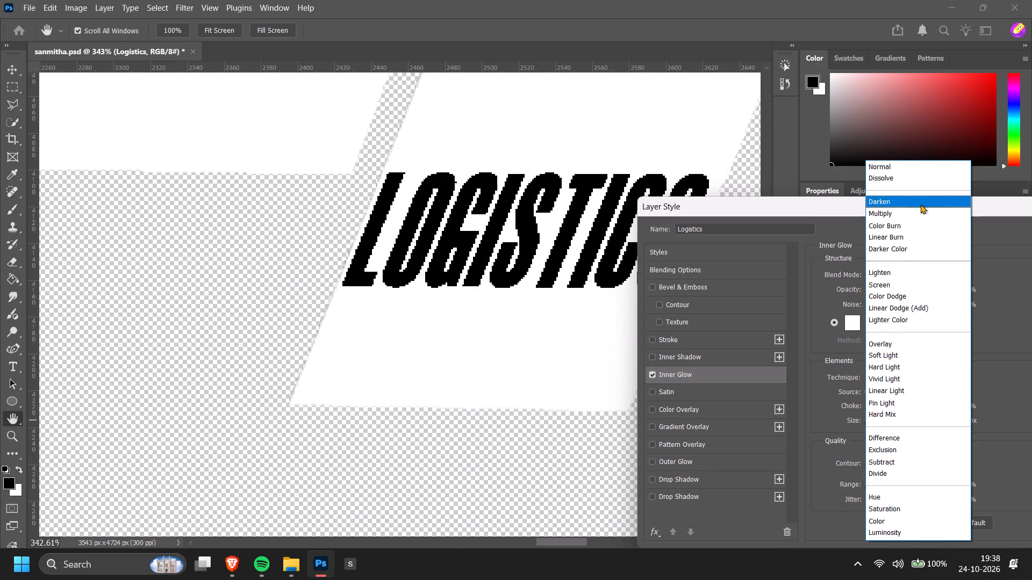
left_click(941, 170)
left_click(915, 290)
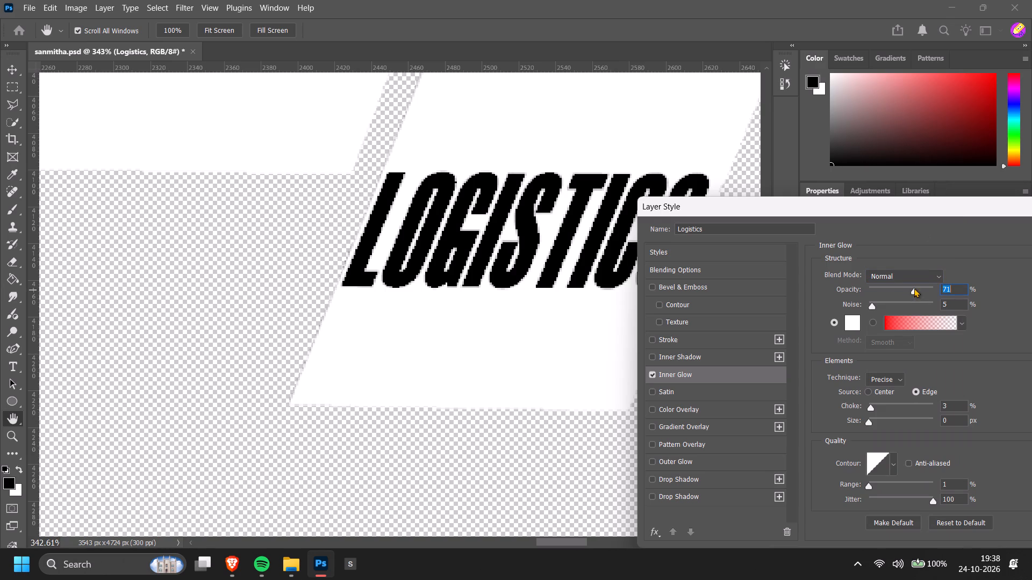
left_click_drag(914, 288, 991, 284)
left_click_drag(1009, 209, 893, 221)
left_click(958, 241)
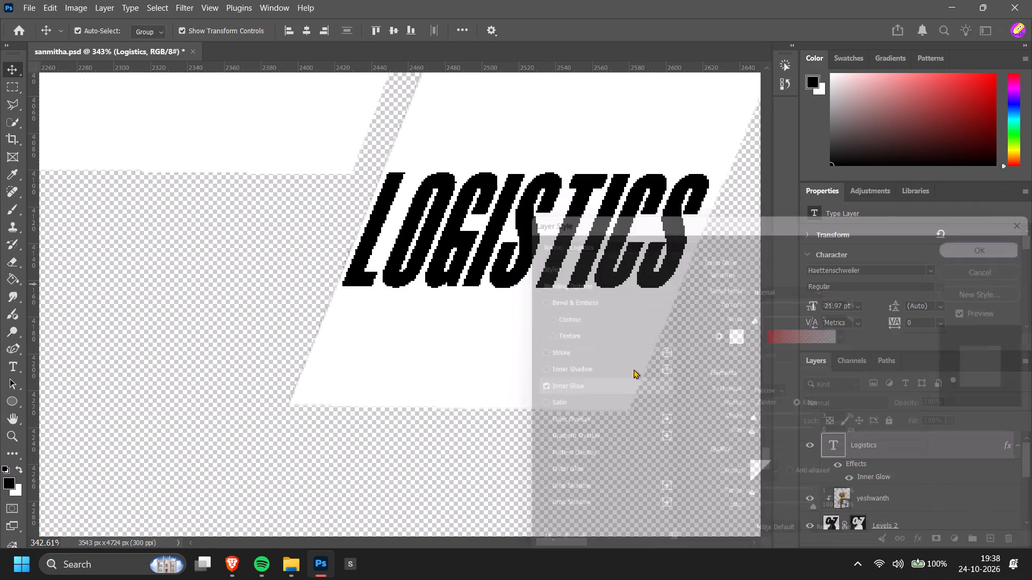
Delete the small Logistics text layer together with its Inner Glow effect.
scroll(611, 390, "down", 4, "alt")
left_click(647, 475)
scroll(647, 475, "down", 20, "alt")
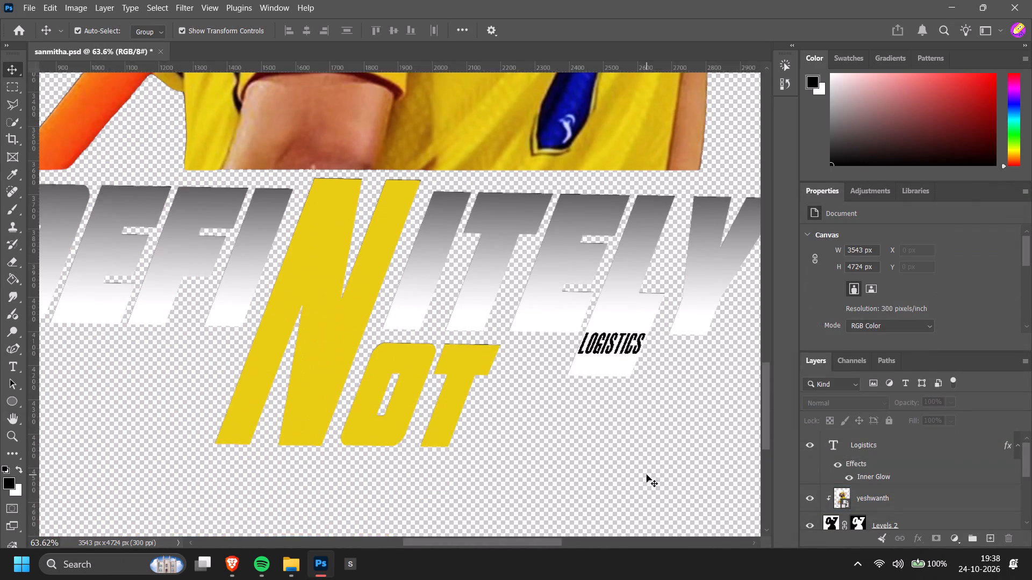
scroll(647, 475, "down", 6, "alt")
scroll(674, 311, "up", 14, "alt")
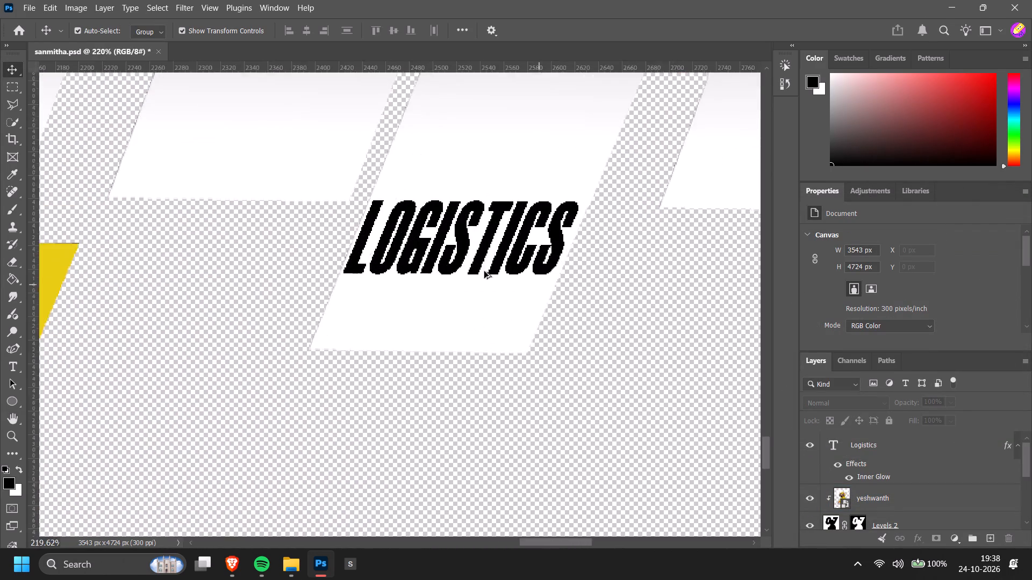
scroll(484, 271, "up", 9, "alt")
scroll(426, 241, "down", 20, "alt")
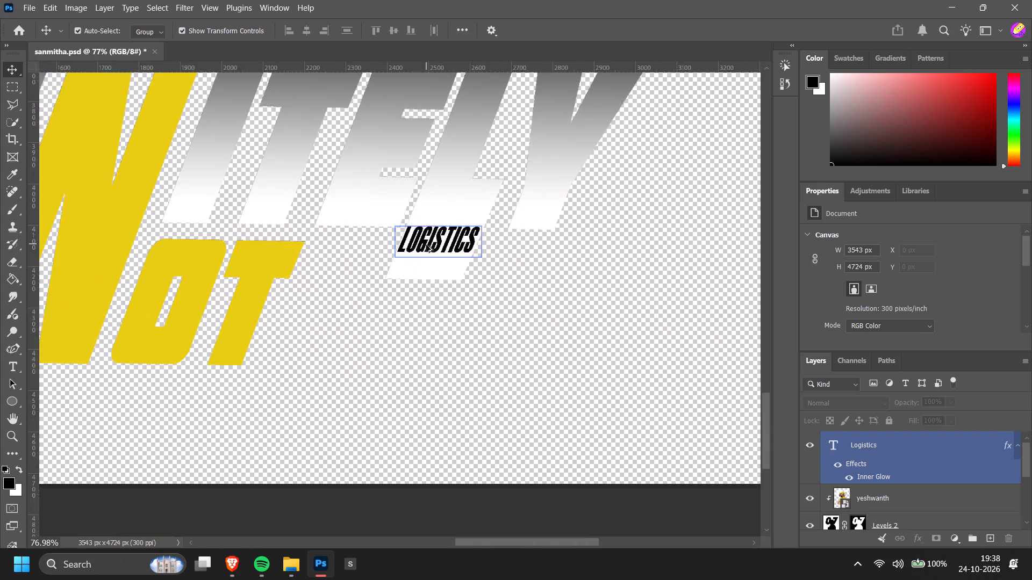
scroll(426, 245, "down", 7, "alt")
scroll(481, 300, "up", 4)
left_click(444, 290)
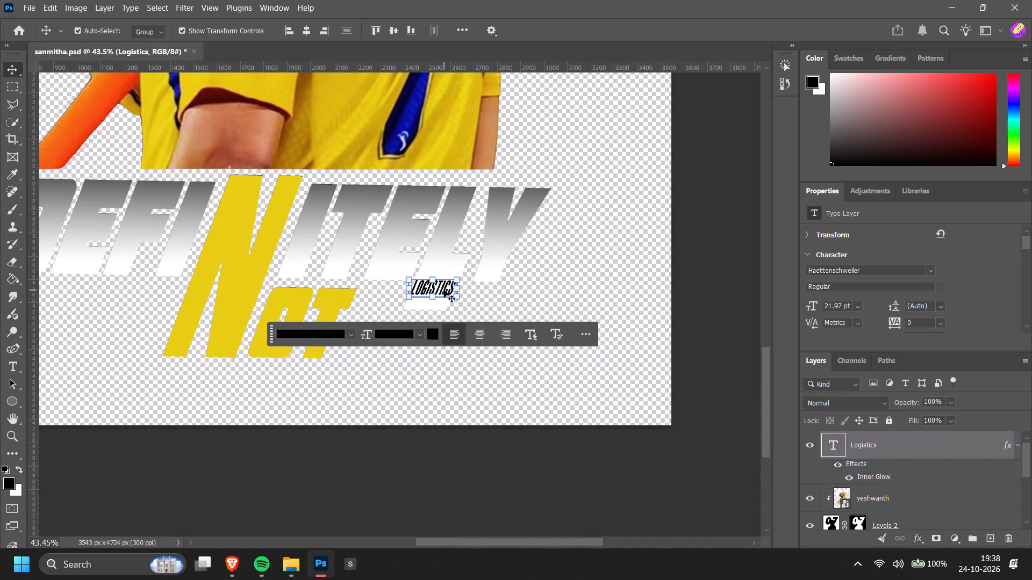
key("BackSpace")
Create a black LOGISTICS paragraph text in Haettenschweiler at 128 pt across the ITELY part of the lettering.
scroll(532, 357, "up", 4)
key("t")
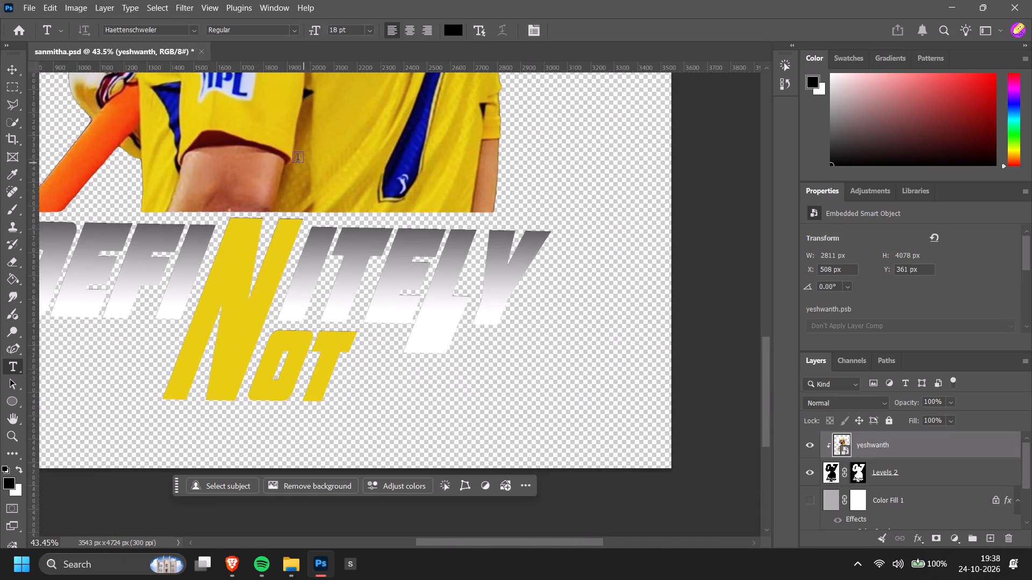
left_click_drag(257, 140, 663, 409)
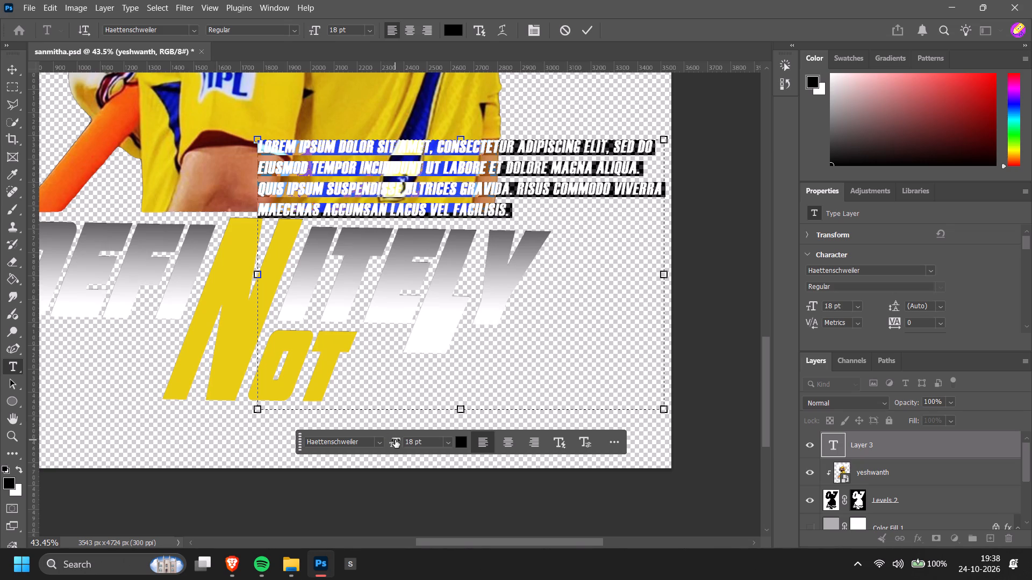
left_click_drag(395, 440, 534, 454)
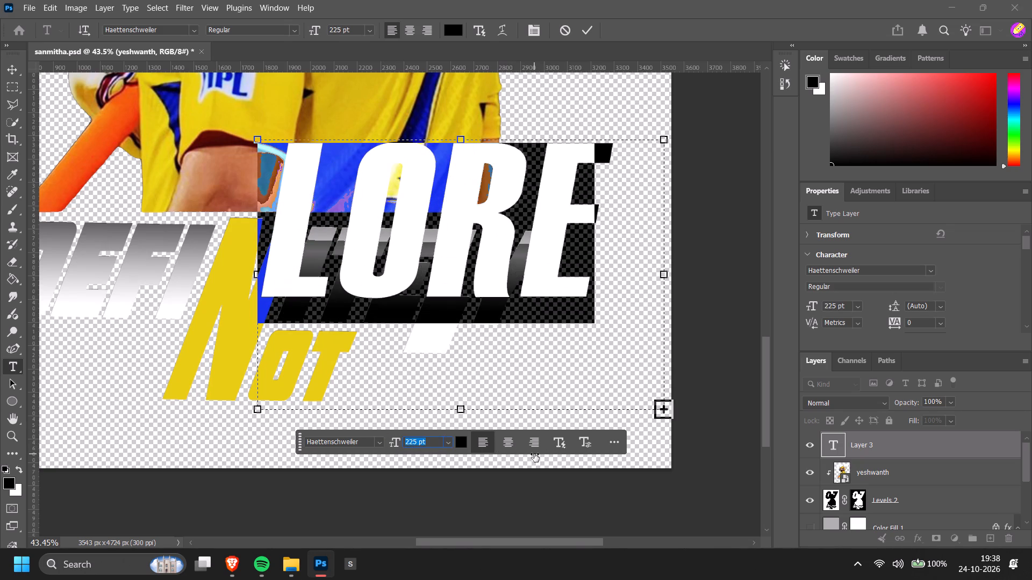
left_click_drag(534, 454, 469, 432)
type("logist")
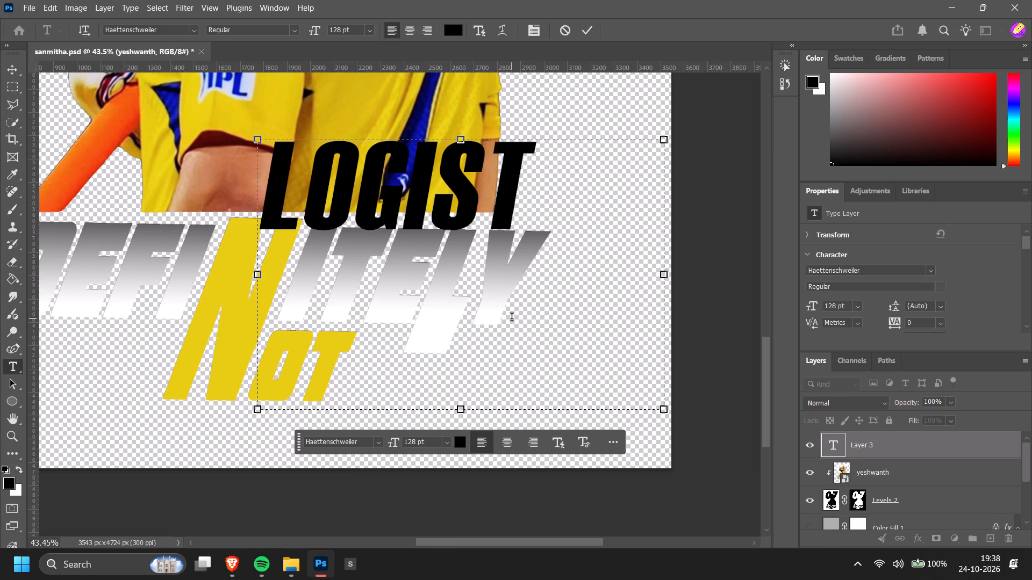
type("ics")
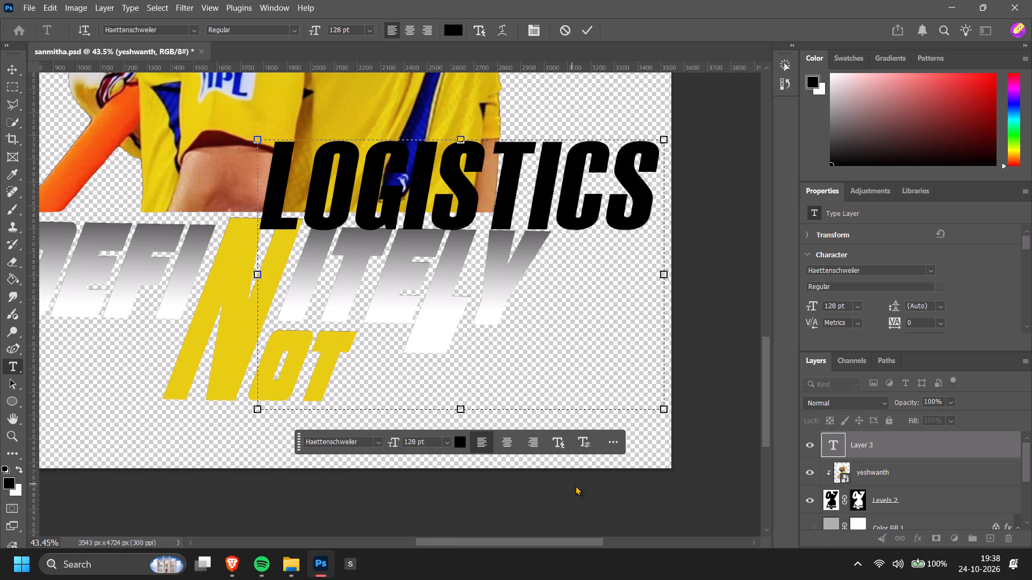
Shorten the LOGISTICS text box to just below its single line of text and commit it.
left_click_drag(466, 415, 453, 352)
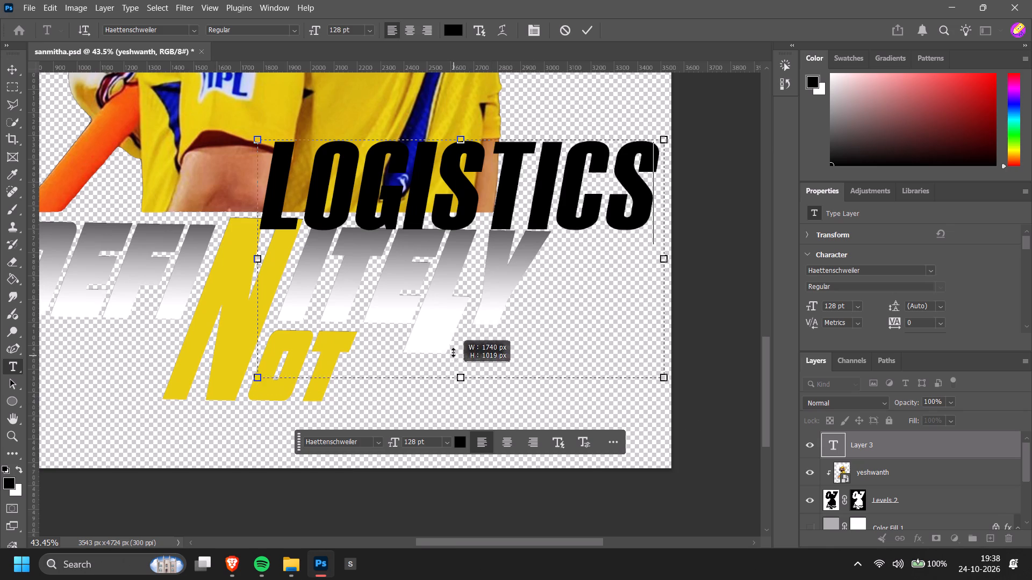
left_click_drag(453, 352, 449, 266)
left_click_drag(461, 259, 461, 254)
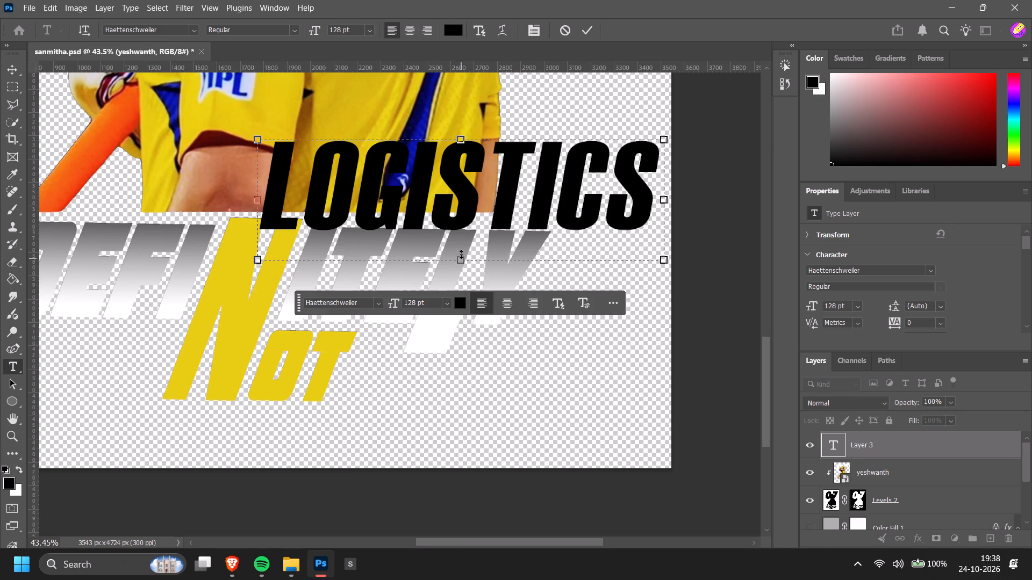
left_click_drag(461, 254, 461, 243)
left_click(685, 471)
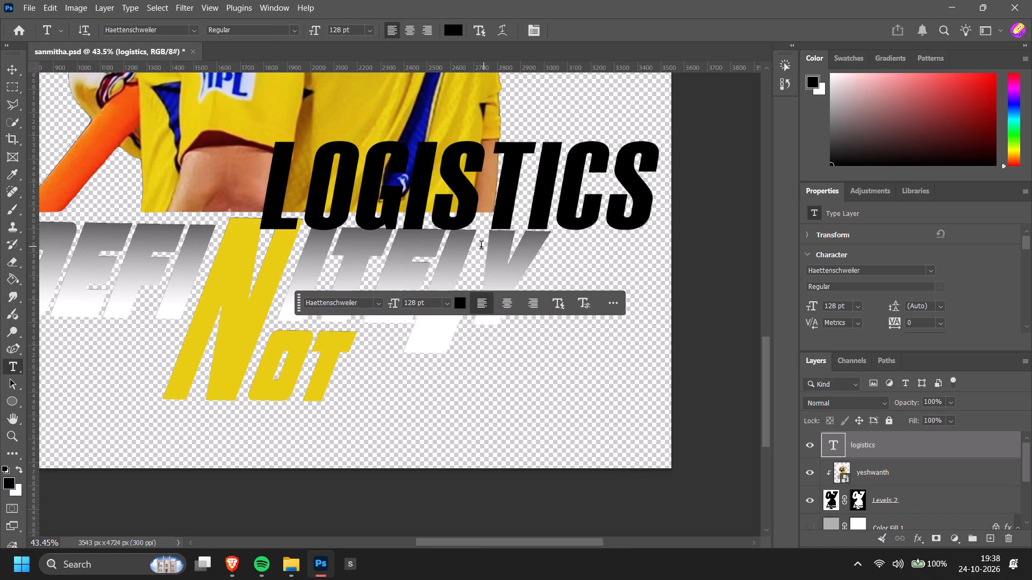
Nudge the LOGISTICS text, stretch its height to about 180% and skew it horizontally to about -22°.
key("v")
left_click_drag(461, 241, 454, 257, "ctrl")
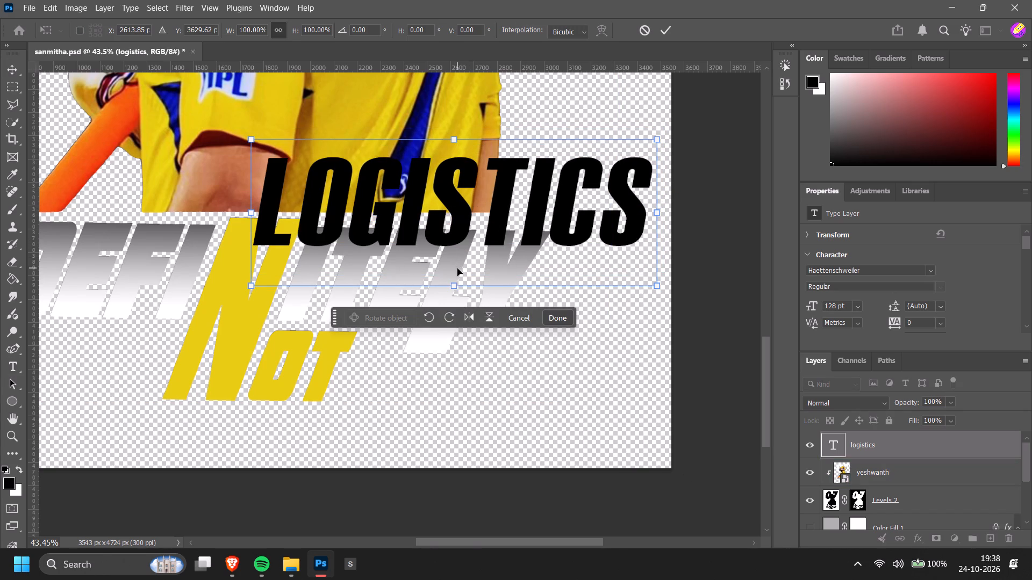
left_click_drag(454, 285, 404, 374, "ctrl")
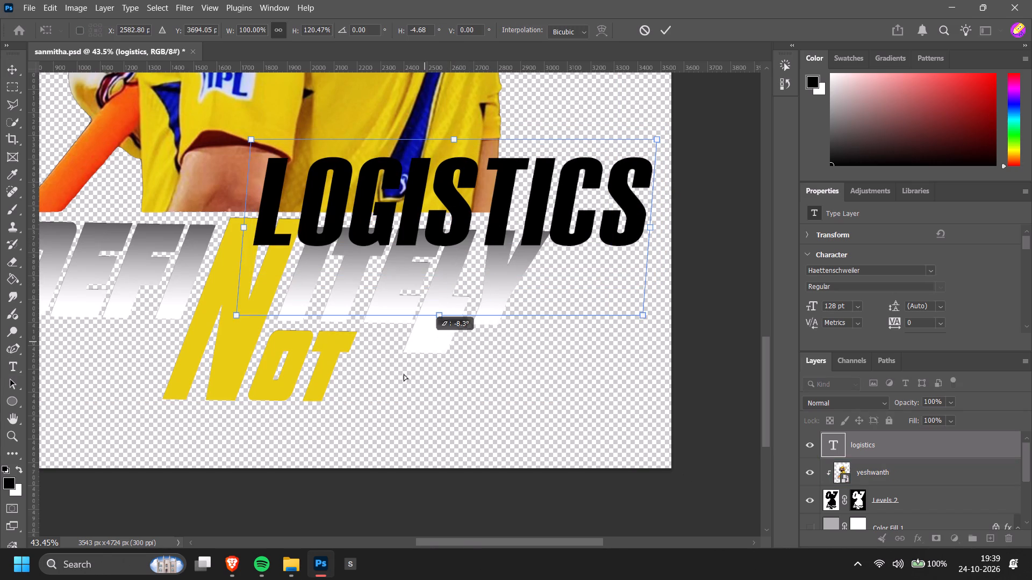
left_click_drag(404, 374, 353, 405, "ctrl")
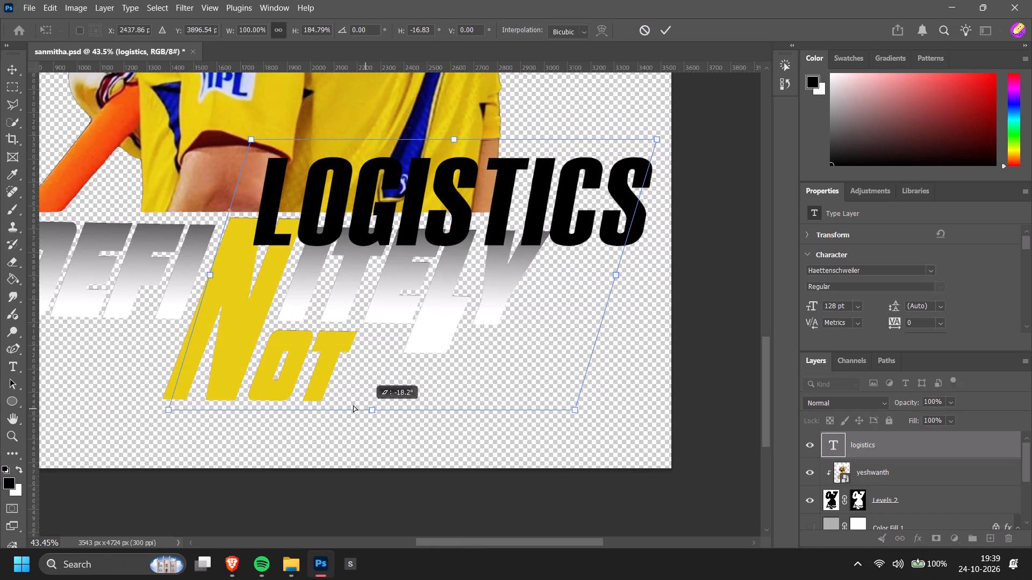
left_click_drag(353, 405, 345, 402, "ctrl")
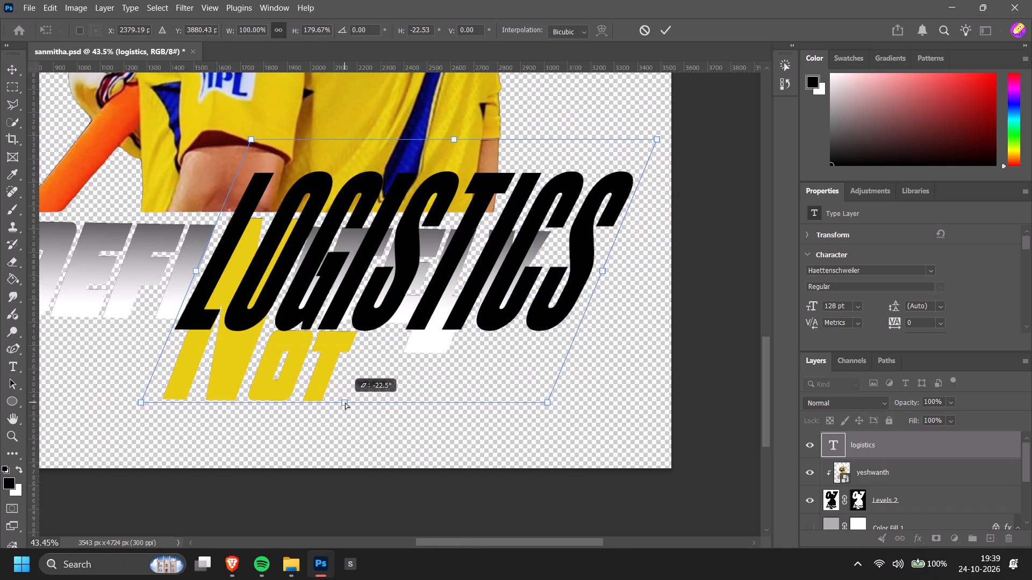
left_click_drag(345, 402, 346, 402, "ctrl")
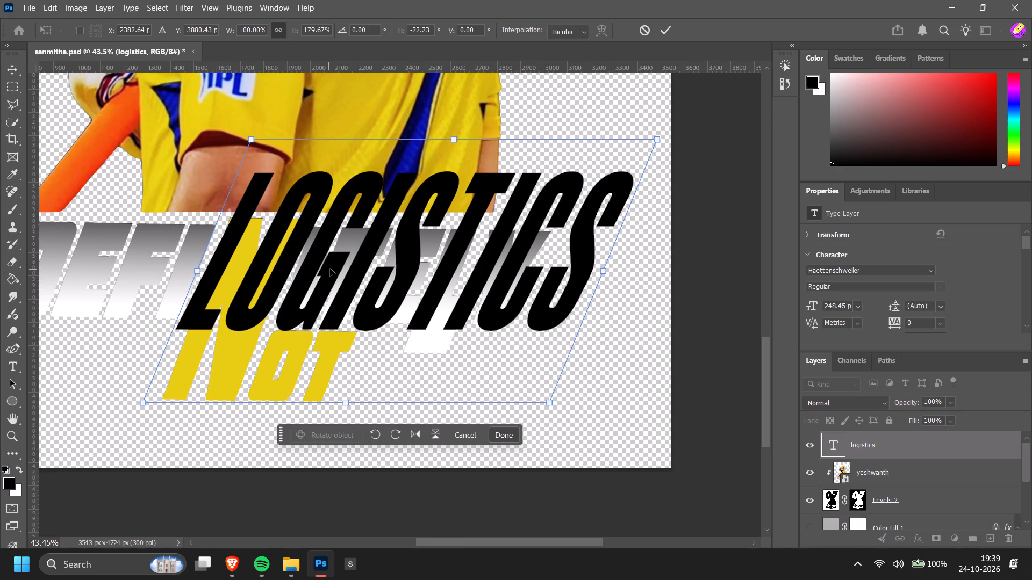
Move the slanted LOGISTICS text so it starts over the extended L of DEFINITELY, easing its skew to about -21°.
left_click_drag(331, 276, 374, 291)
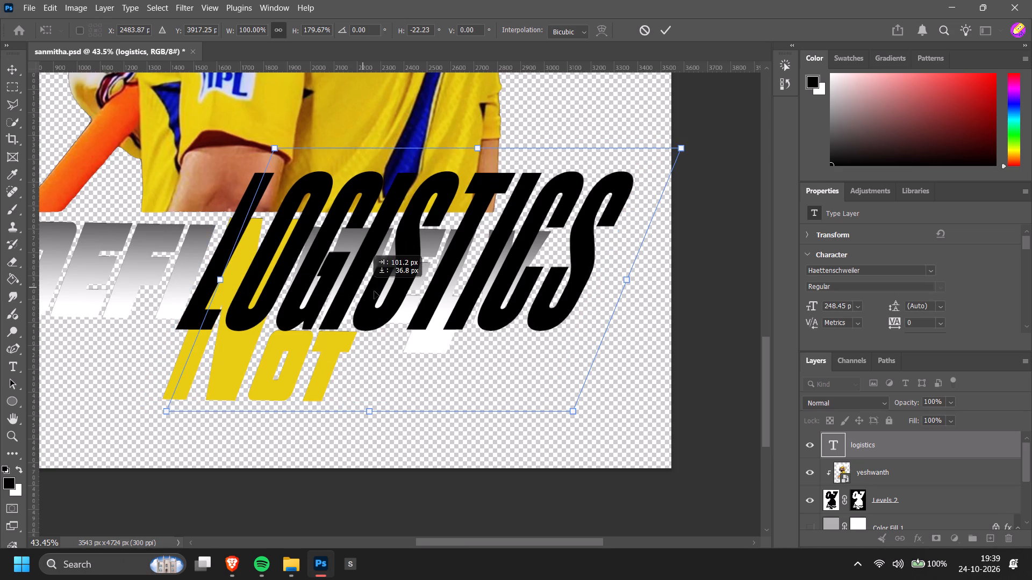
left_click_drag(374, 291, 504, 308)
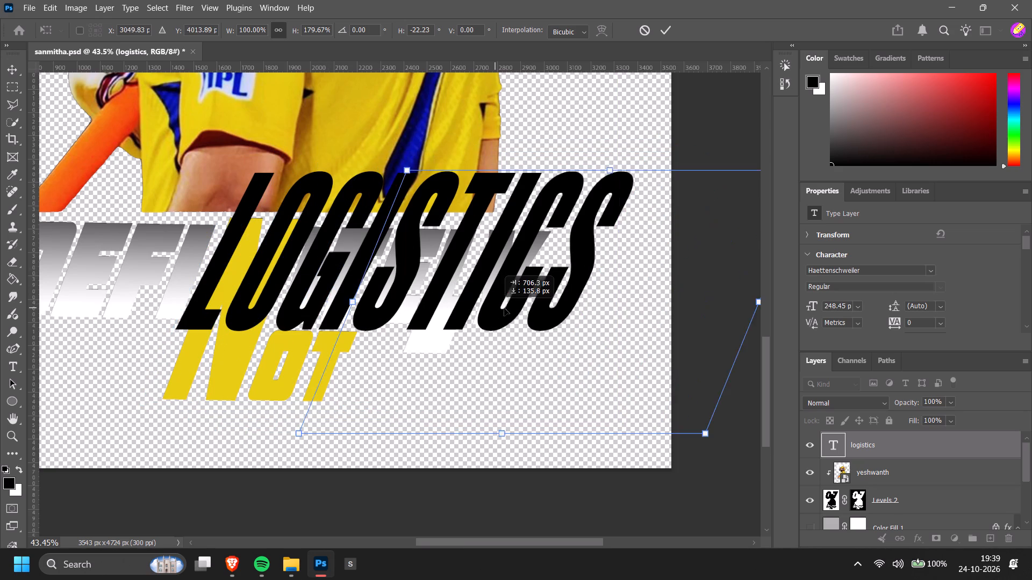
left_click_drag(504, 308, 528, 308)
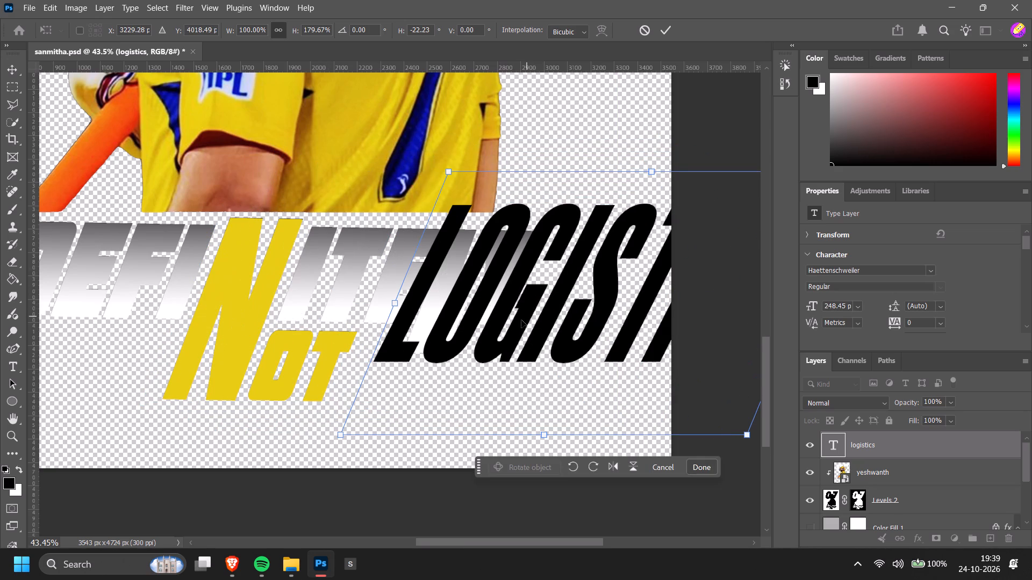
left_click_drag(449, 310, 456, 312)
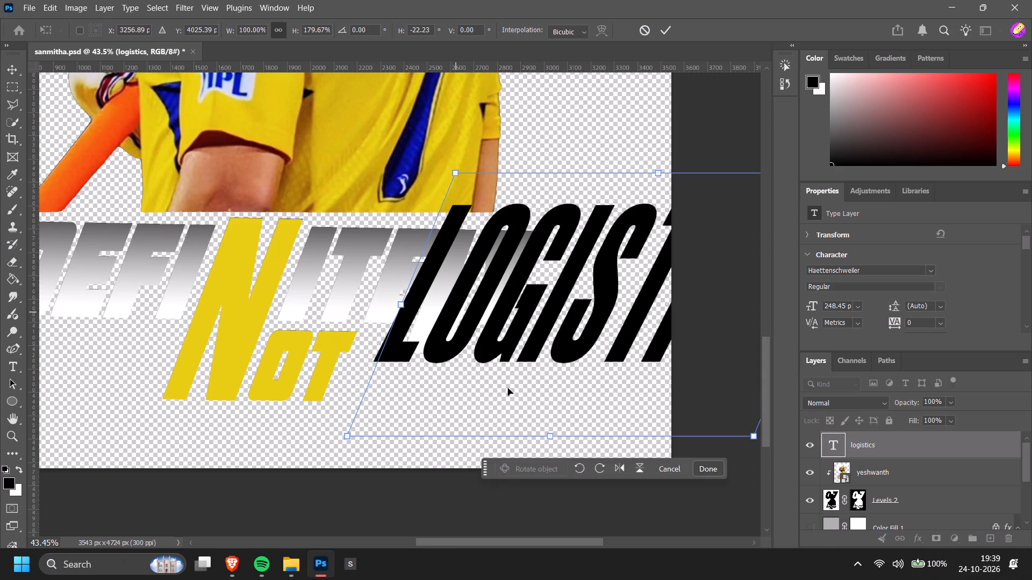
left_click_drag(549, 435, 553, 436, "ctrl")
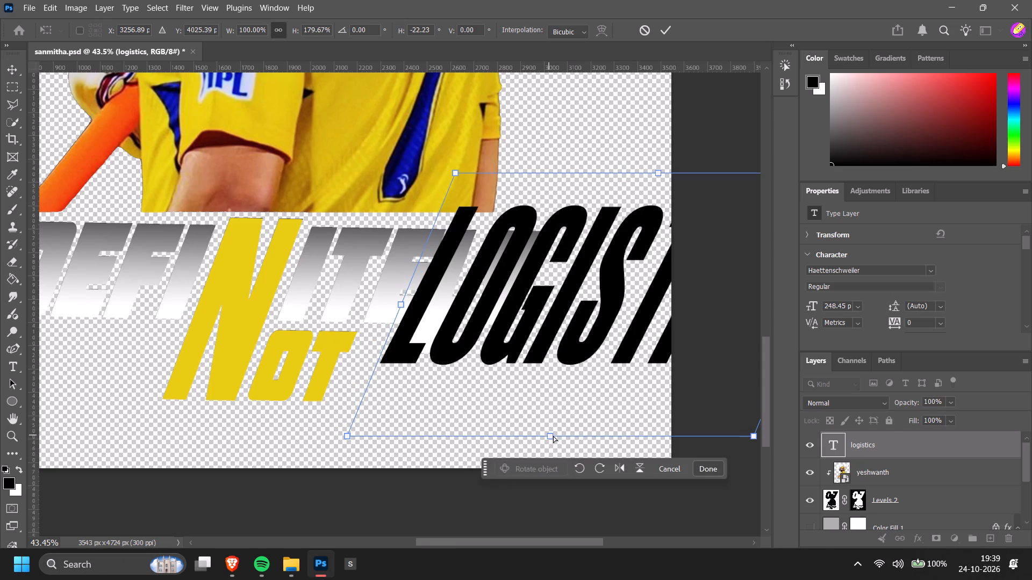
left_click_drag(553, 436, 554, 436, "ctrl")
left_click_drag(461, 305, 481, 310)
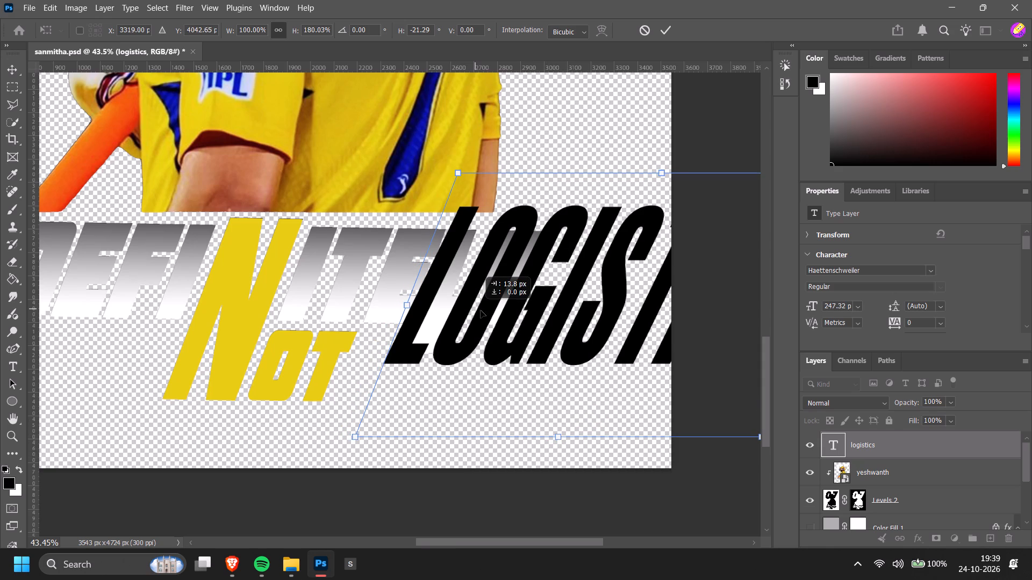
left_click_drag(481, 310, 486, 312)
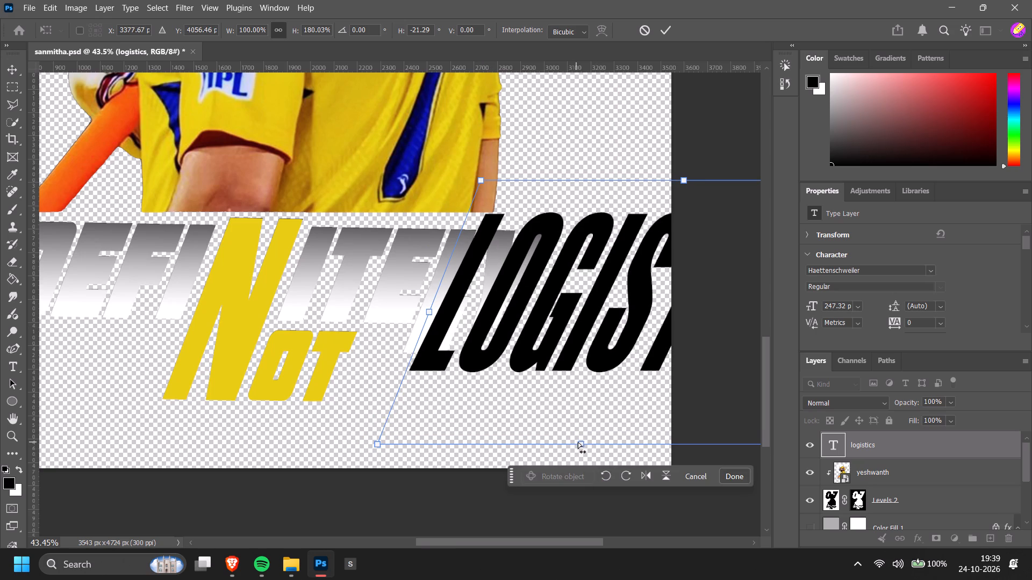
Ease the LOGISTICS text's horizontal skew to about -14.6° and reduce its height to about 173%, committing the transform.
left_click_drag(580, 441, 585, 441, "ctrl")
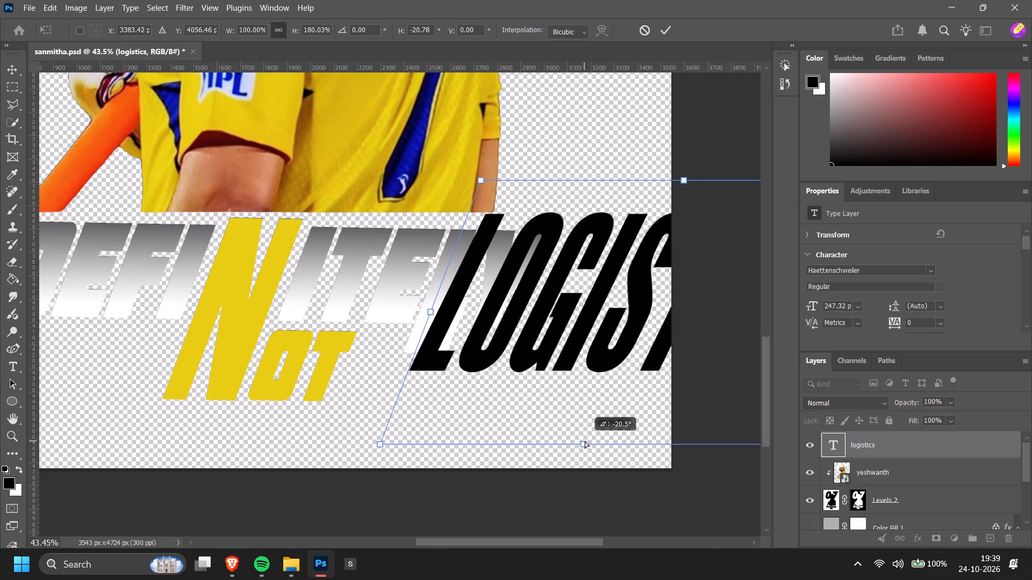
left_click_drag(585, 441, 595, 441, "ctrl")
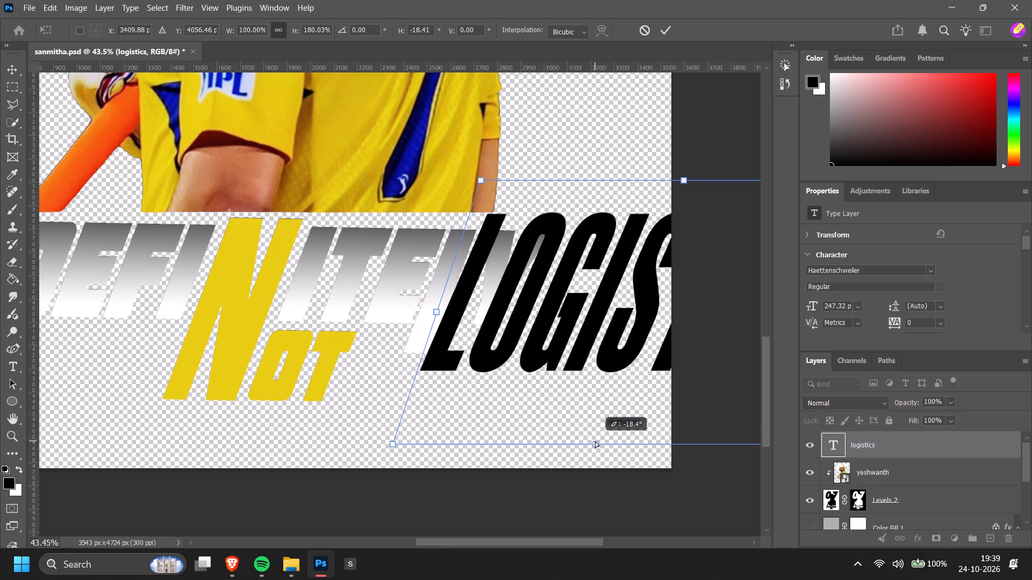
left_click_drag(595, 441, 601, 440, "ctrl")
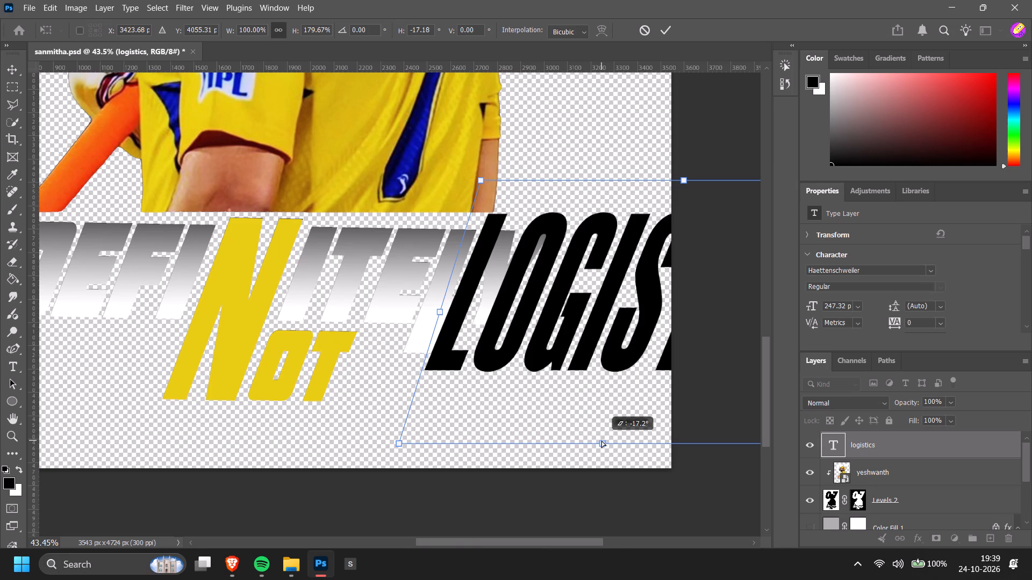
left_click_drag(601, 440, 607, 440, "ctrl")
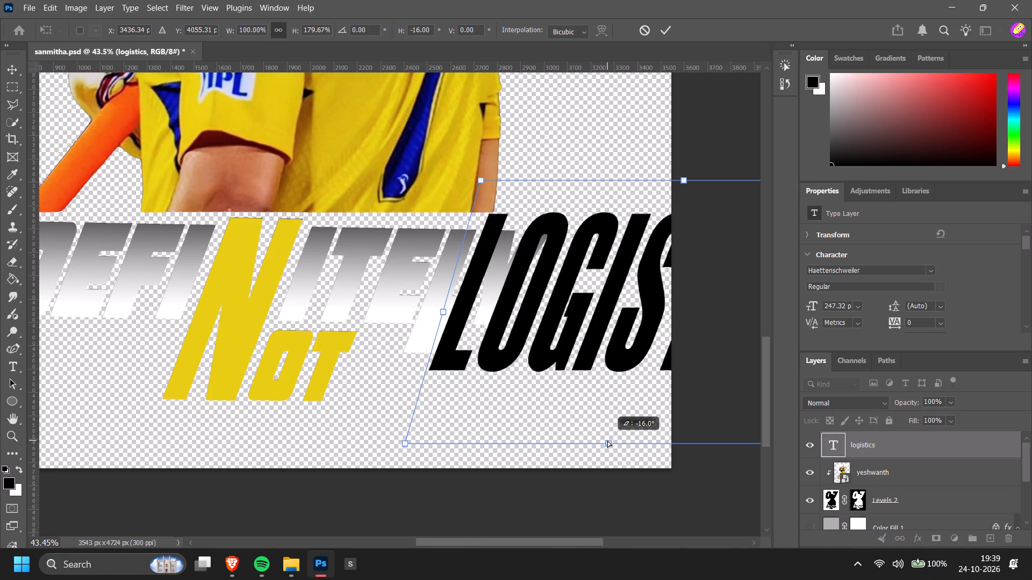
left_click_drag(607, 440, 613, 443, "ctrl")
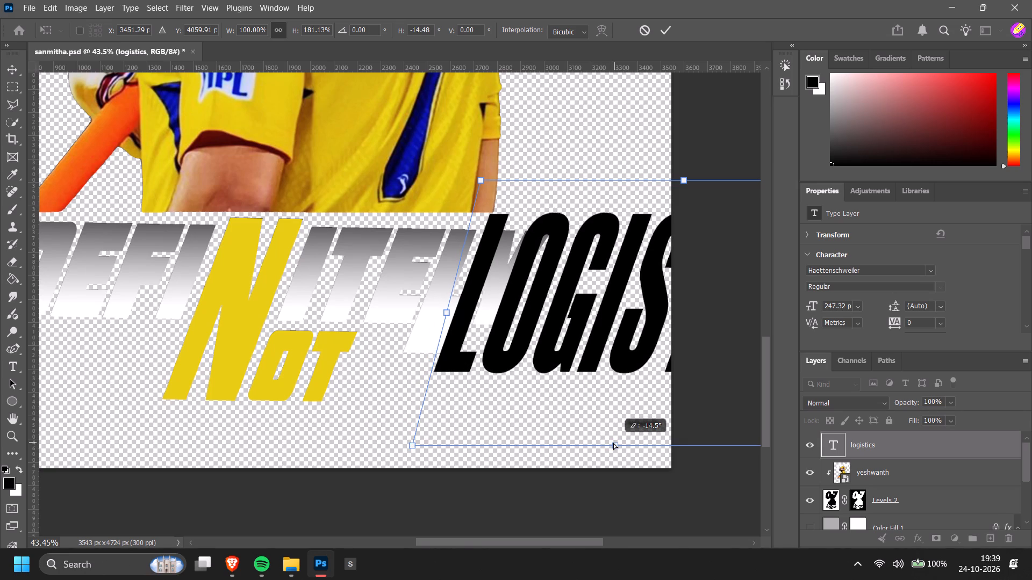
left_click_drag(613, 443, 614, 443, "ctrl")
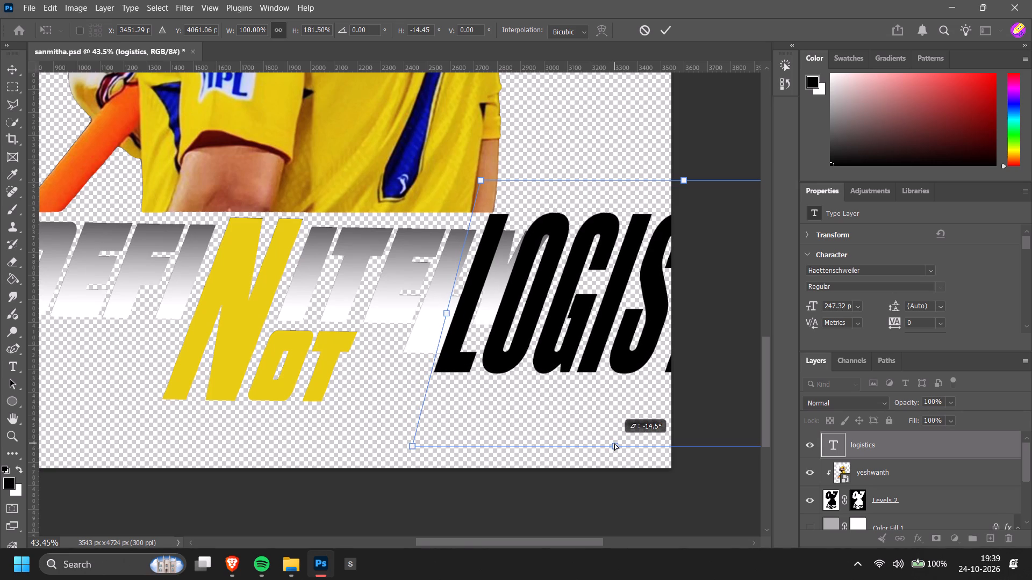
left_click_drag(614, 443, 612, 443, "ctrl")
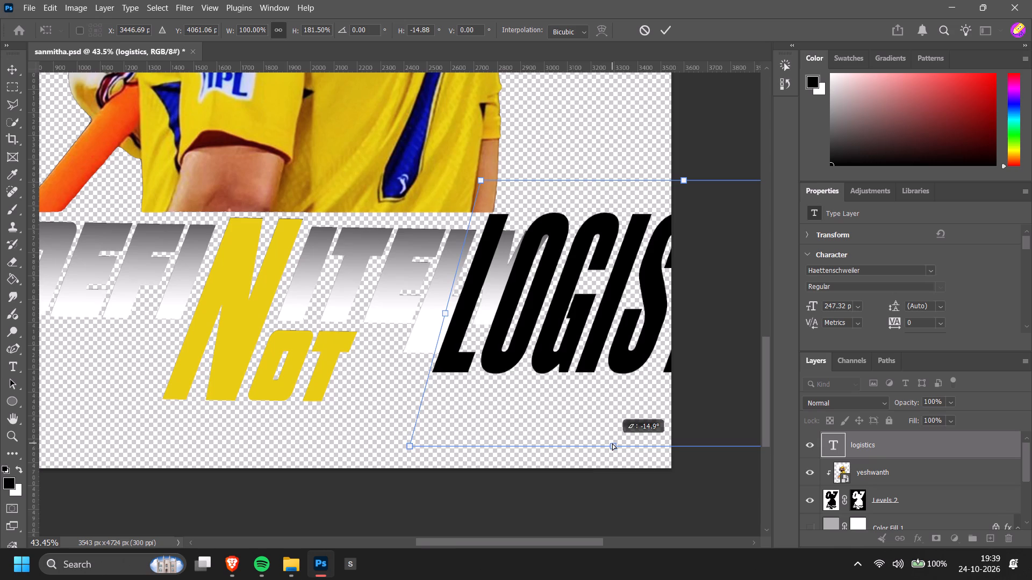
left_click_drag(612, 443, 612, 436, "ctrl")
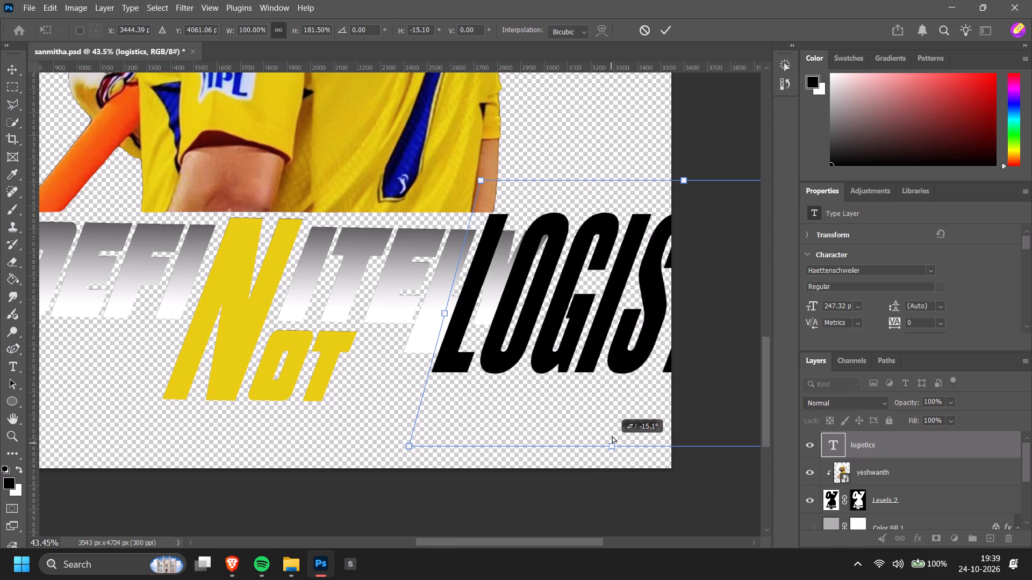
left_click_drag(612, 436, 613, 434, "ctrl")
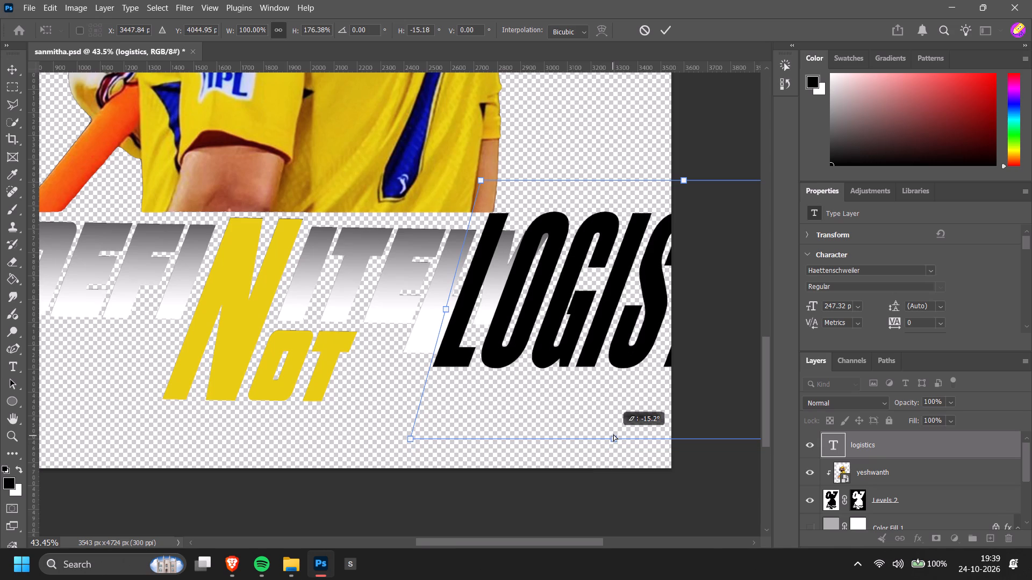
left_click_drag(613, 434, 617, 431, "ctrl")
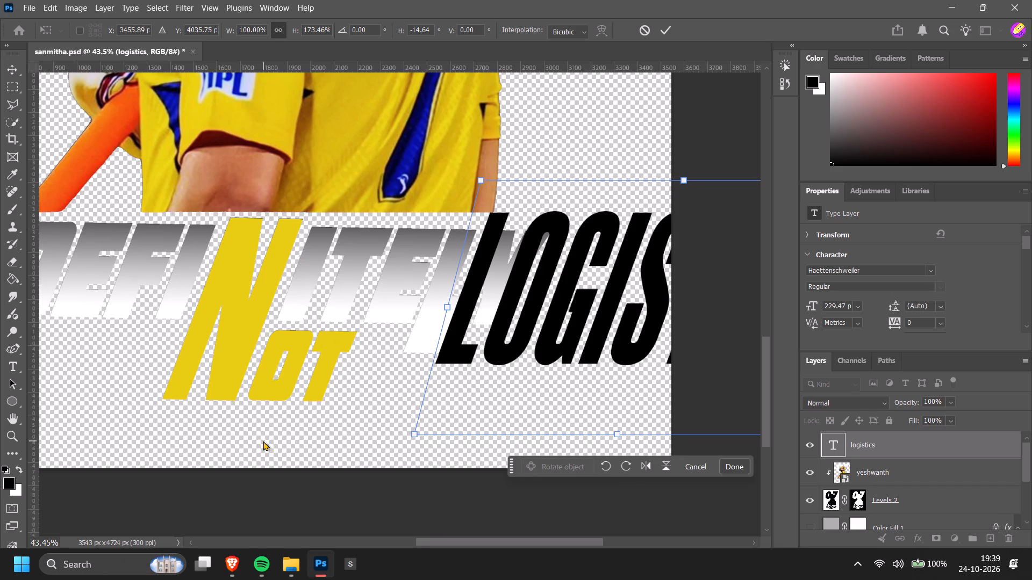
left_click(263, 441)
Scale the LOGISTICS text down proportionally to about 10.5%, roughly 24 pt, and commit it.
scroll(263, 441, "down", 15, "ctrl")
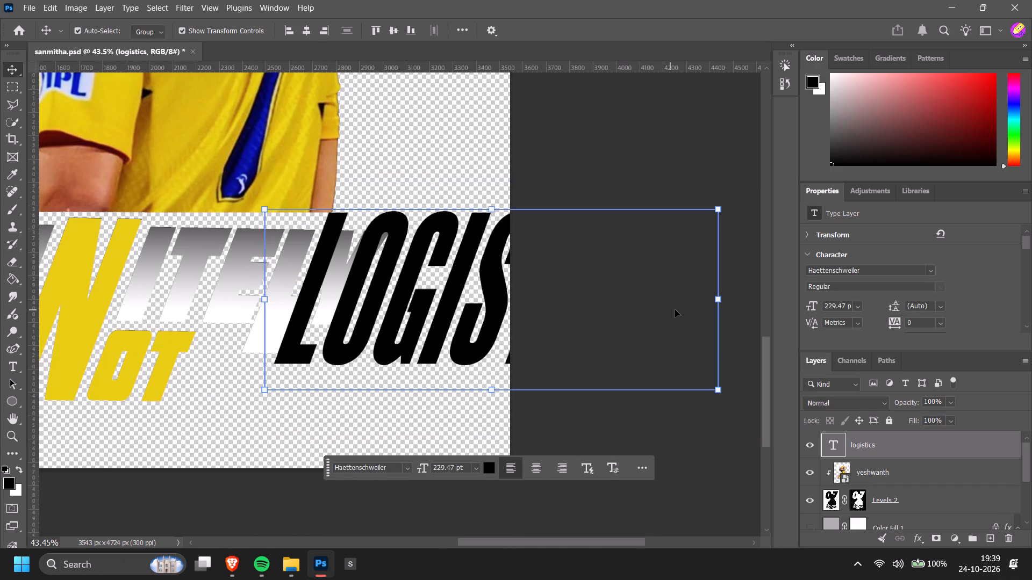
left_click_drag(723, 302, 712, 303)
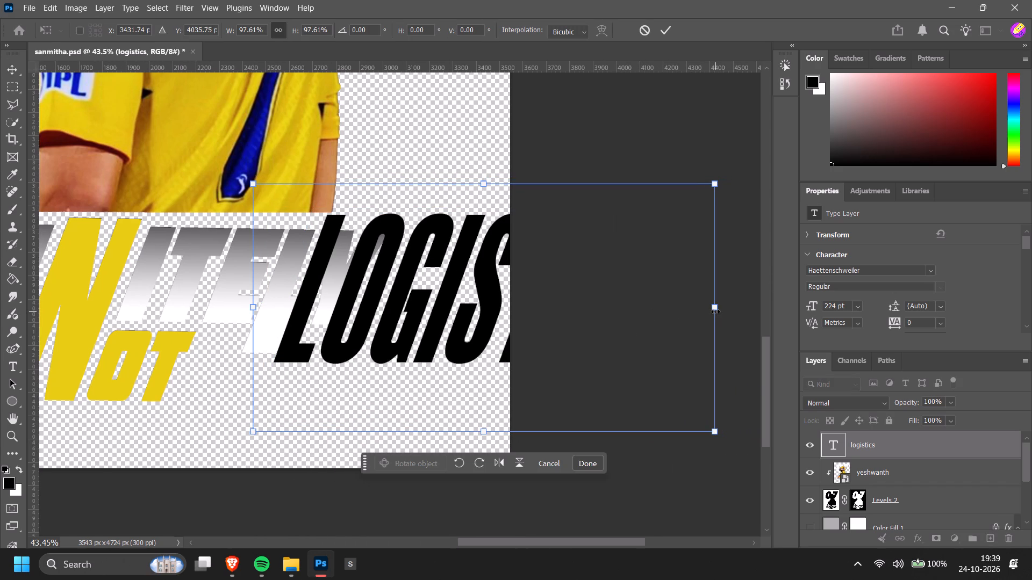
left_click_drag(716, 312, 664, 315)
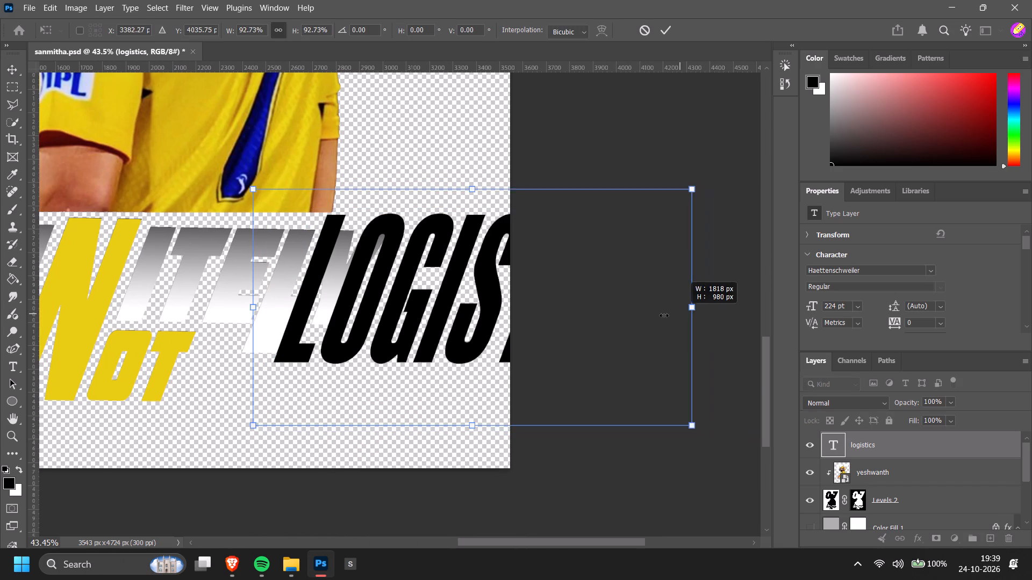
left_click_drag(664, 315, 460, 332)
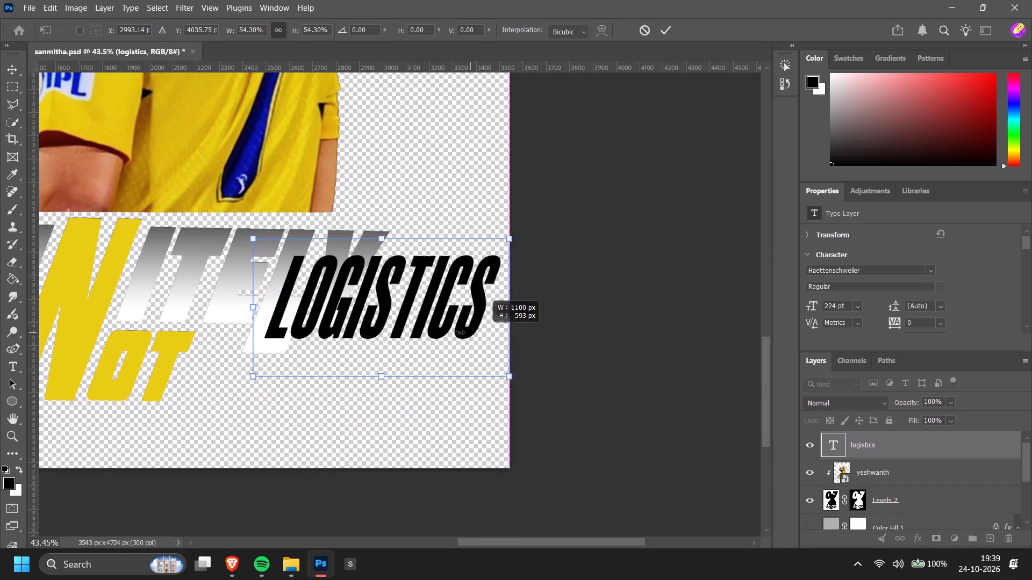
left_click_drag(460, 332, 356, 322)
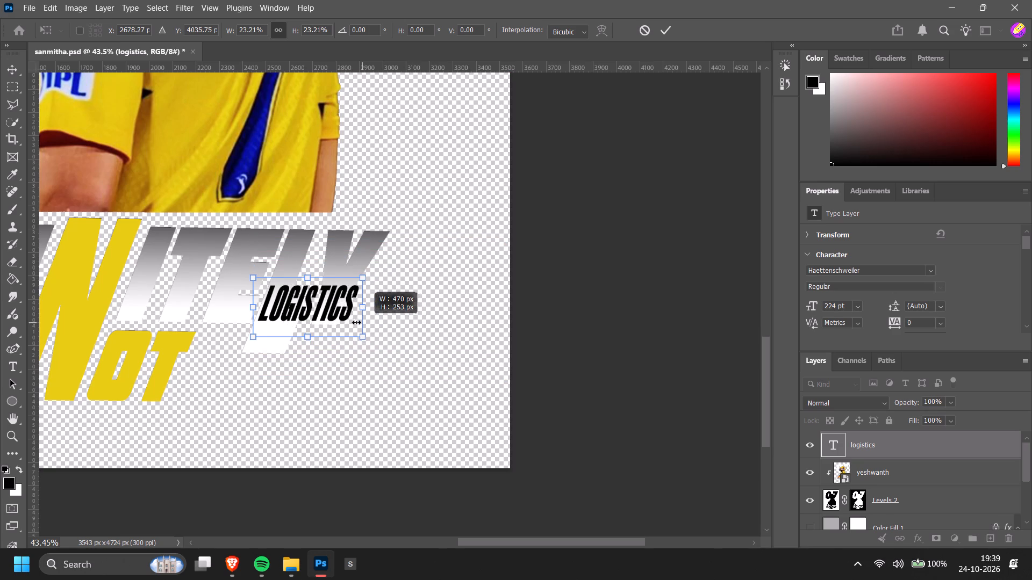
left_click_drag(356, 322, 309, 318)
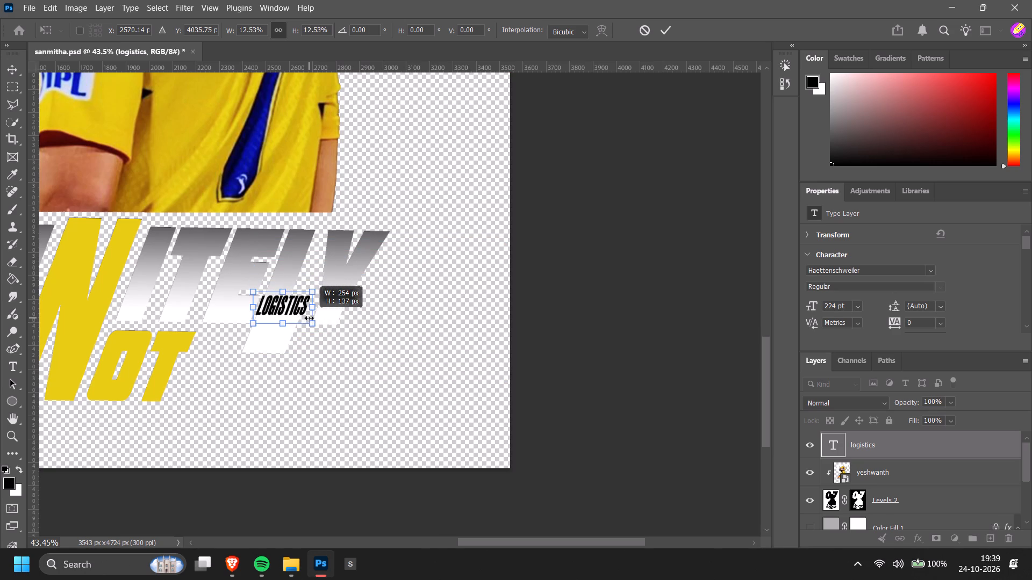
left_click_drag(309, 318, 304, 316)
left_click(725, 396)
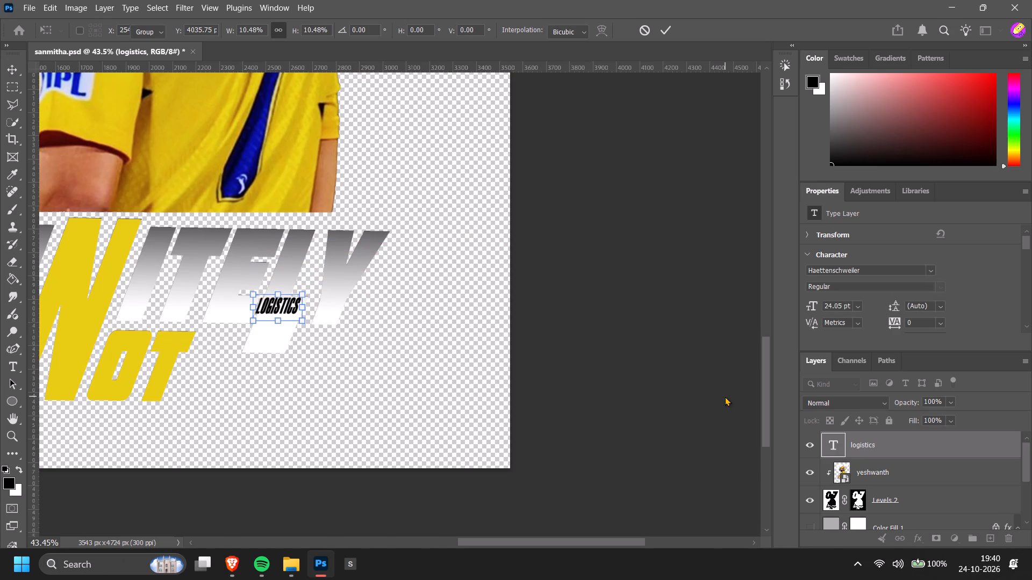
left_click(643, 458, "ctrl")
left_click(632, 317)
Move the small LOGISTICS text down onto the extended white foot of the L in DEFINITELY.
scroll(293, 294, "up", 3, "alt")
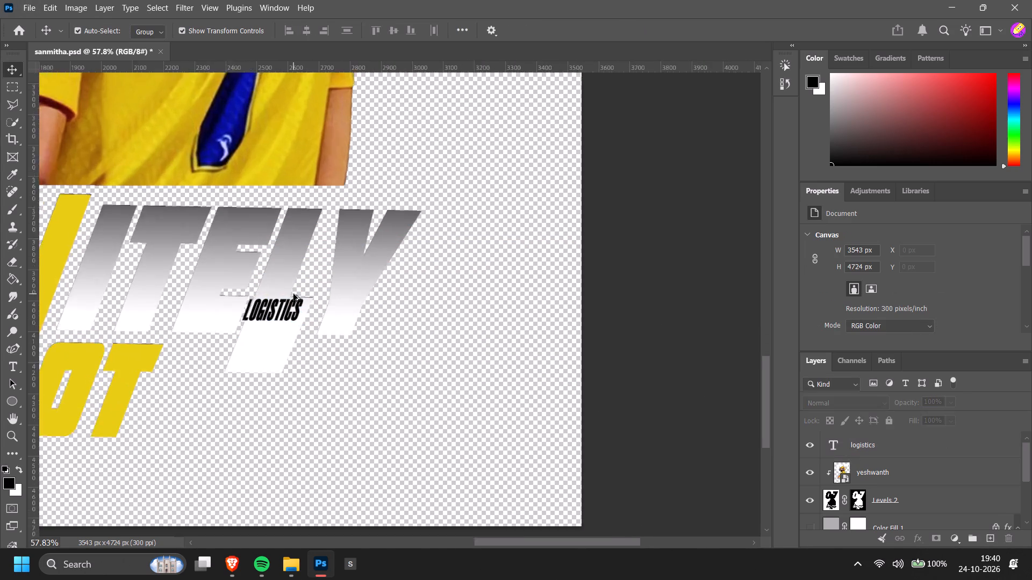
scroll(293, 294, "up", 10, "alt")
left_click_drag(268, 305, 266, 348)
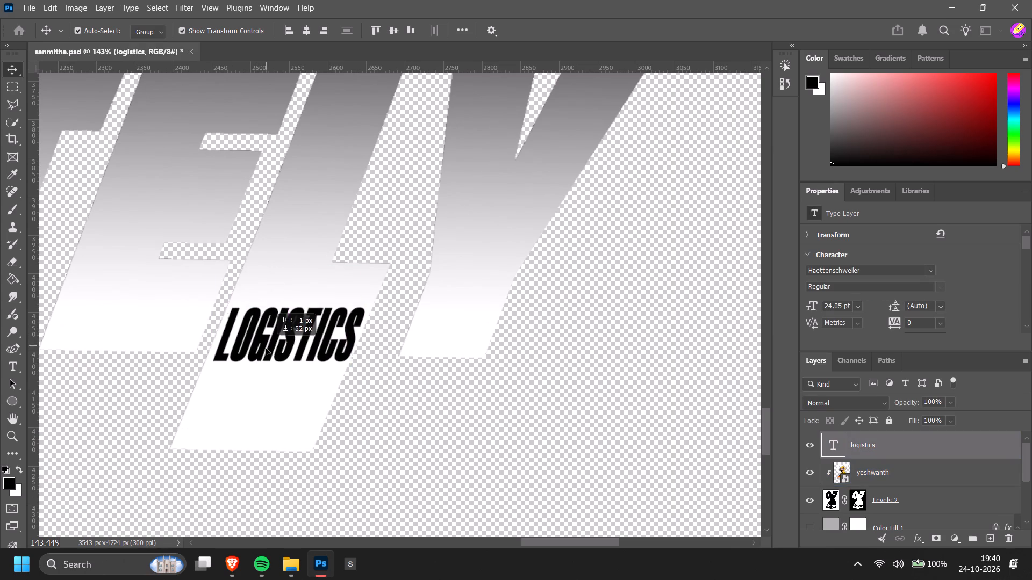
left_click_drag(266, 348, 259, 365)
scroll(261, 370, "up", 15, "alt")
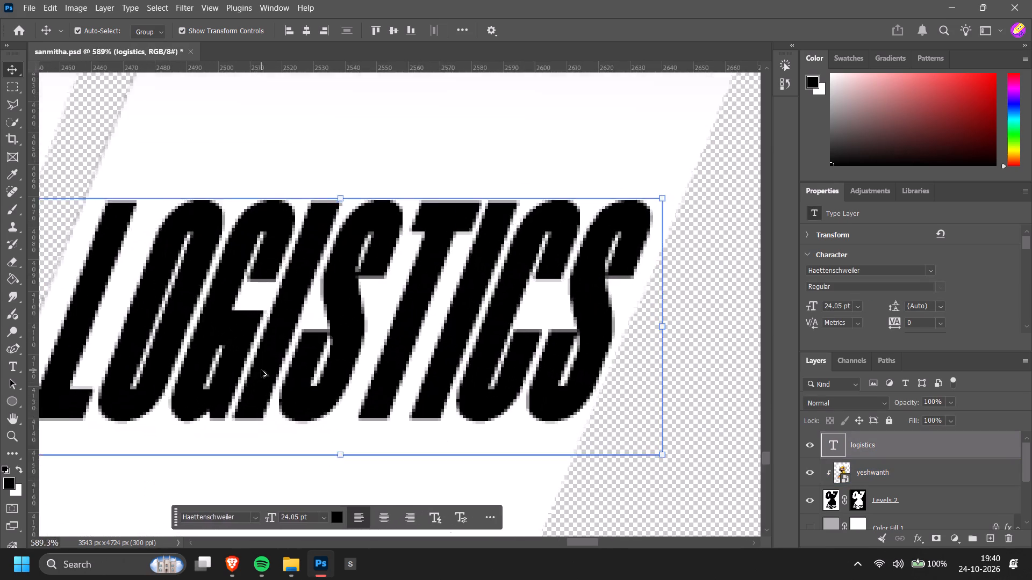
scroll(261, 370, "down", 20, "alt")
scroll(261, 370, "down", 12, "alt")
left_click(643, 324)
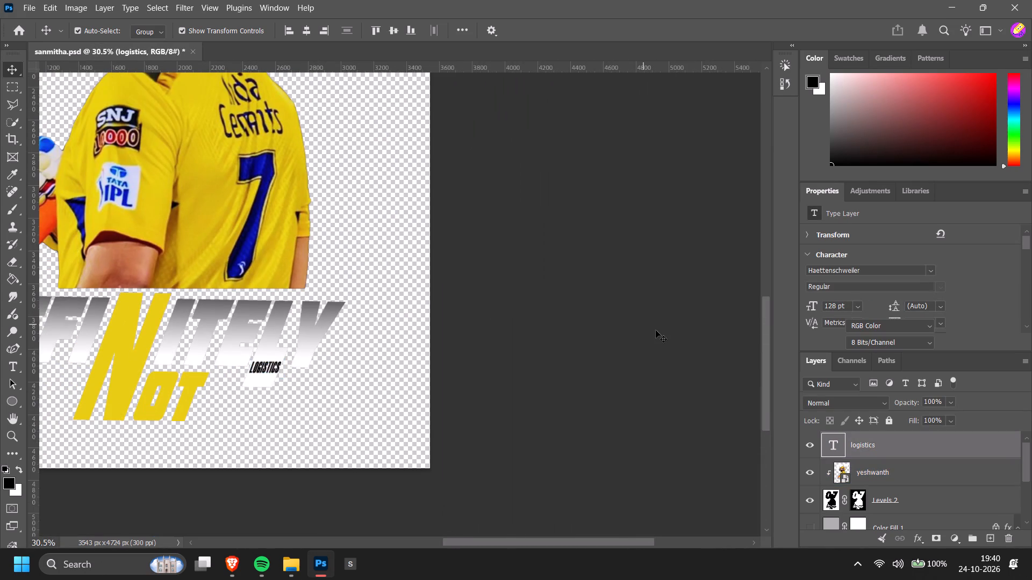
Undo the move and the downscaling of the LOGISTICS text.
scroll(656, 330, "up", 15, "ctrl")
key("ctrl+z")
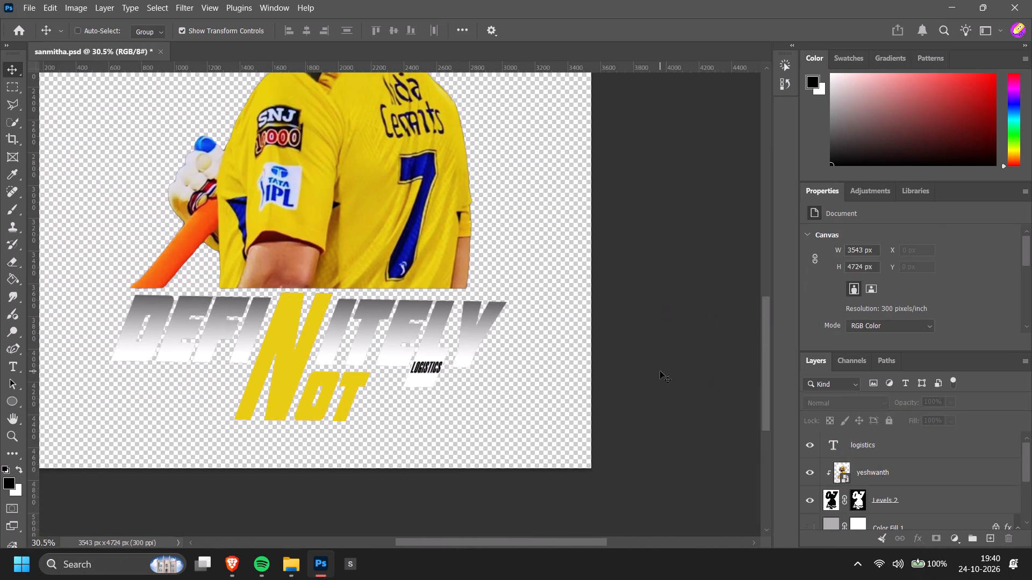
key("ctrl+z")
Move the LOGISTICS text over the player's lower jersey, enlarge it to about 117% and reposition it within the canvas.
scroll(660, 371, "down", 7, "alt")
left_click_drag(474, 333, 447, 325)
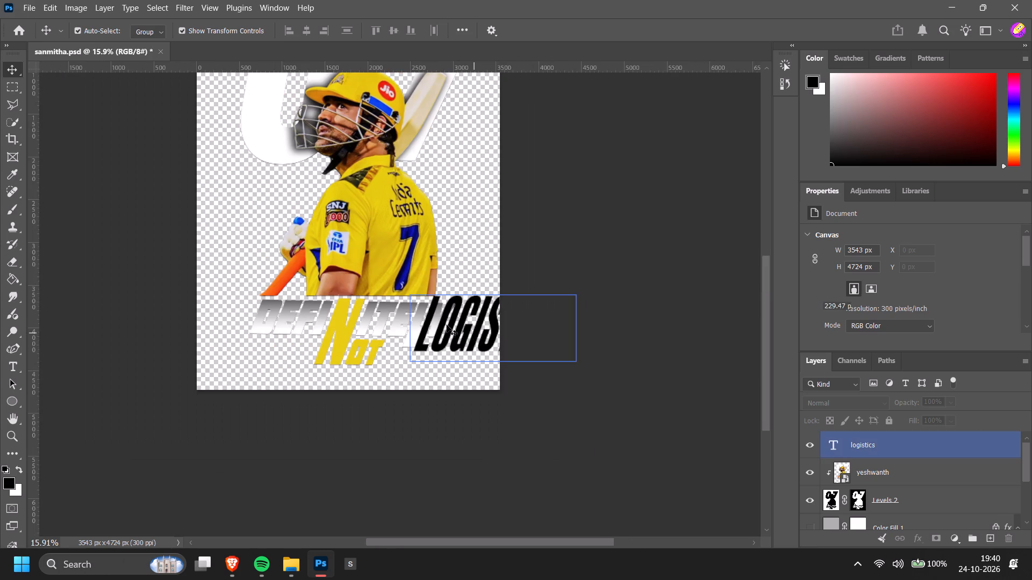
left_click_drag(447, 325, 365, 293)
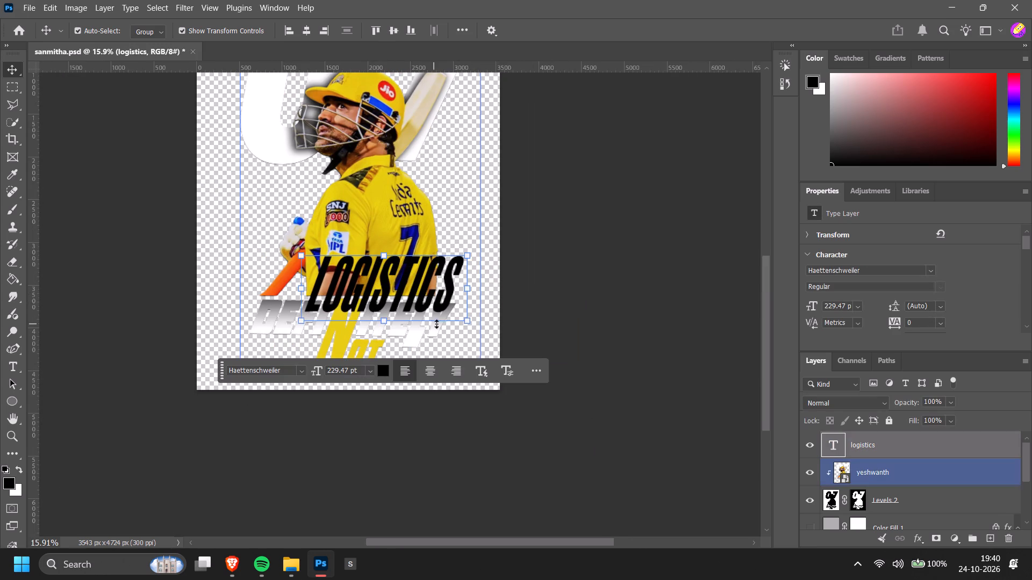
left_click_drag(472, 324, 504, 336)
scroll(456, 294, "up", 7, "alt")
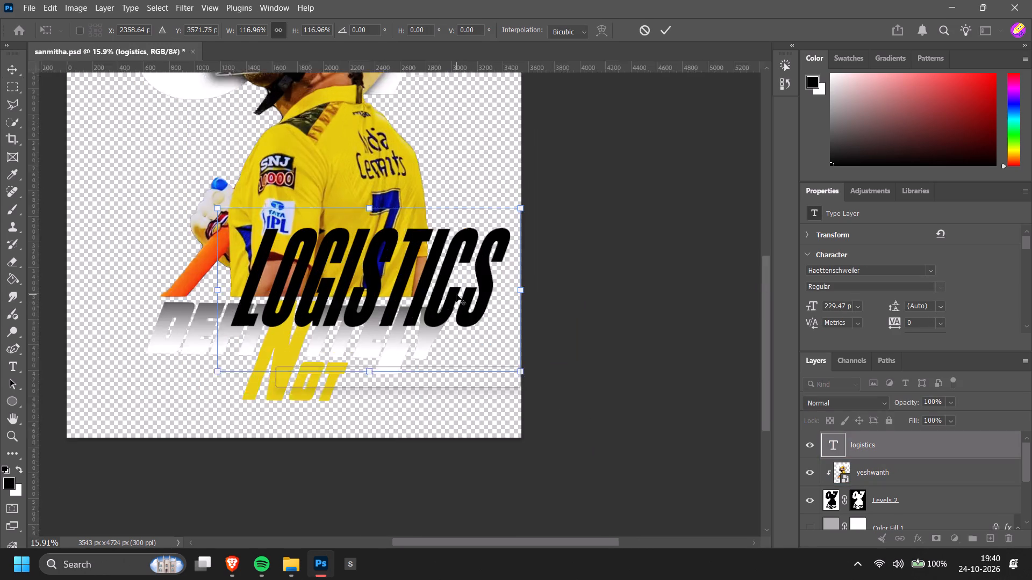
scroll(456, 294, "up", 20, "alt")
scroll(456, 294, "up", 1, "alt")
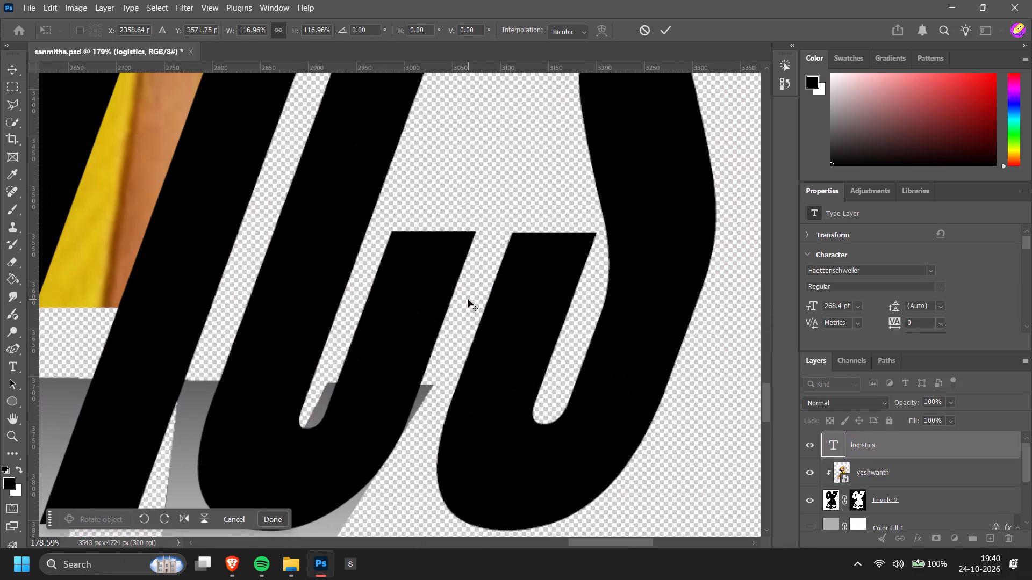
scroll(468, 300, "down", 20, "alt")
scroll(468, 300, "down", 1, "alt")
left_click_drag(468, 301, 450, 296)
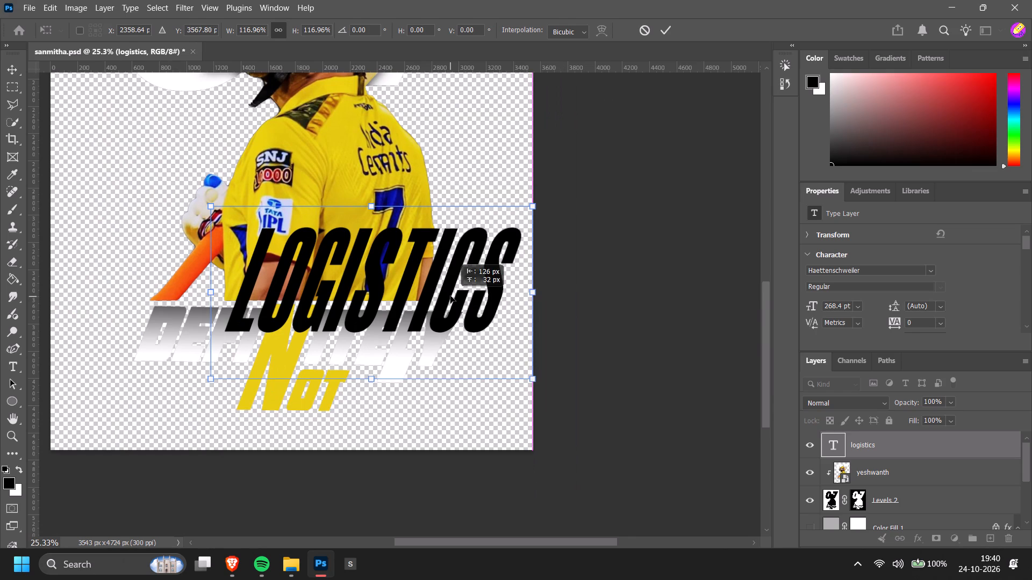
Hide the yeshwanth and Levels 2 layers to isolate the LOGISTICS text, and deselect it.
left_click(808, 473)
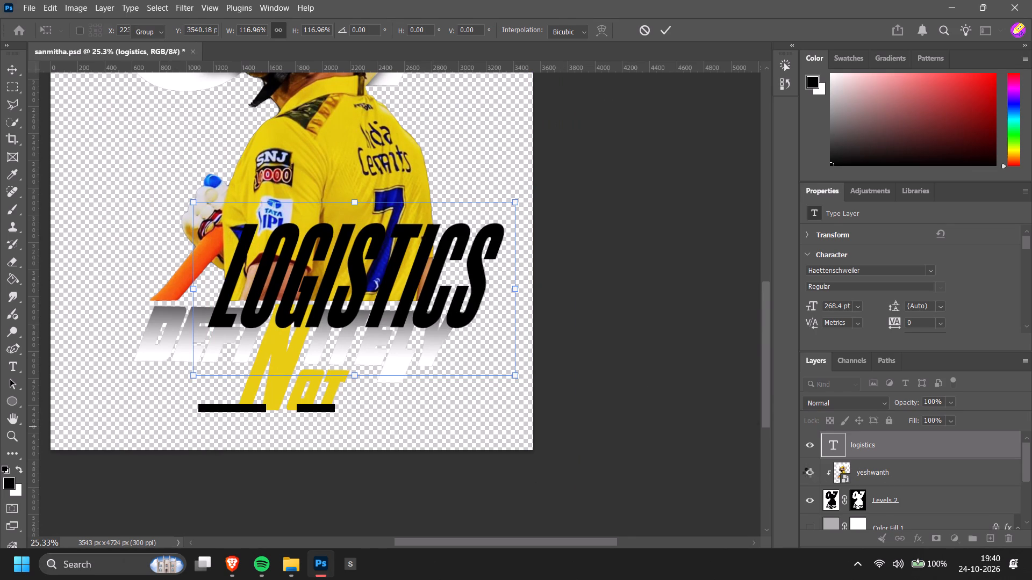
left_click(809, 502)
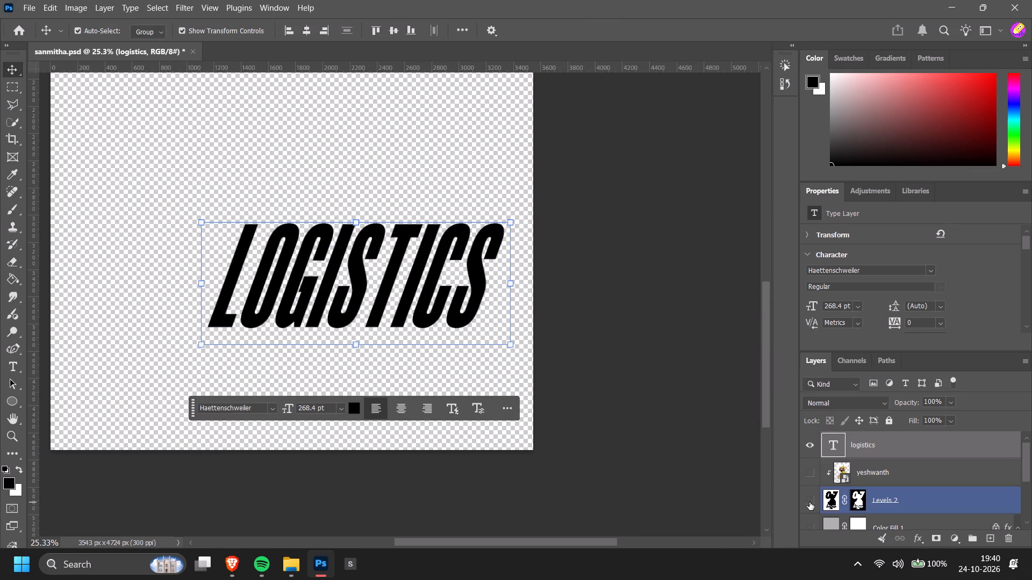
scroll(659, 424, "down", 5)
scroll(630, 405, "up", 7)
left_click(630, 405)
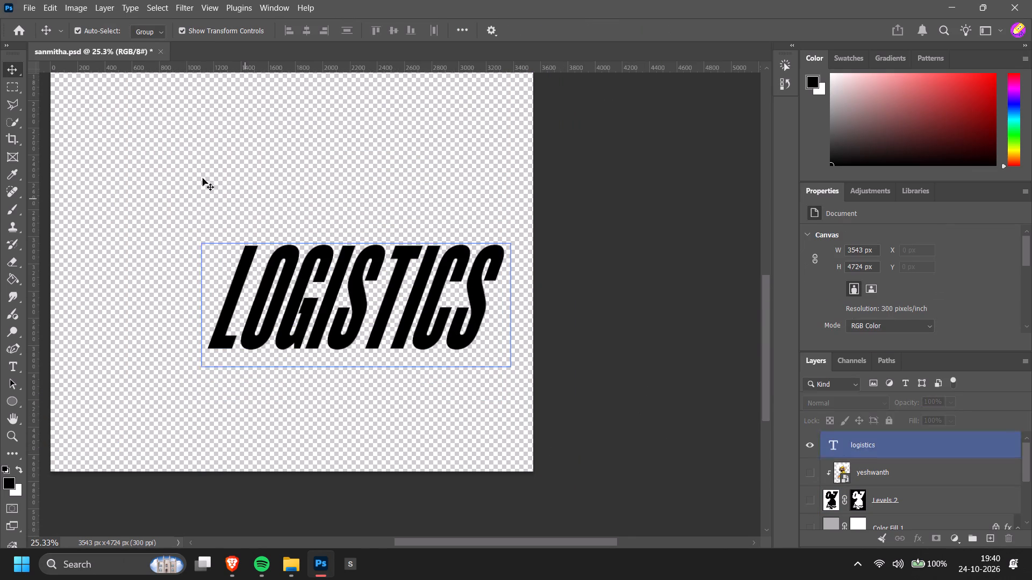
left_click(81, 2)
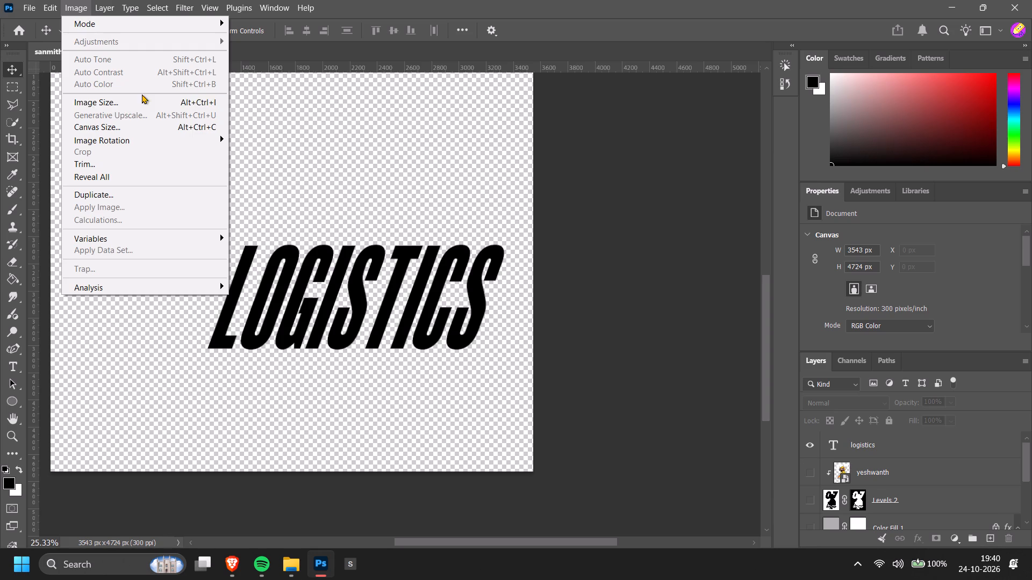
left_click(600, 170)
Nudge the LOGISTICS text slightly upward on the canvas and deselect it.
scroll(600, 170, "down", 5)
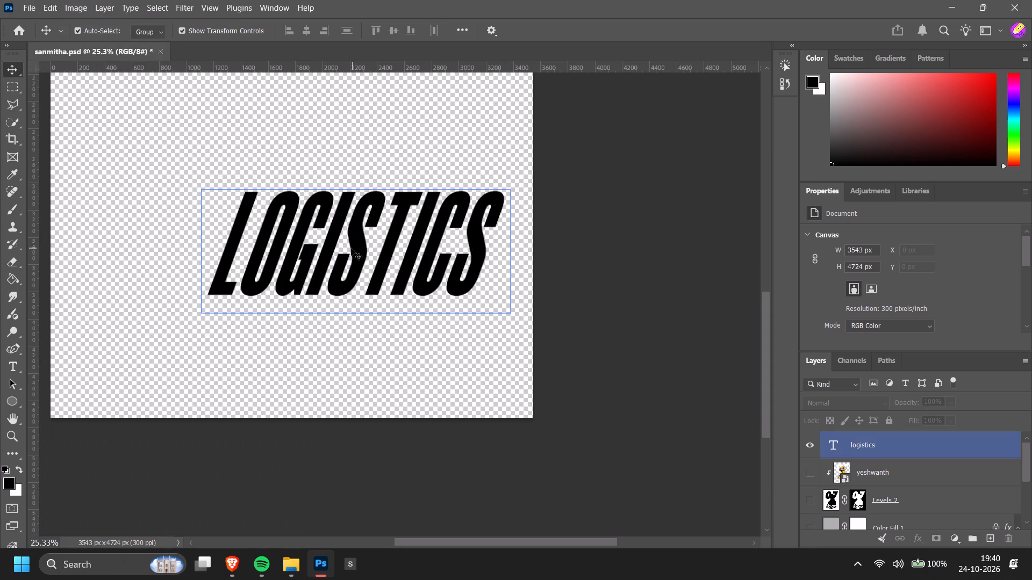
left_click_drag(365, 252, 366, 228)
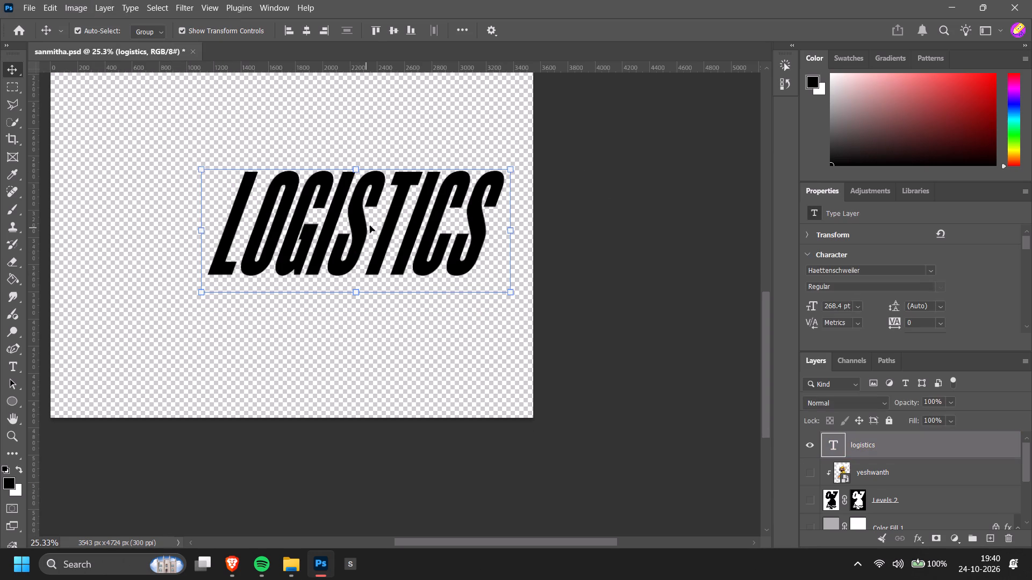
left_click(617, 213)
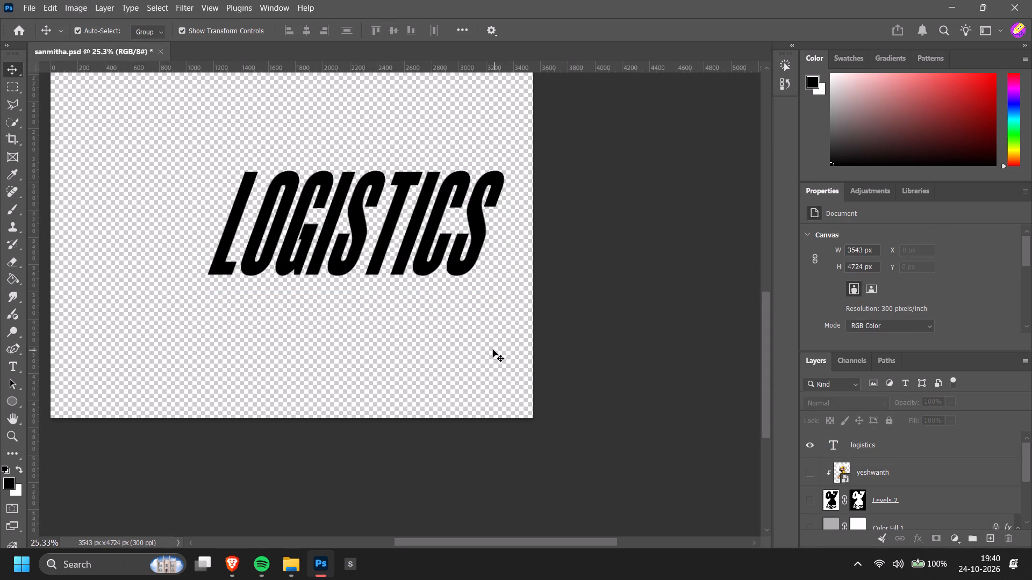
Duplicate the LOGISTICS text directly below the original and change the copy's wording to "head".
left_click_drag(355, 228, 328, 339, "alt")
double_click(328, 339)
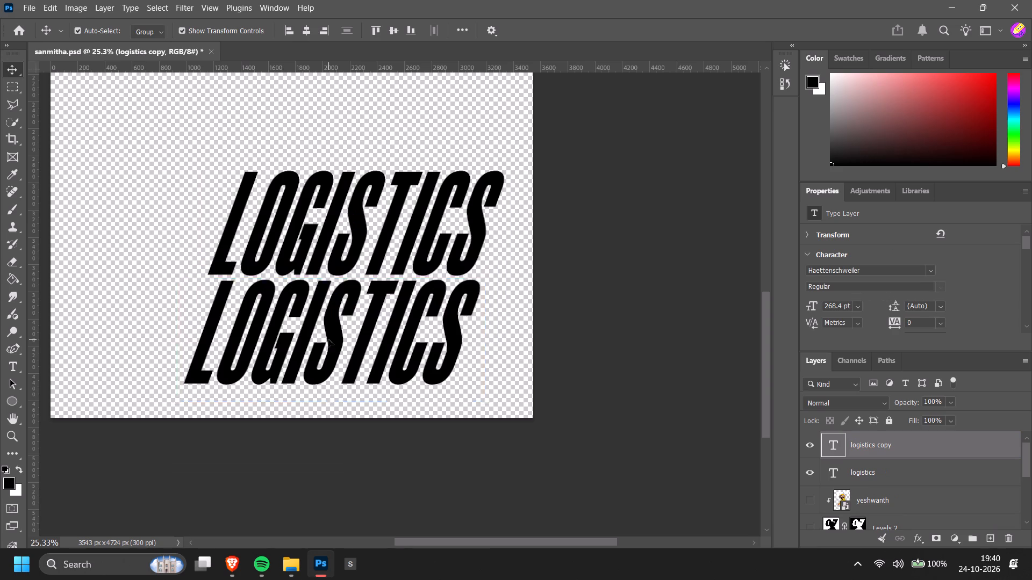
double_click(328, 339)
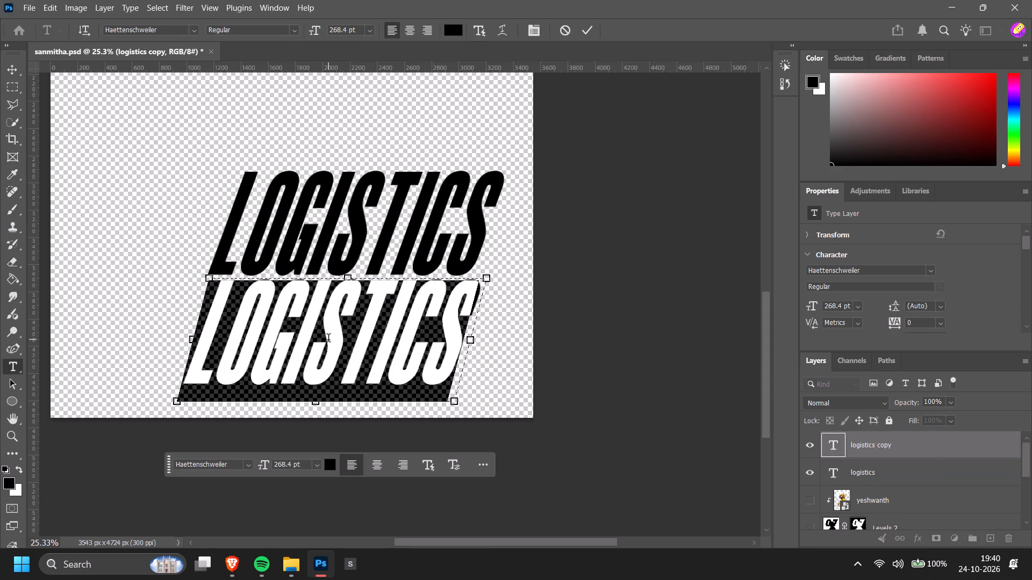
type("head")
left_click(596, 338)
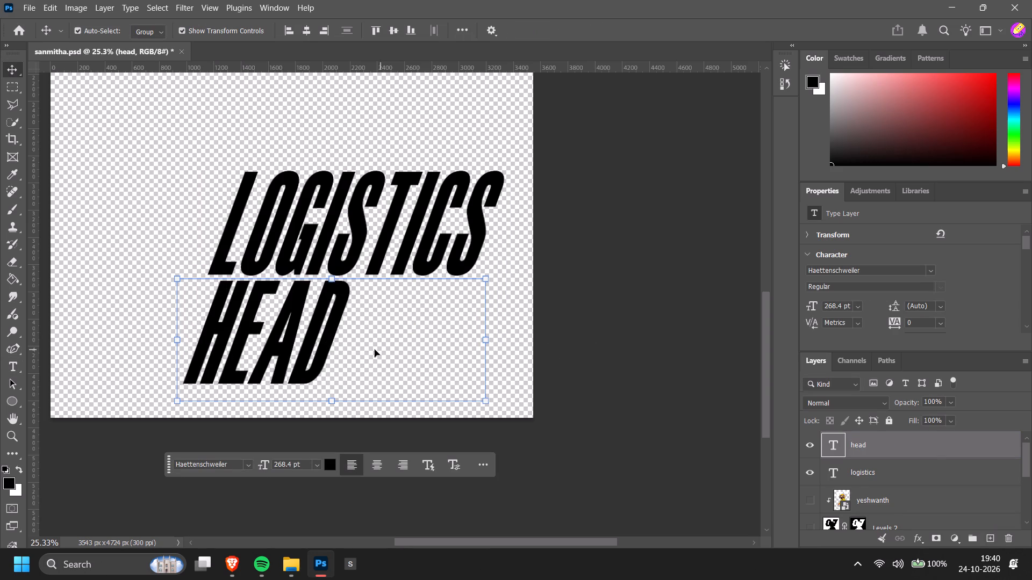
Set the HEAD text's font to Craze, move it slightly farther below LOGISTICS and deselect it.
left_click(930, 272)
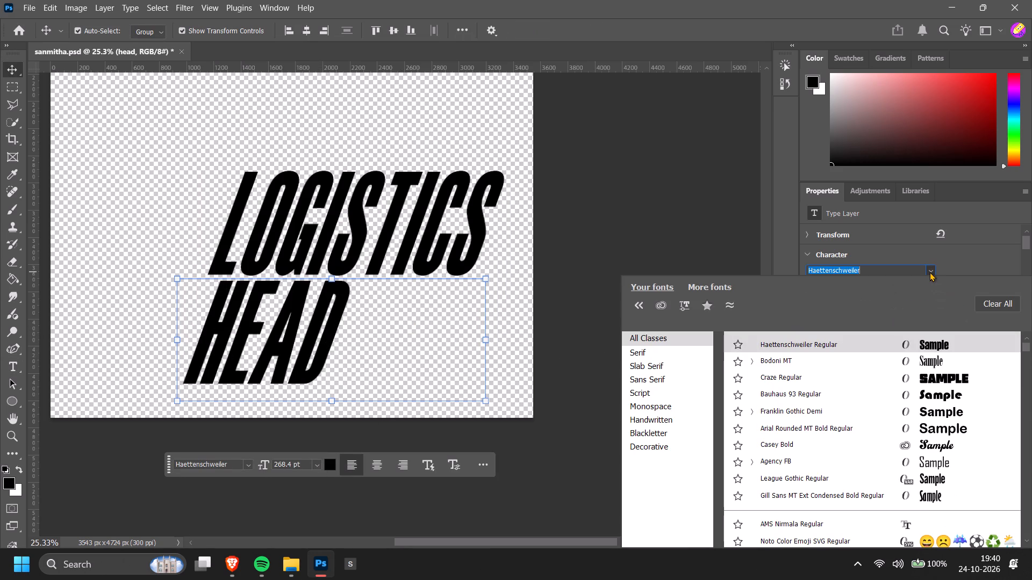
left_click(945, 376)
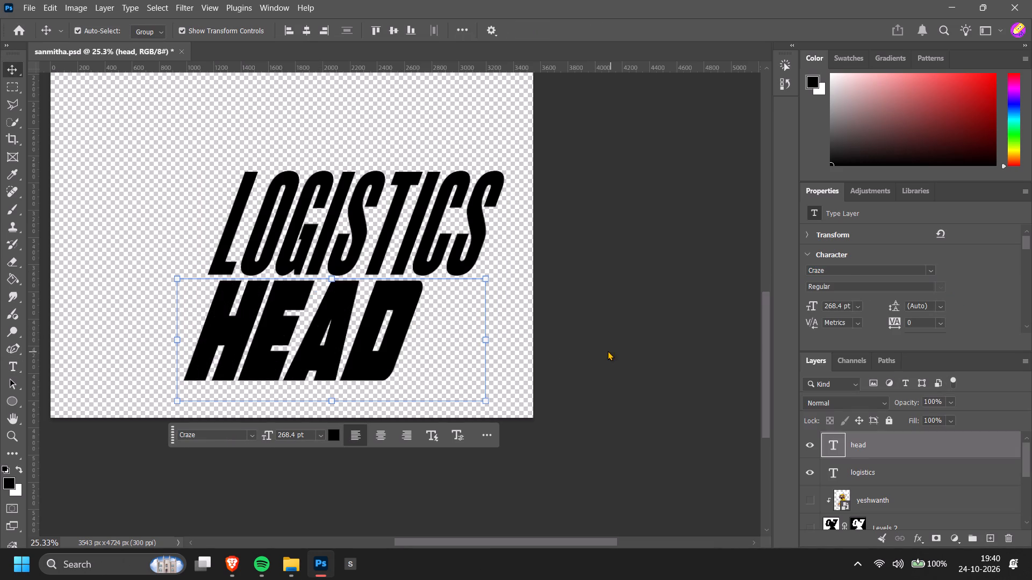
left_click(608, 351)
left_click_drag(375, 301, 366, 314)
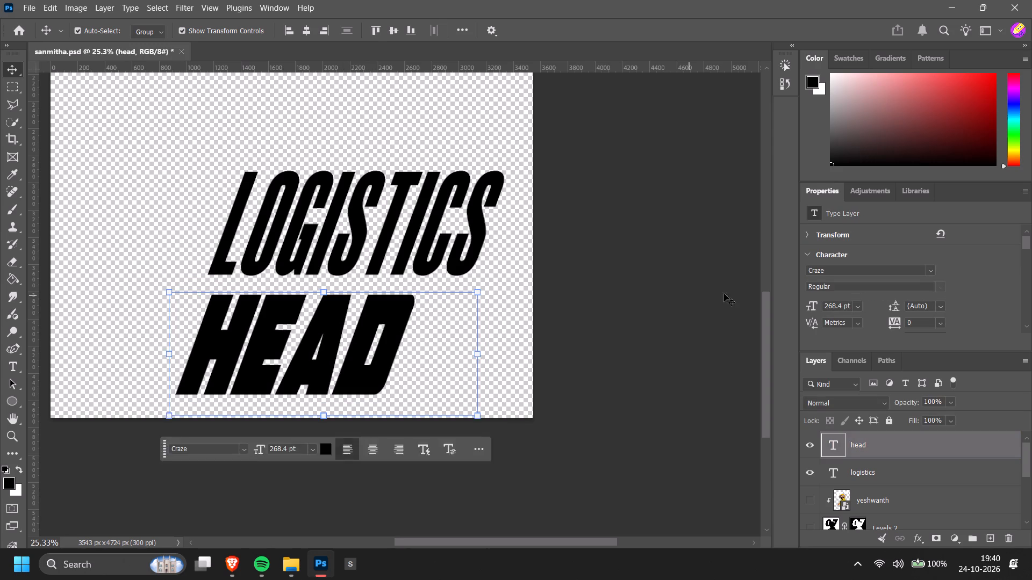
left_click(724, 294)
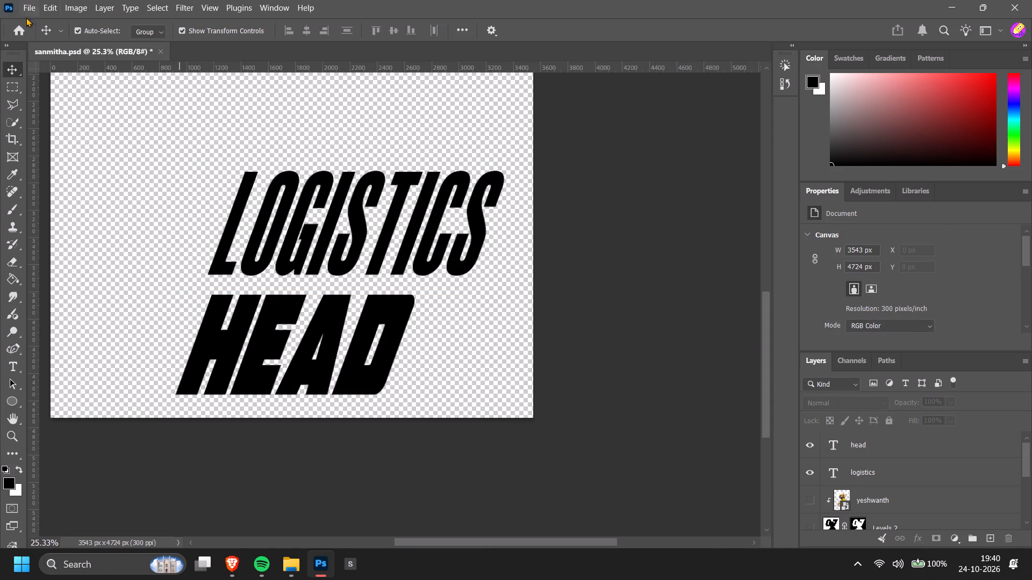
Trim the canvas to the bounds of the LOGISTICS HEAD lettering.
left_click(65, 4)
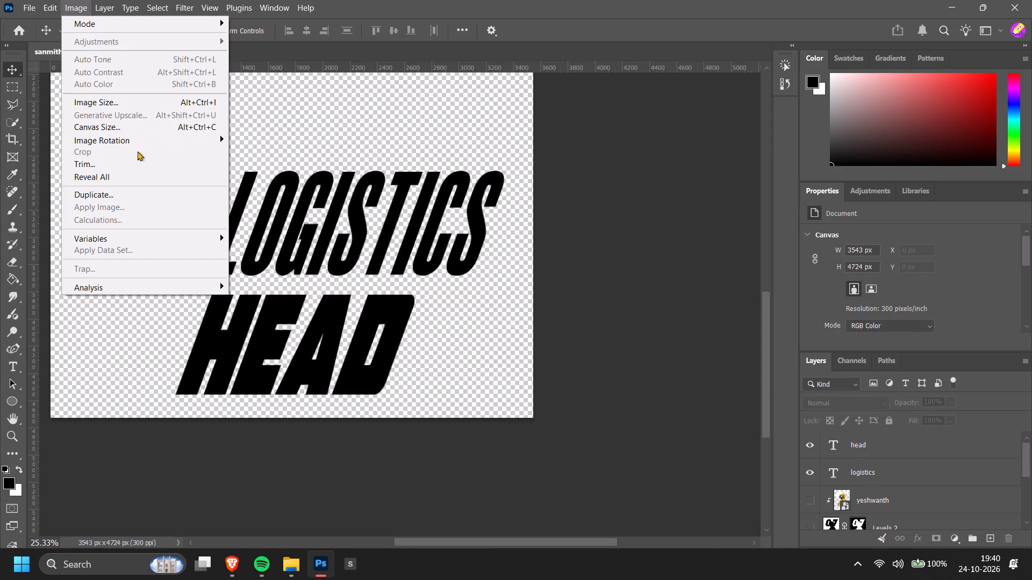
left_click(136, 163)
left_click(563, 226)
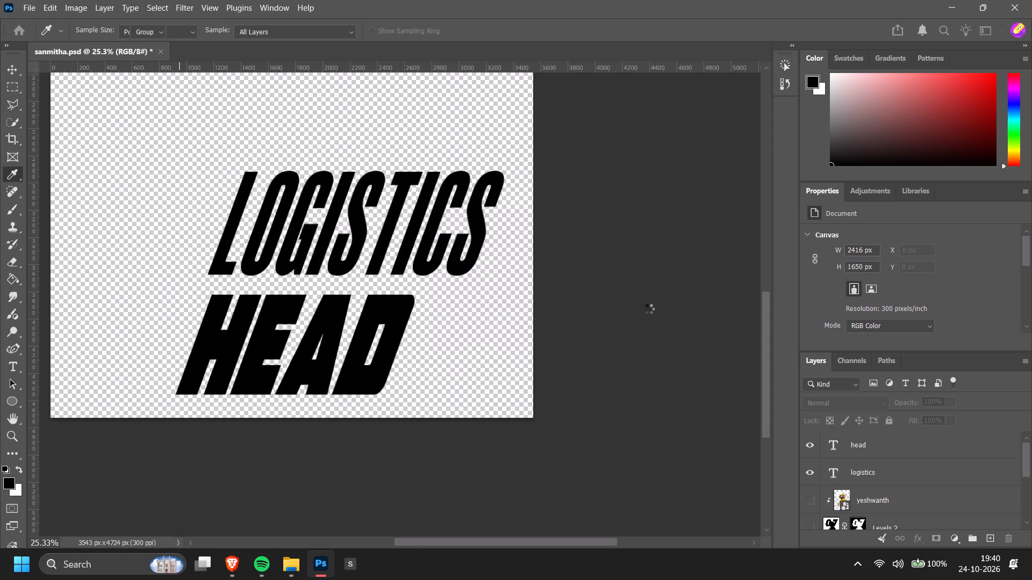
left_click(575, 307)
scroll(322, 202, "up", 20)
scroll(322, 202, "up", 4)
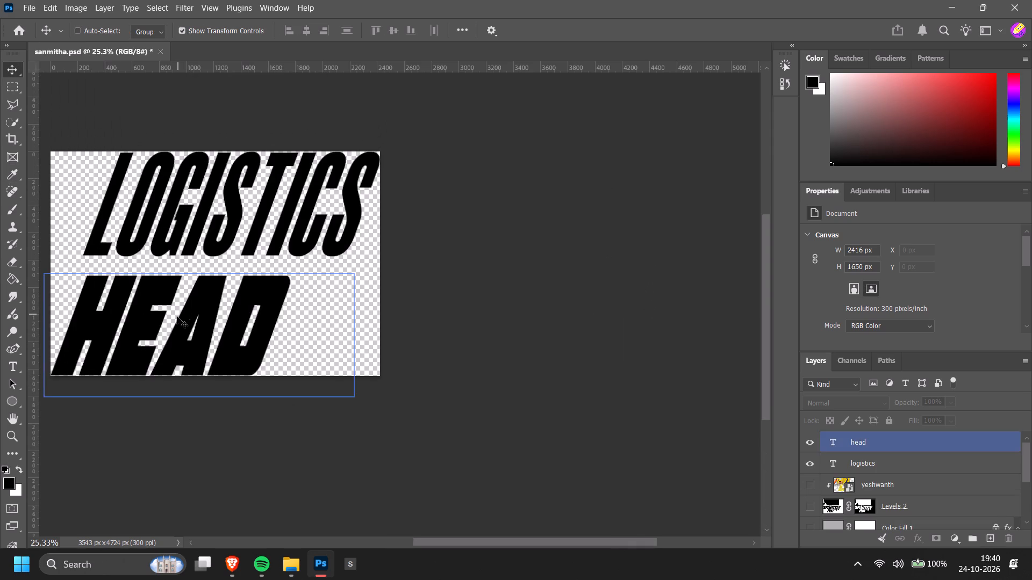
scroll(177, 316, "up", 20)
scroll(177, 316, "up", 2)
scroll(214, 320, "down", 9, "alt")
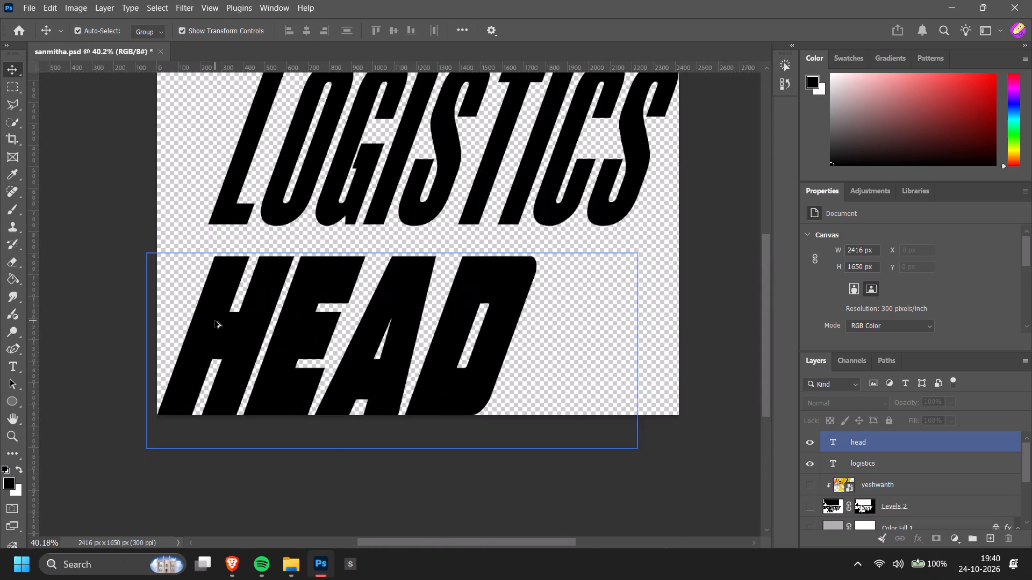
scroll(215, 321, "down", 4, "alt")
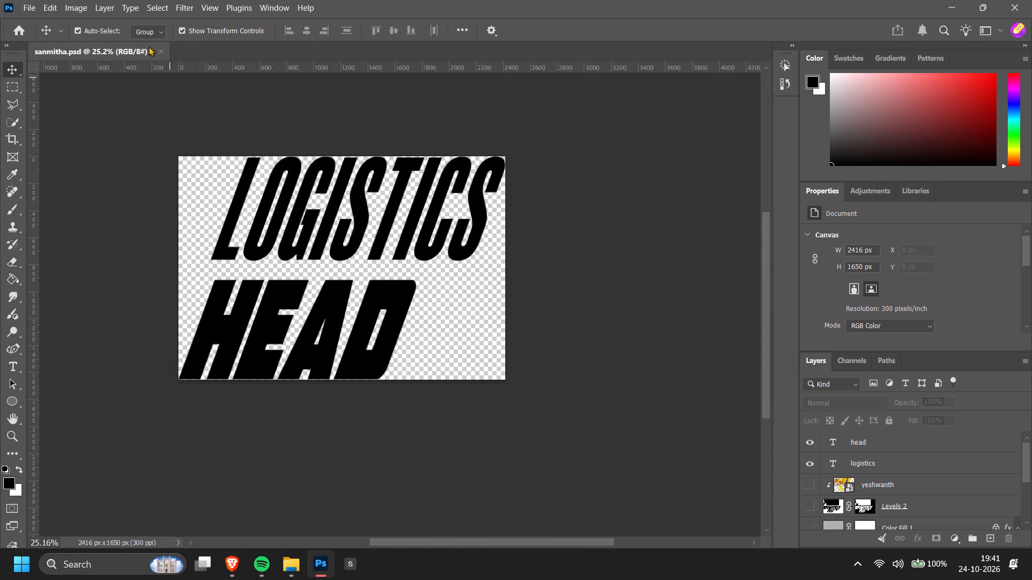
Export the trimmed lettering as a PNG named "logi".
left_click(30, 0)
left_click(138, 231)
left_click(239, 227)
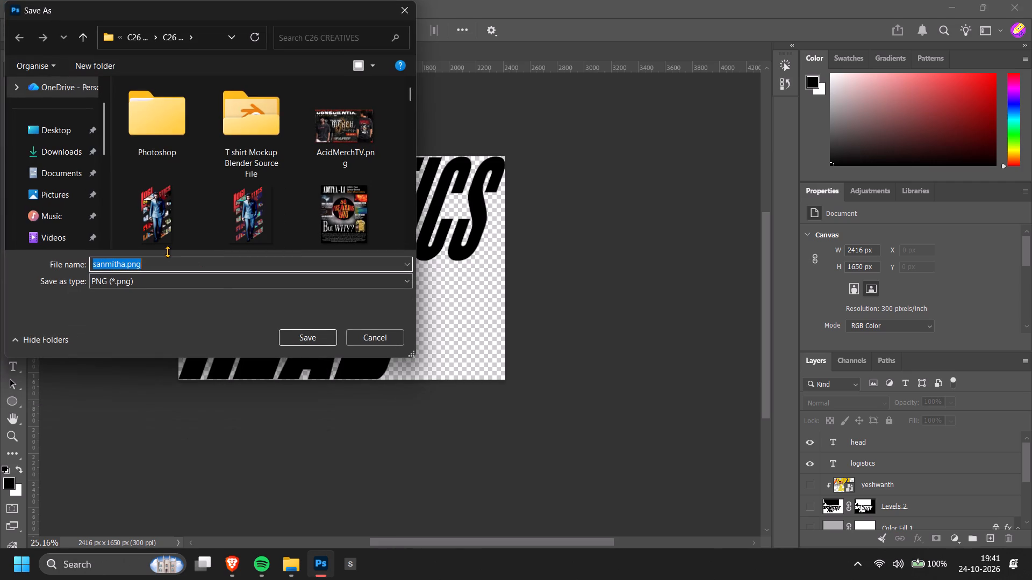
type("logi")
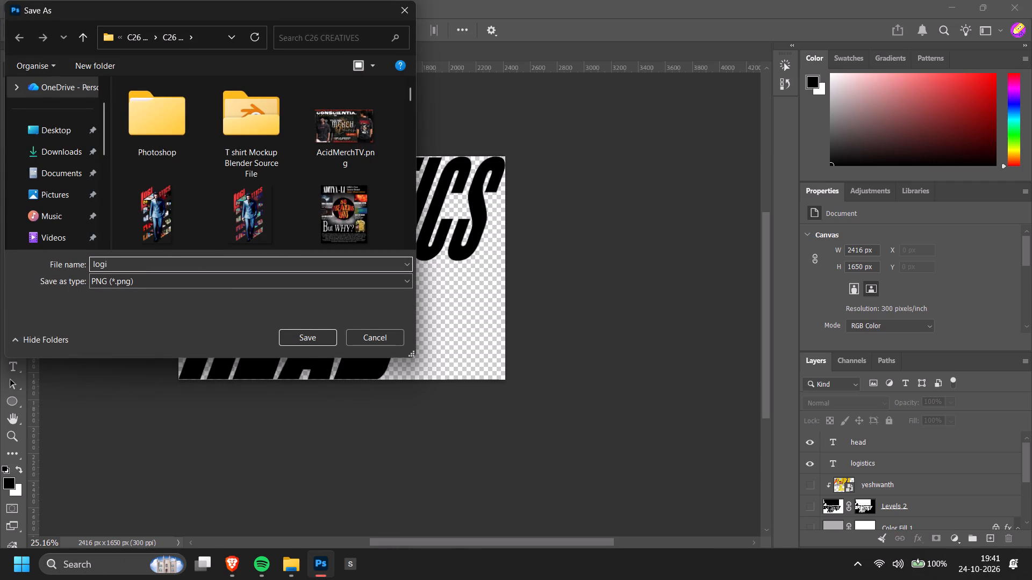
key("Return")
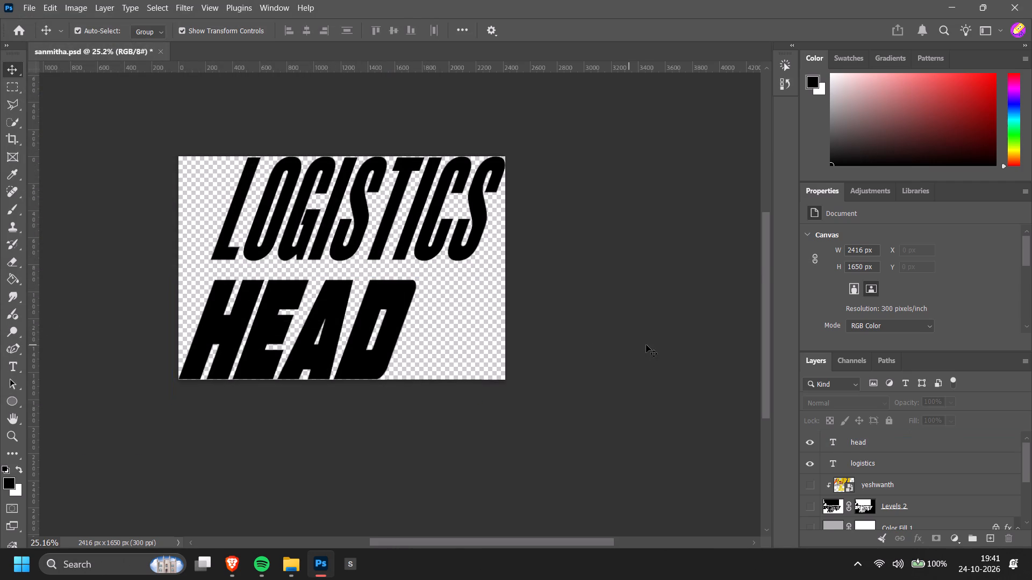
Undo the trim, the HEAD line and the hiding of the yeshwanth and Levels 2 layers.
key("ctrl+z")
key("ctrl+z")
key("ctrl+z")
key("ctrl+z")
key("ctrl+z")
key("ctrl+z")
scroll(646, 345, "down", 7)
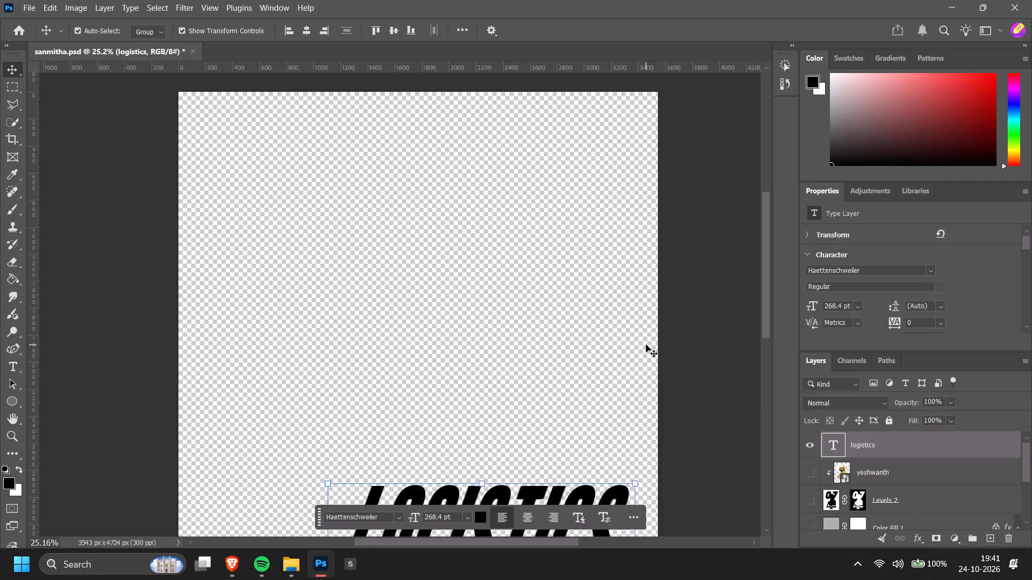
scroll(646, 345, "down", 4)
key("ctrl+z")
key("ctrl+z")
key("ctrl+z")
key("ctrl+z")
scroll(646, 345, "down", 13)
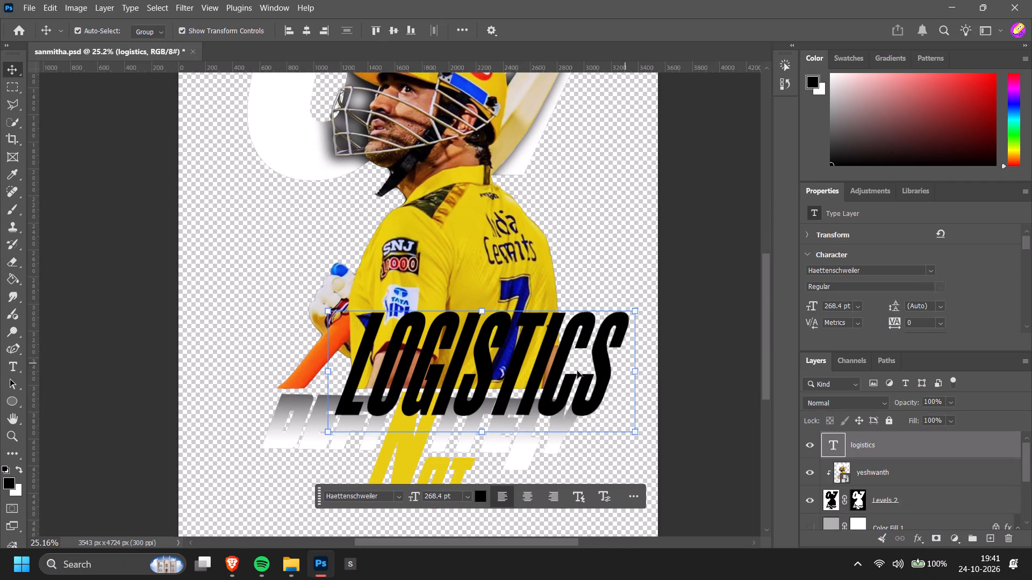
Delete the LOGISTICS text from the player artwork and clear the selection.
key("BackSpace")
left_click(697, 327)
scroll(697, 327, "down", 5, "alt")
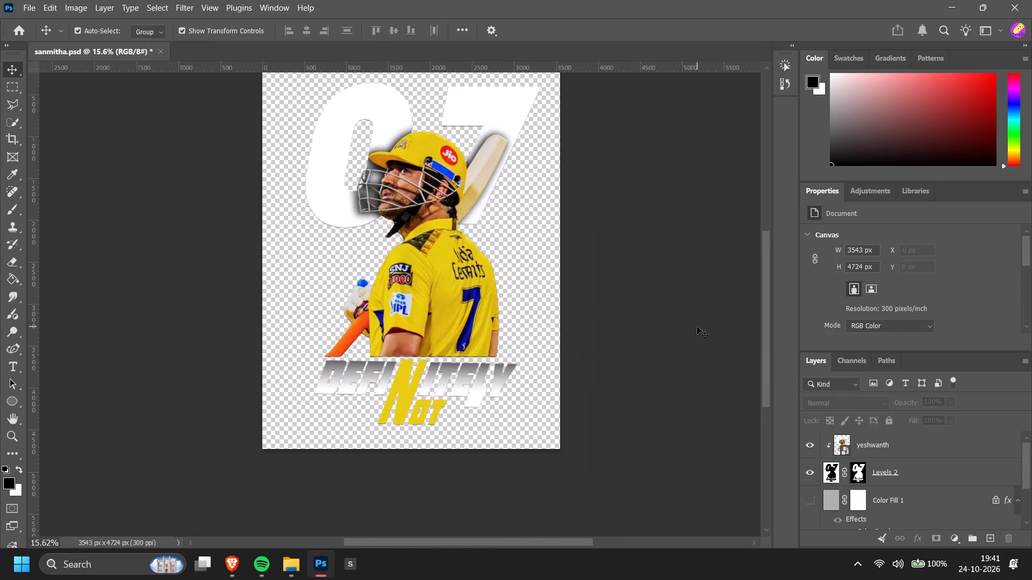
Switch to the Canva T-shirt design and place the exported LOGISTICS HEAD image from File Explorer on page 25.
key("alt+Tab")
scroll(658, 332, "down", 6, "alt")
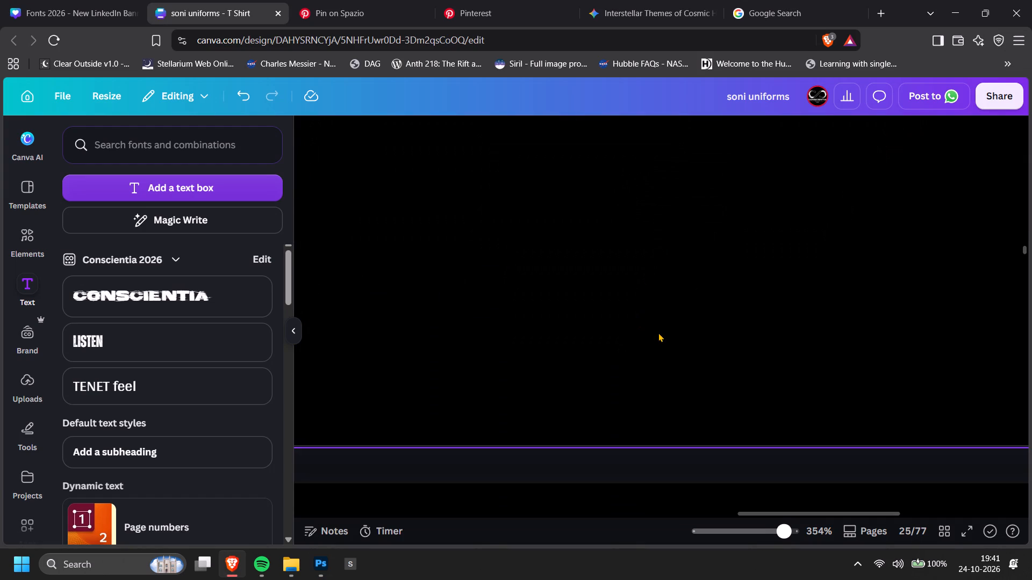
scroll(658, 332, "down", 11, "ctrl")
scroll(658, 332, "up", 3)
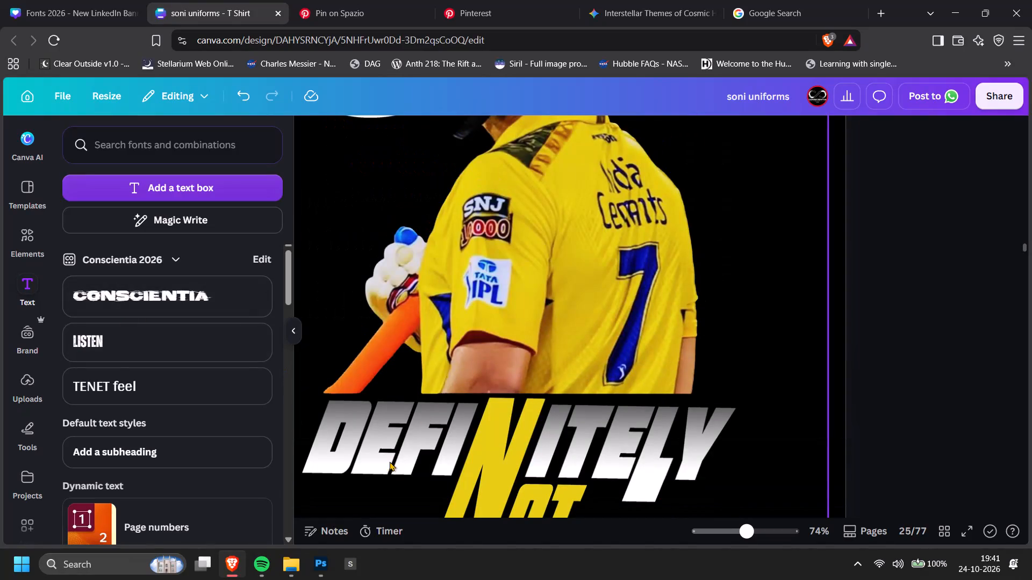
left_click(296, 561)
left_click_drag(676, 455, 551, 353)
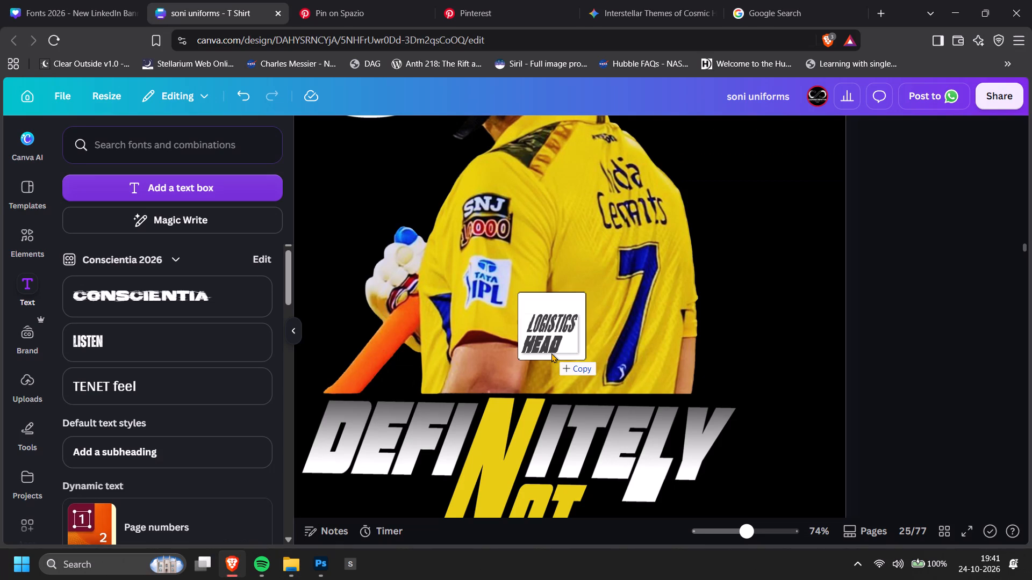
left_click_drag(716, 308, 719, 353)
Shrink the placed LOGISTICS HEAD image to about 1.6 wide by 1.1 high and deselect it.
scroll(527, 274, "down", 2, "ctrl")
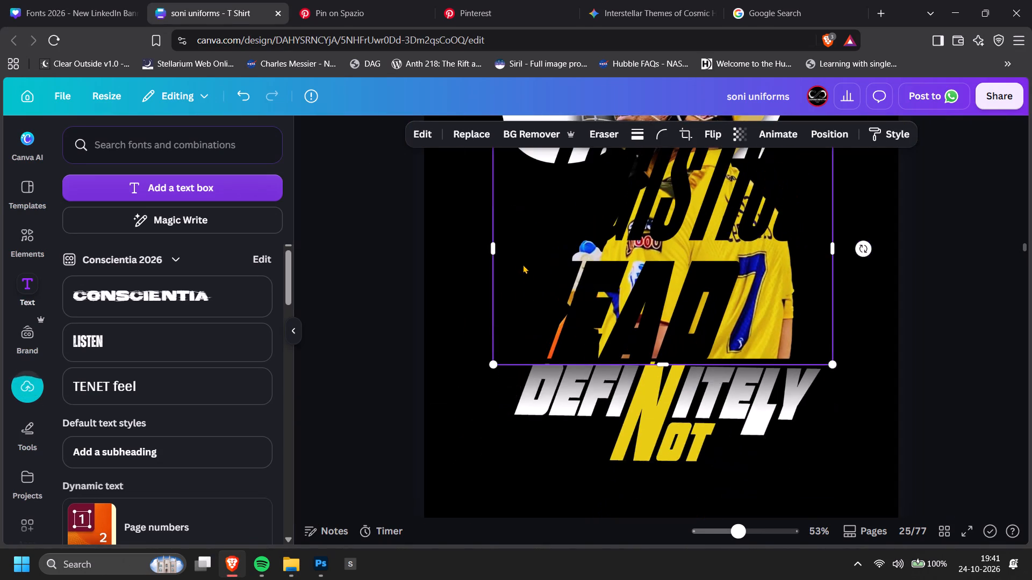
scroll(520, 260, "up", 1)
left_click_drag(497, 222, 763, 447)
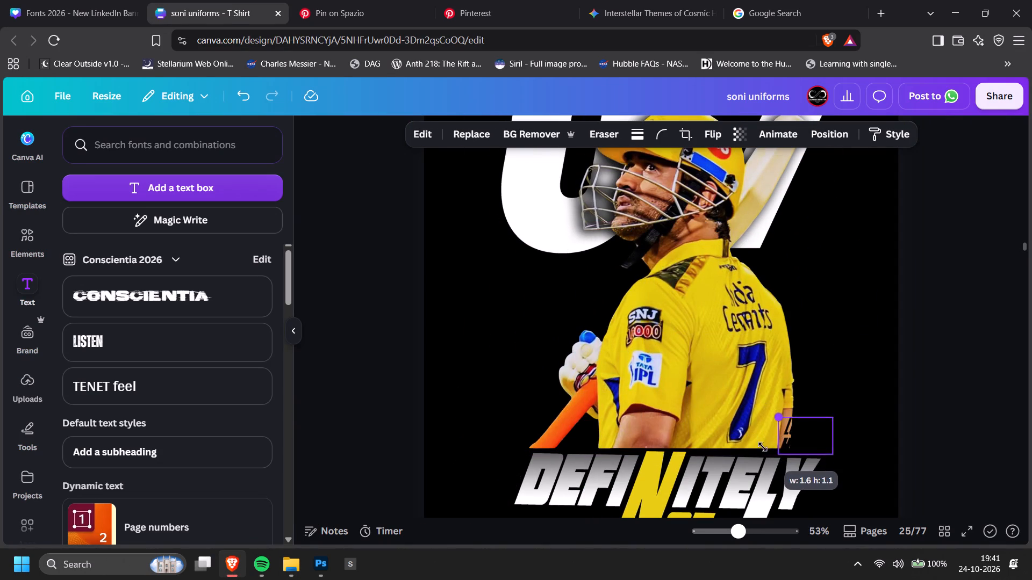
left_click_drag(763, 447, 770, 454)
left_click(937, 411)
Move the LOGISTICS HEAD image onto the lower tail of the L in DEFINITELY and shrink it to fit there.
scroll(931, 446, "up", 8, "ctrl")
scroll(900, 447, "down", 3)
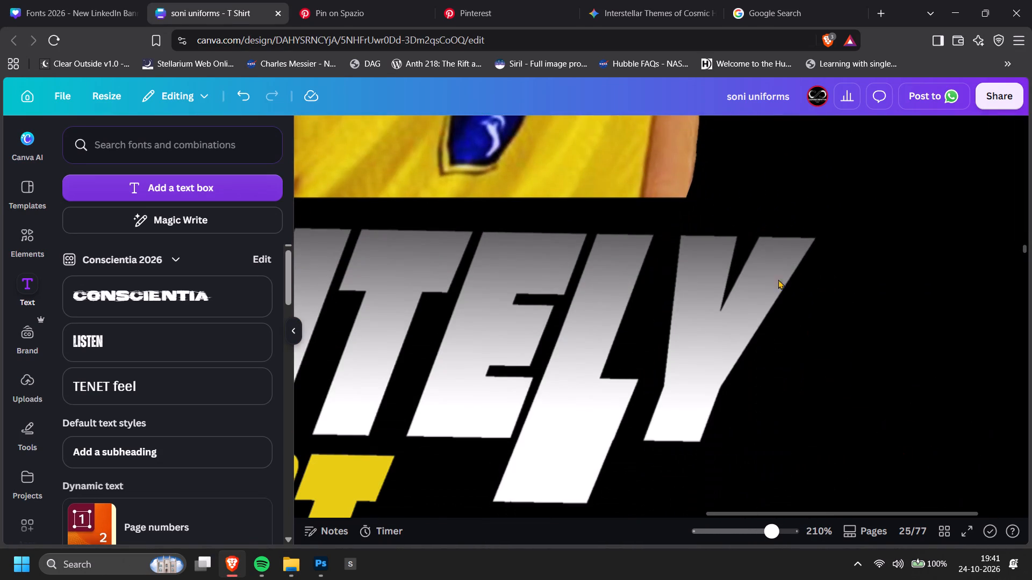
left_click_drag(757, 177, 569, 465)
scroll(569, 454, "up", 10, "ctrl")
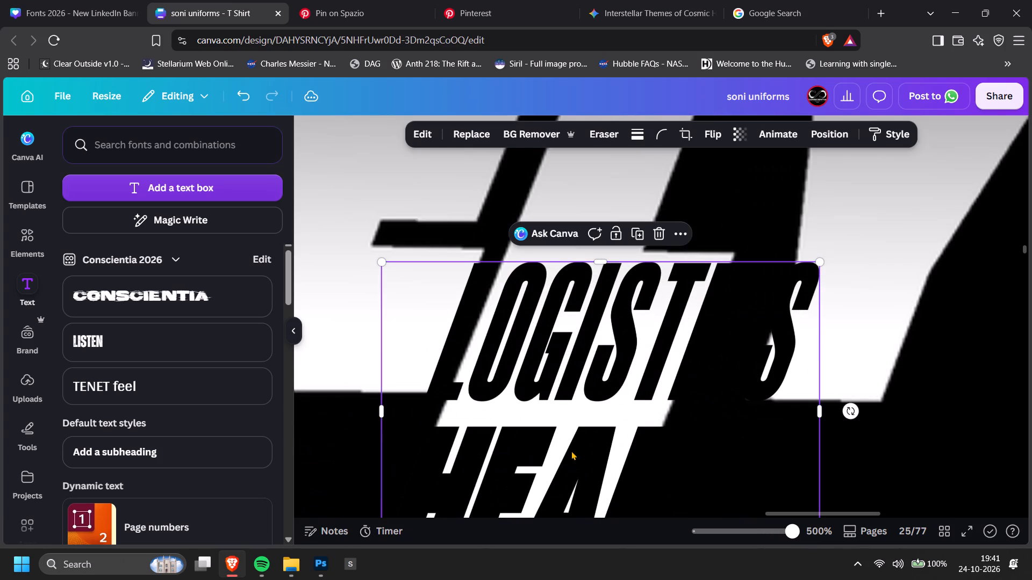
left_click_drag(818, 266, 638, 416)
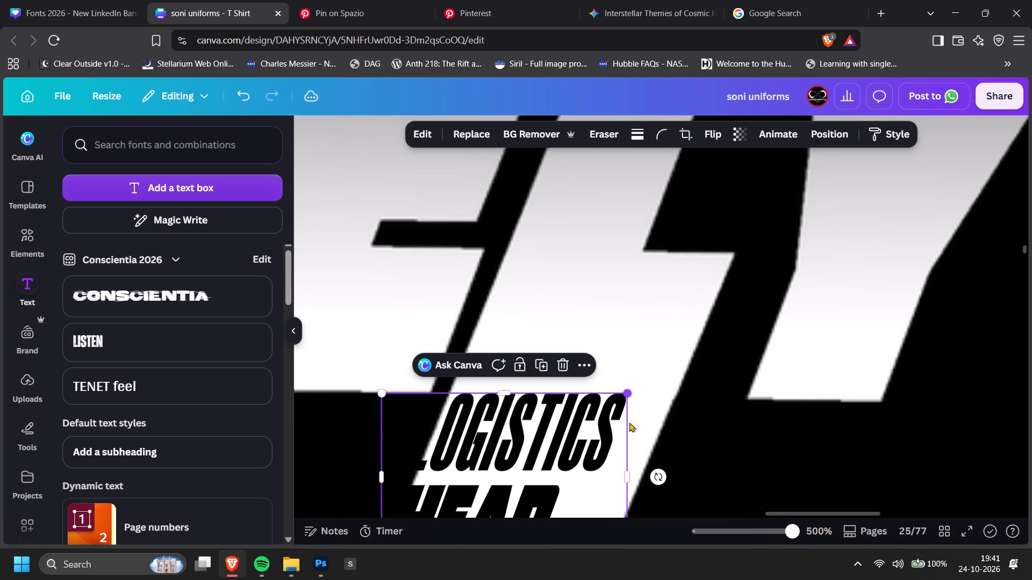
left_click_drag(593, 446, 637, 405)
Rotate the LOGISTICS HEAD image to about 2°, enlarge it slightly and reposition it within the L's white tail.
scroll(637, 405, "down", 2)
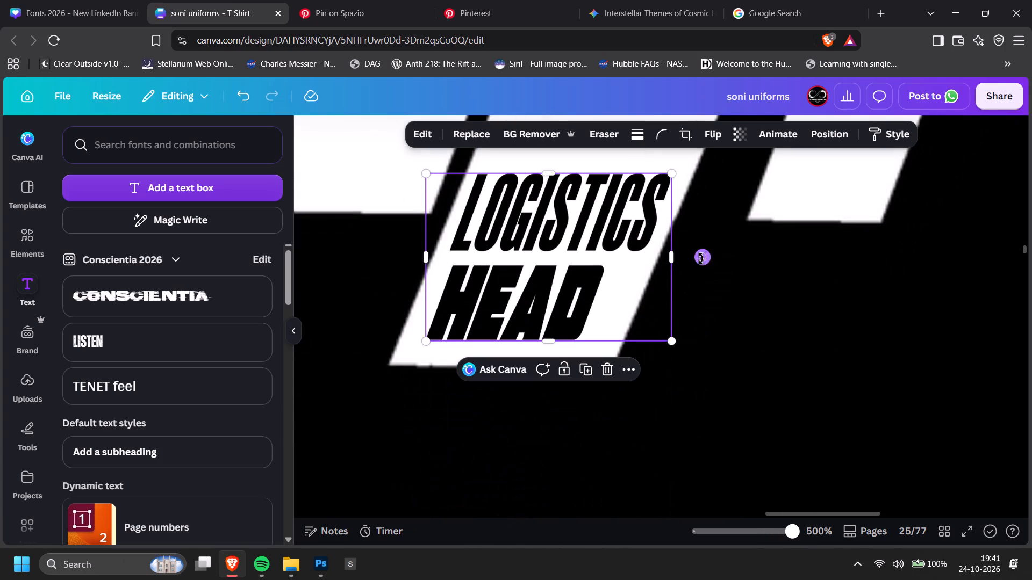
left_click_drag(705, 262, 701, 267)
left_click_drag(635, 278, 632, 292)
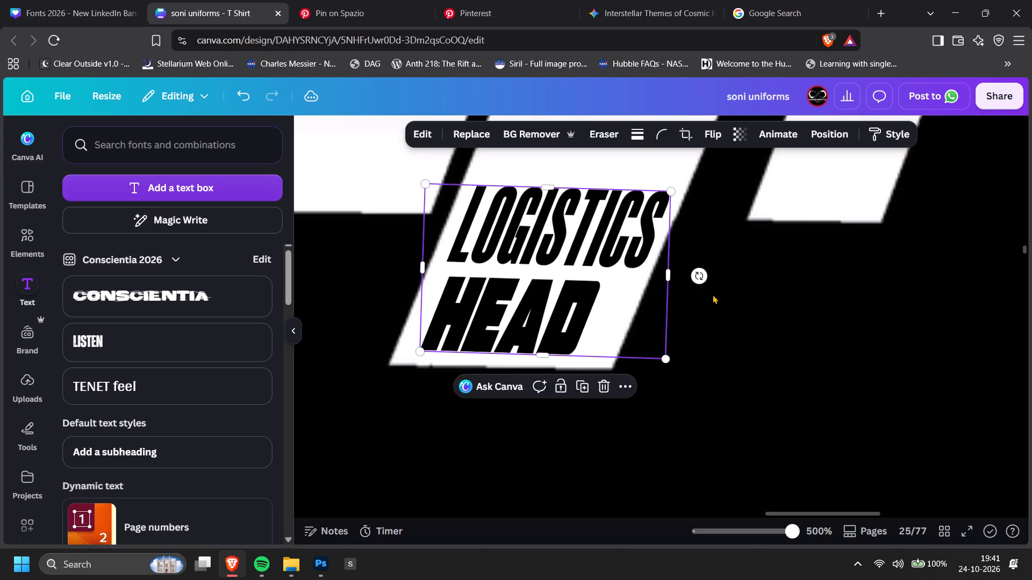
left_click(713, 294)
left_click_drag(581, 311, 583, 300)
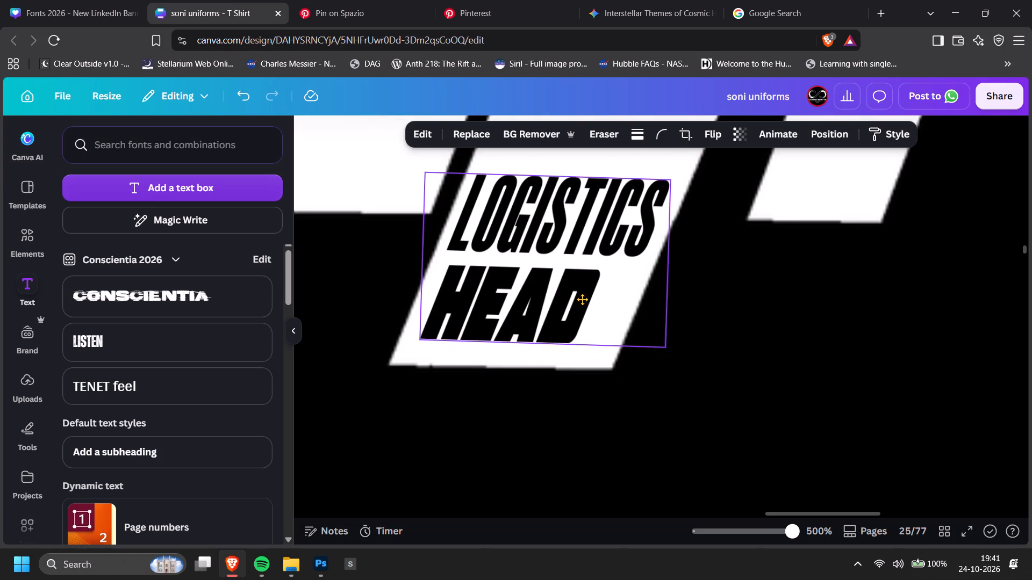
left_click_drag(583, 300, 583, 305)
left_click(705, 265)
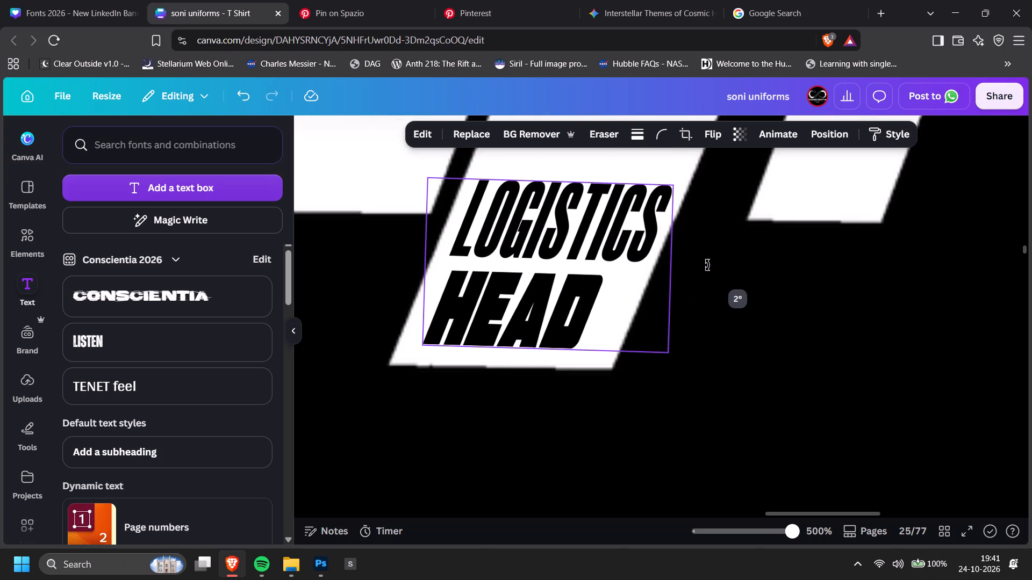
left_click_drag(671, 355, 683, 362)
left_click_drag(660, 339, 658, 316)
left_click(715, 329)
Move the LOGISTICS HEAD image slightly lower in the L's tail and shrink it to about 0.7 wide by 0.5 high.
scroll(715, 329, "down", 5, "ctrl")
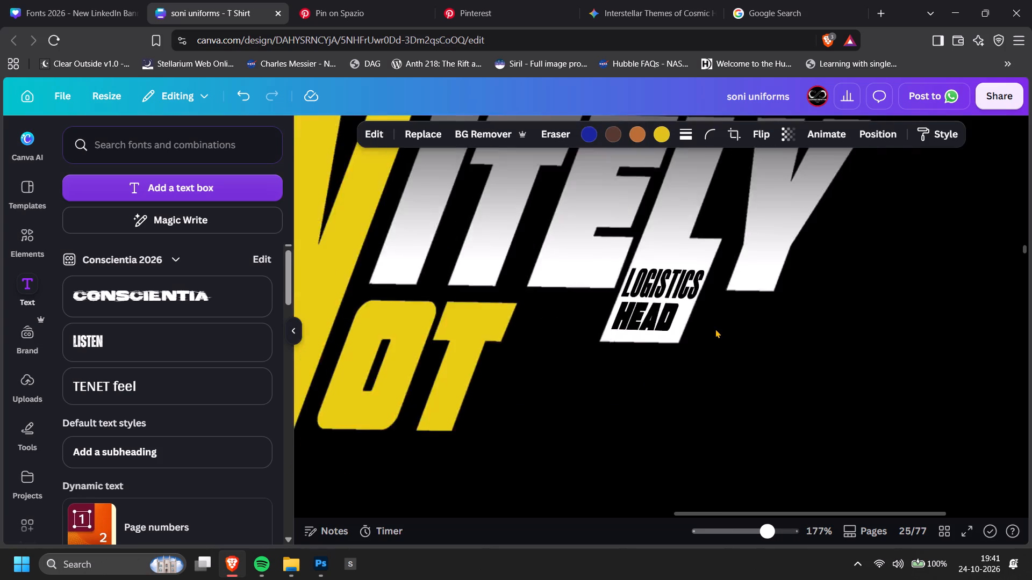
scroll(715, 329, "down", 8, "ctrl")
left_click(895, 336)
scroll(924, 328, "down", 2, "ctrl")
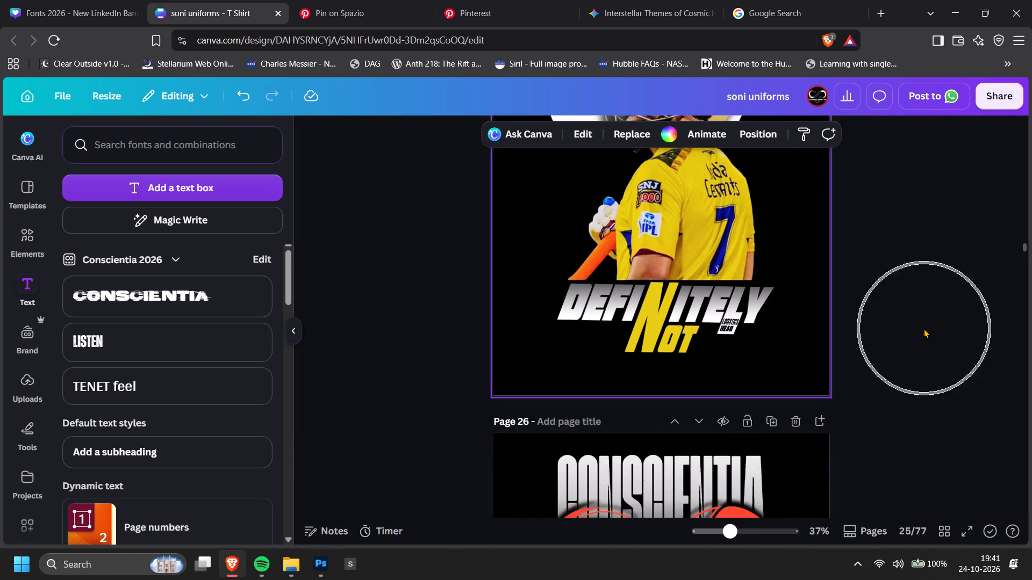
scroll(924, 328, "up", 1)
scroll(904, 383, "up", 10, "ctrl")
scroll(784, 436, "up", 2, "ctrl")
scroll(784, 436, "down", 2)
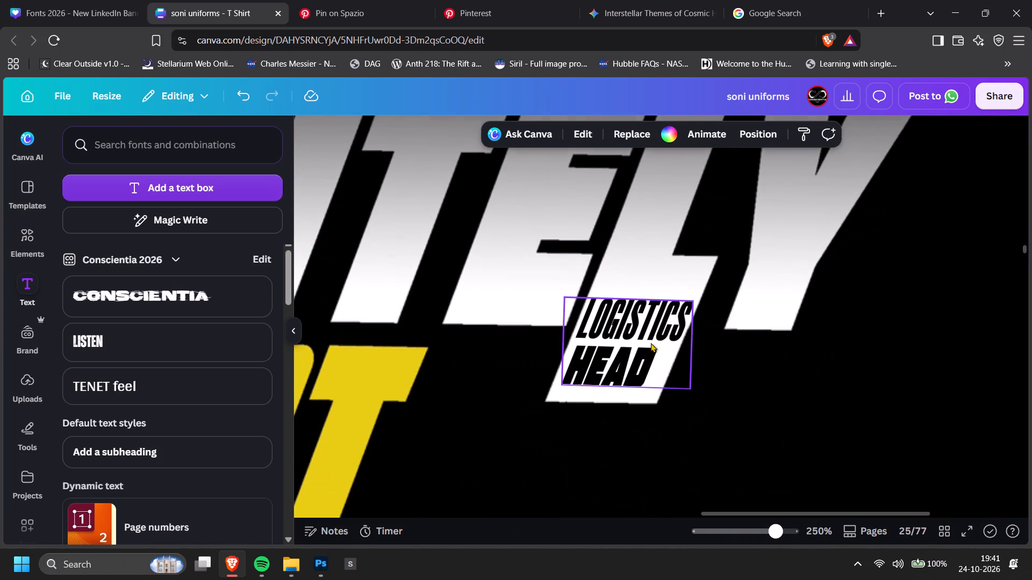
left_click_drag(645, 335, 643, 346)
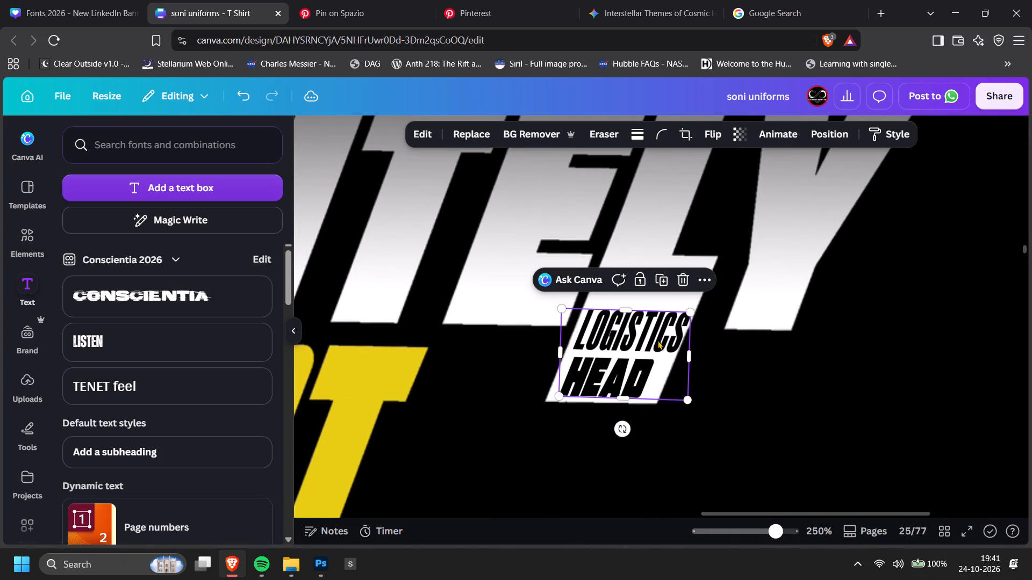
left_click_drag(693, 312, 684, 314)
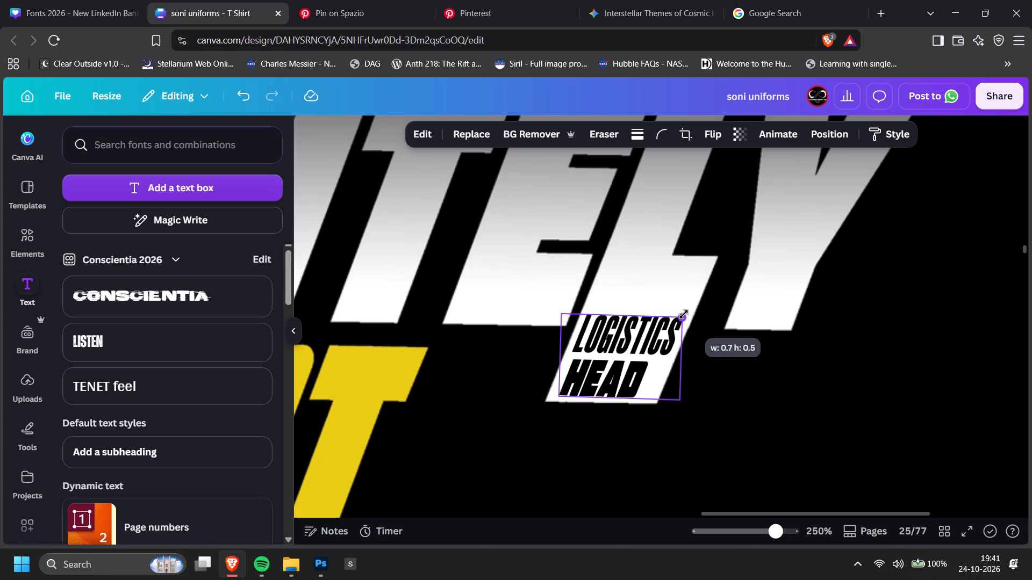
Enlarge the LOGISTICS HEAD image slightly to about 0.8 wide by 0.5 high and deselect it.
left_click(677, 401)
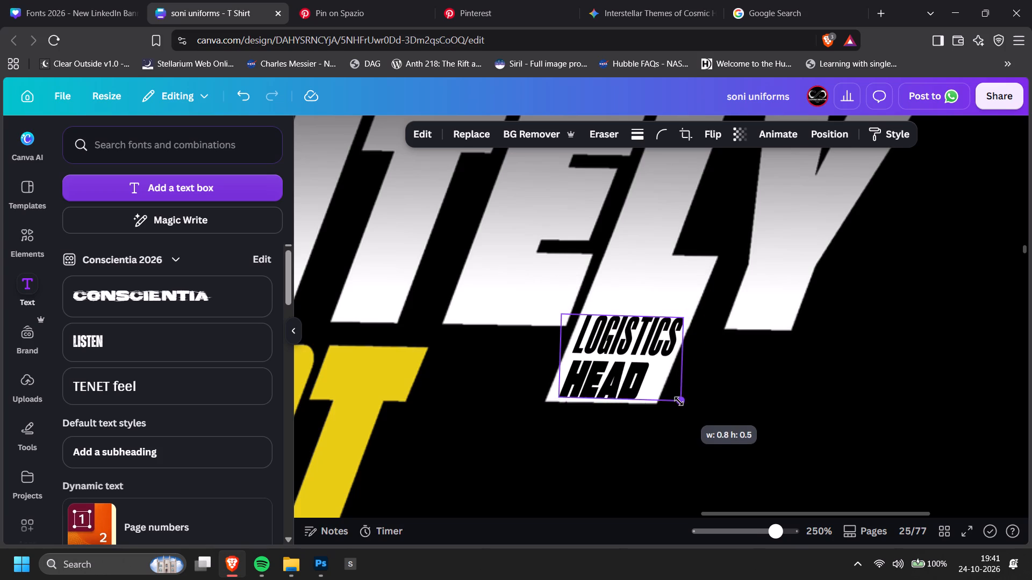
left_click(781, 351)
Rotate the LOGISTICS HEAD image slightly further clockwise to about 4° within the L's white tail and deselect it.
scroll(781, 351, "down", 8, "ctrl")
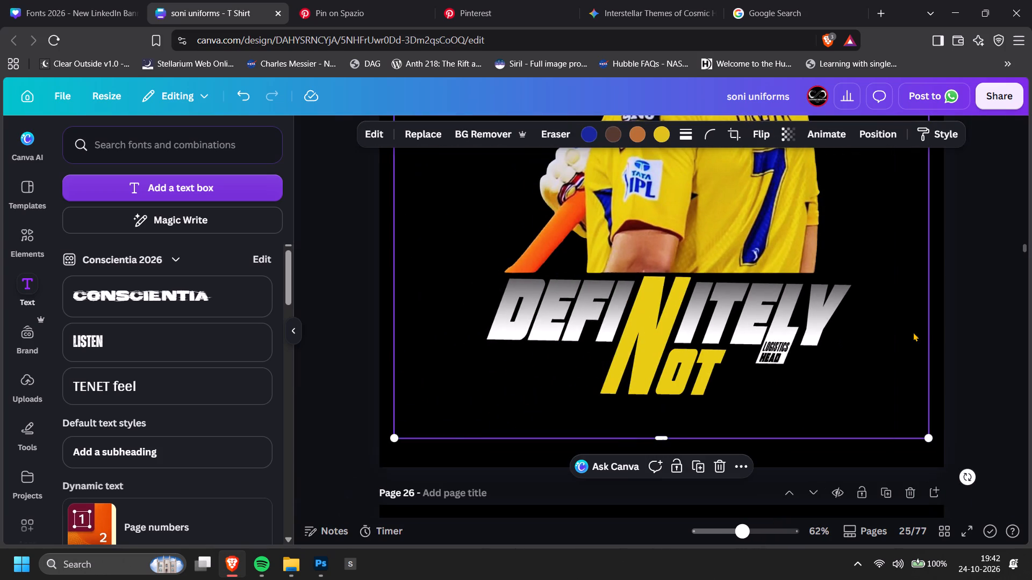
left_click(962, 328)
scroll(962, 328, "down", 4, "ctrl")
scroll(933, 343, "down", 1)
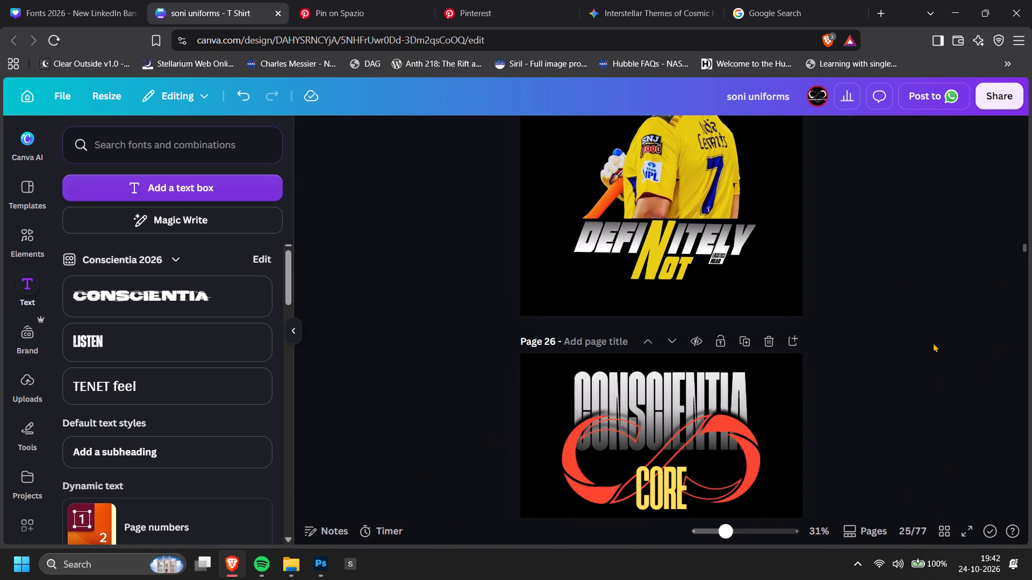
scroll(933, 343, "up", 2)
scroll(926, 383, "up", 12, "ctrl")
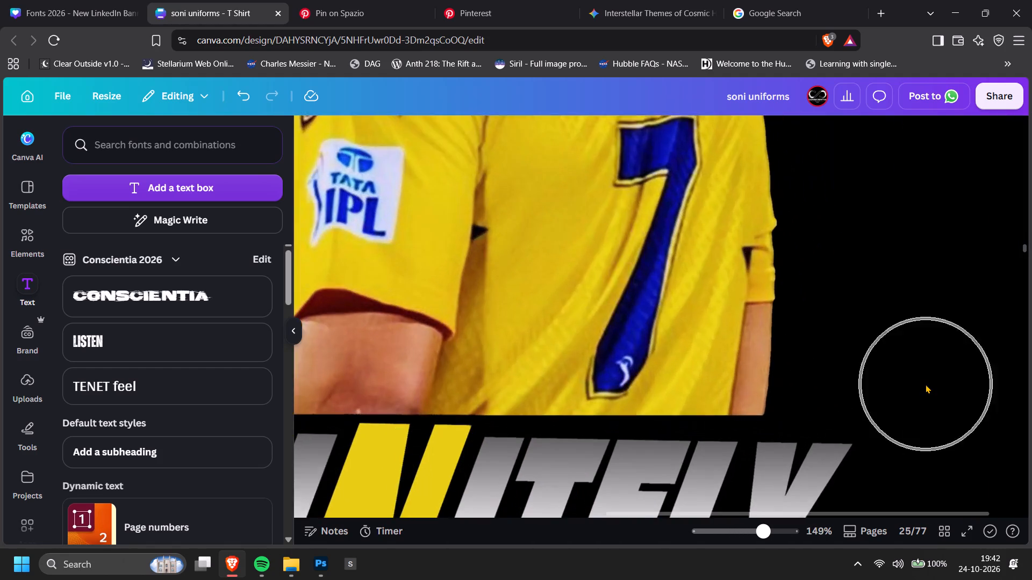
scroll(926, 384, "down", 3)
scroll(894, 371, "down", 5, "ctrl")
scroll(778, 370, "up", 4, "ctrl")
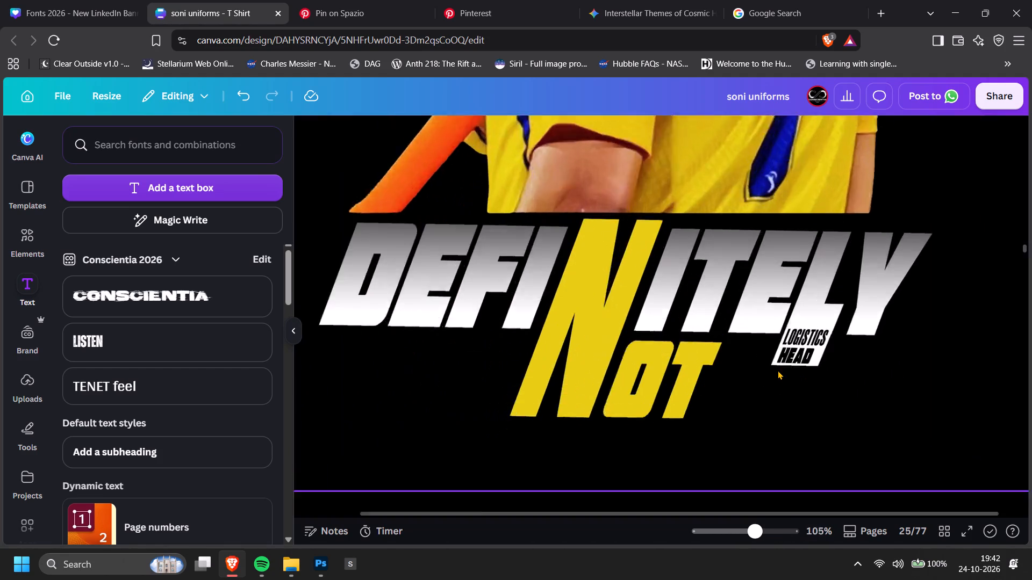
scroll(778, 370, "up", 5, "ctrl")
scroll(818, 310, "up", 3, "ctrl")
left_click(818, 310)
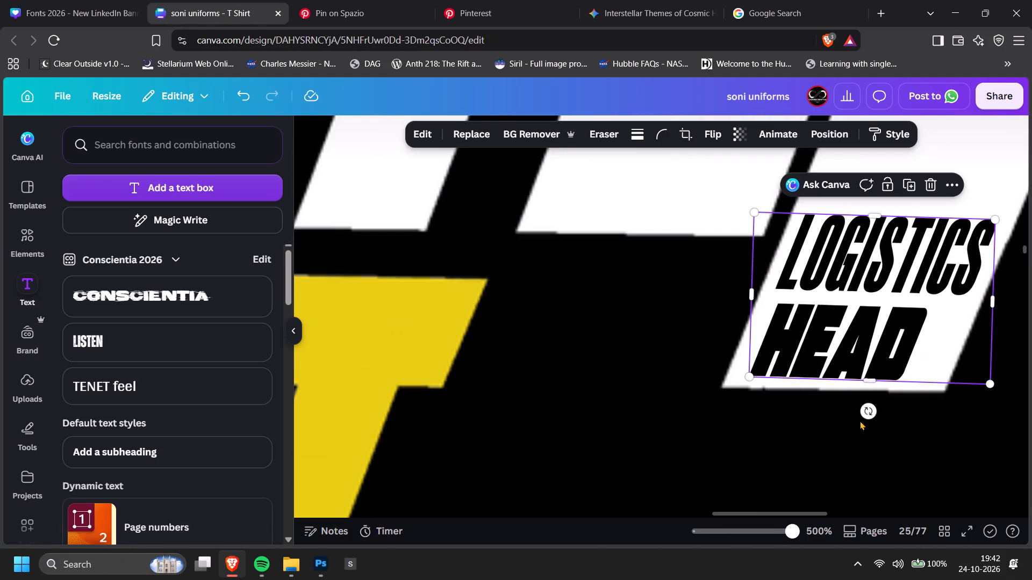
left_click(865, 415)
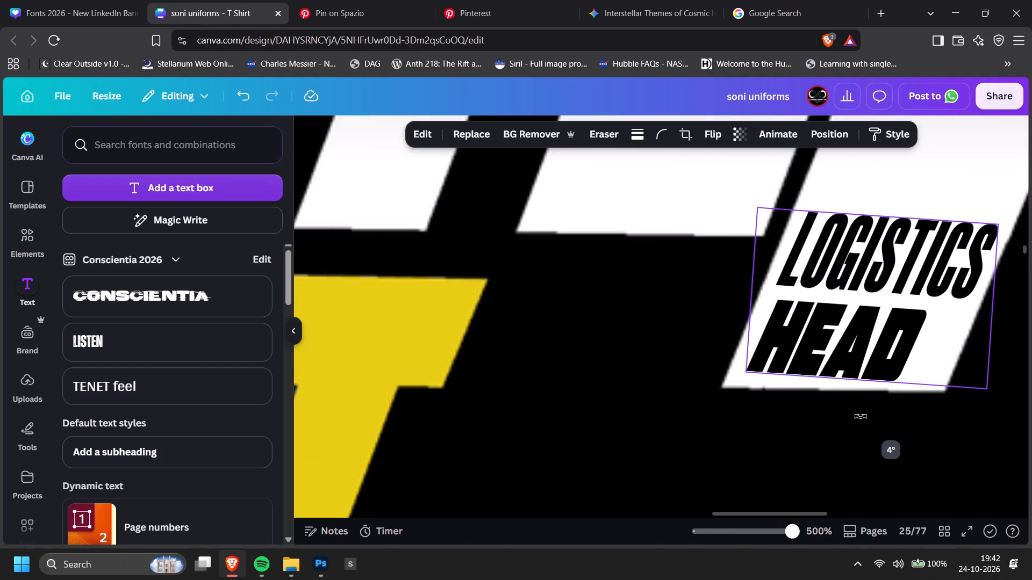
left_click(1010, 423)
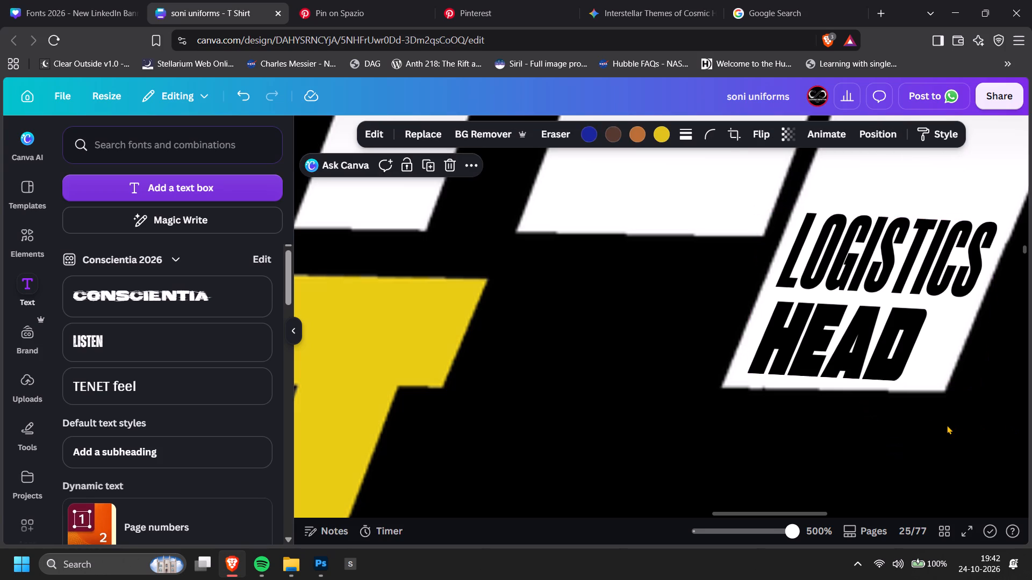
Rotate the LOGISTICS HEAD image a little more clockwise, to about 5°, to refine its tilt in the L's tail.
scroll(945, 424, "down", 4, "ctrl")
scroll(939, 414, "up", 2, "ctrl")
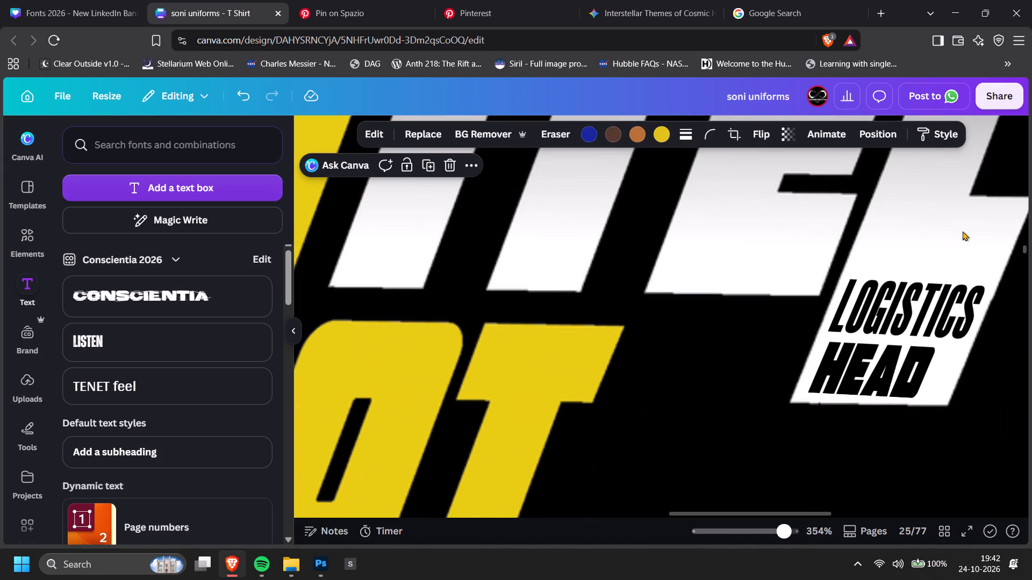
left_click(963, 231)
left_click(902, 373)
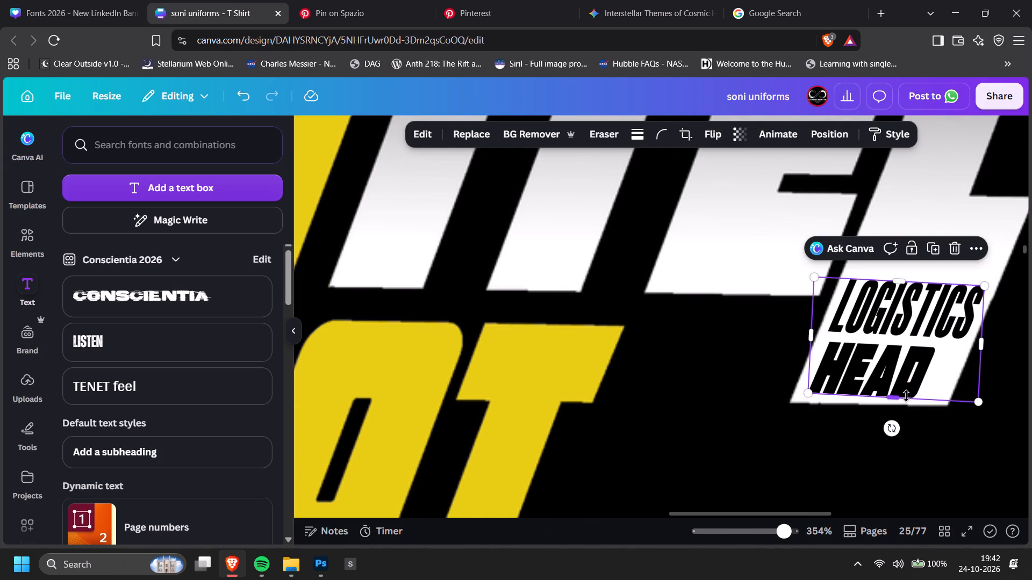
left_click(887, 452)
scroll(878, 446, "down", 5, "ctrl")
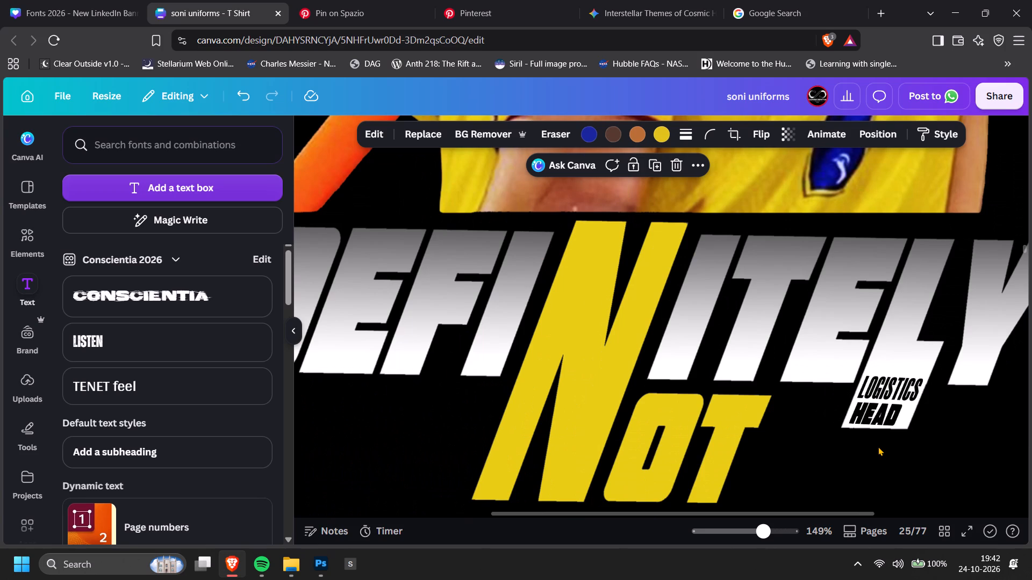
scroll(878, 446, "down", 6, "ctrl")
left_click(936, 433)
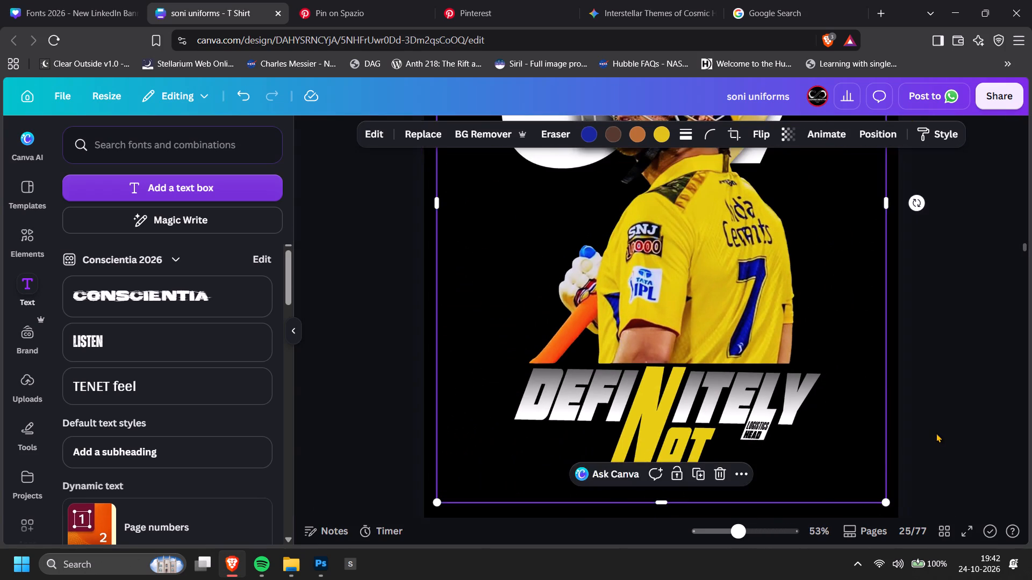
scroll(925, 441, "up", 12, "ctrl")
scroll(492, 417, "up", 3, "ctrl")
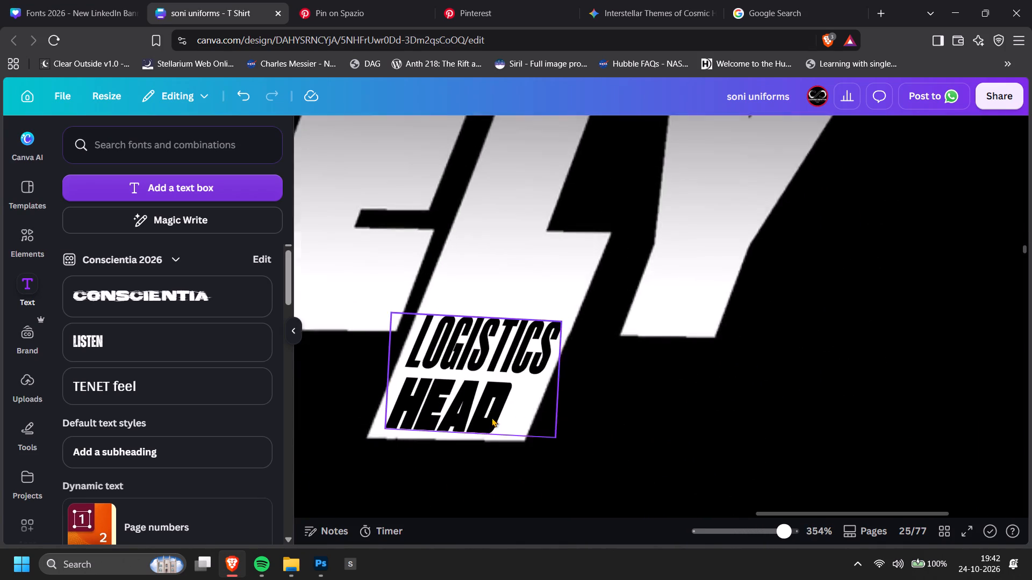
scroll(492, 417, "up", 2, "ctrl")
scroll(492, 417, "up", 2, "shift")
left_click(594, 424)
left_click(634, 470)
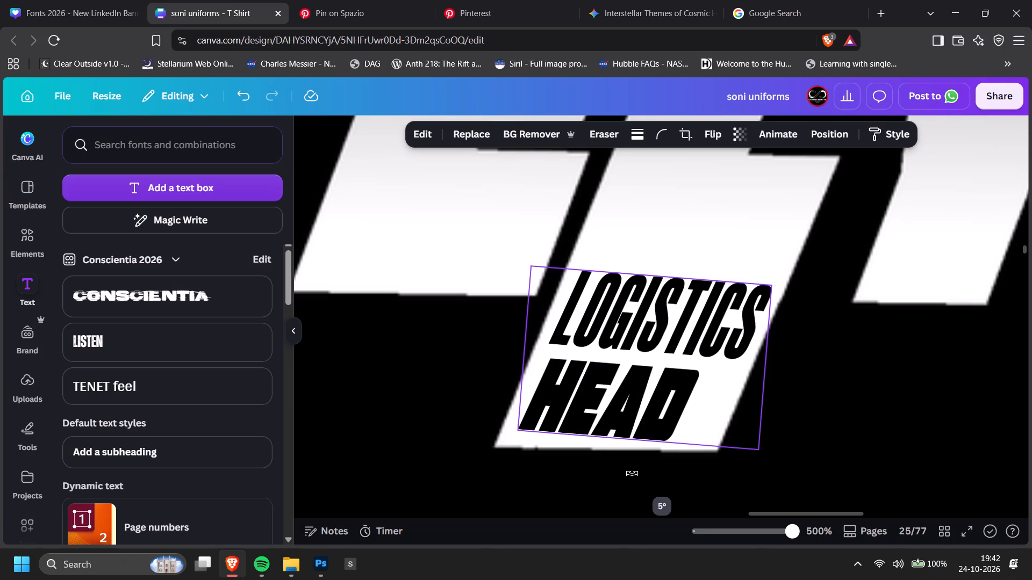
left_click(840, 454)
Nudge the LOGISTICS HEAD image slightly upward so it sits above the bottom edge of the L's tail.
left_click_drag(650, 400, 649, 399)
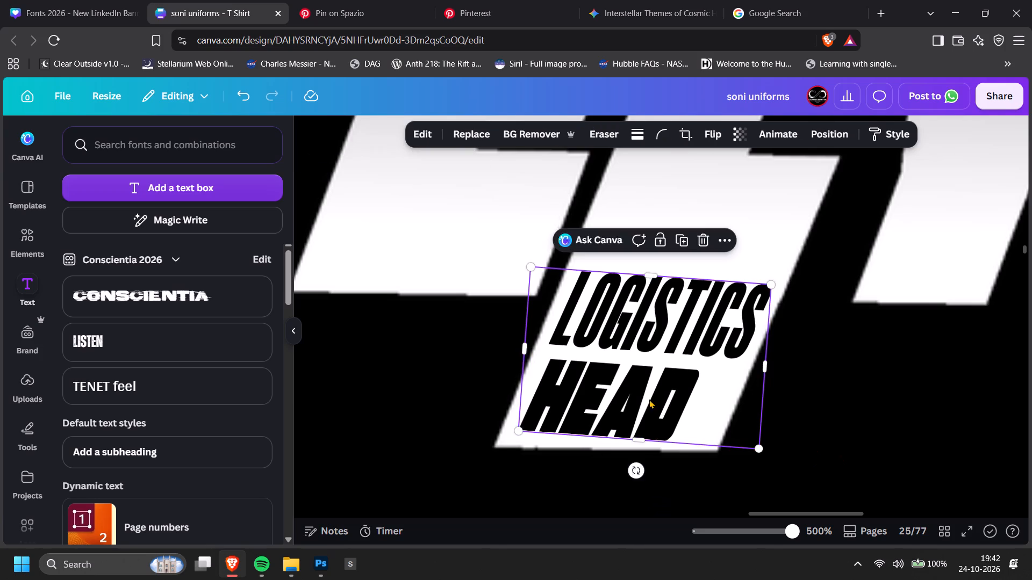
left_click_drag(649, 399, 652, 394)
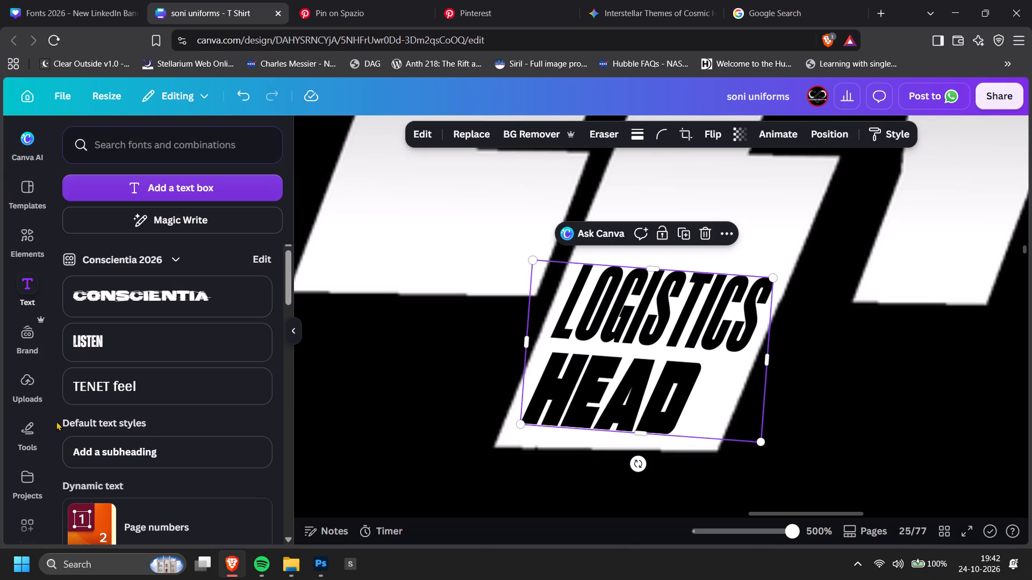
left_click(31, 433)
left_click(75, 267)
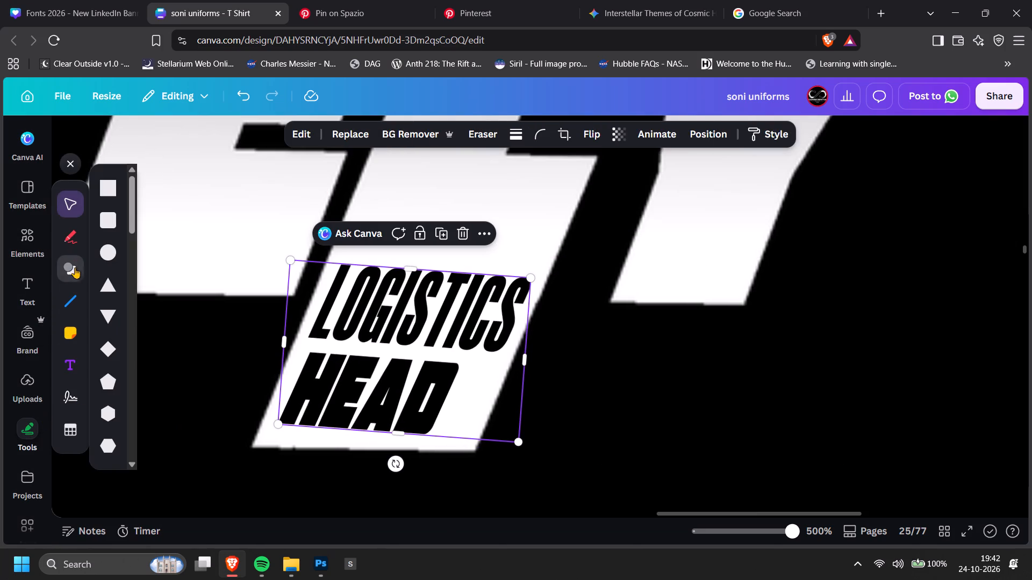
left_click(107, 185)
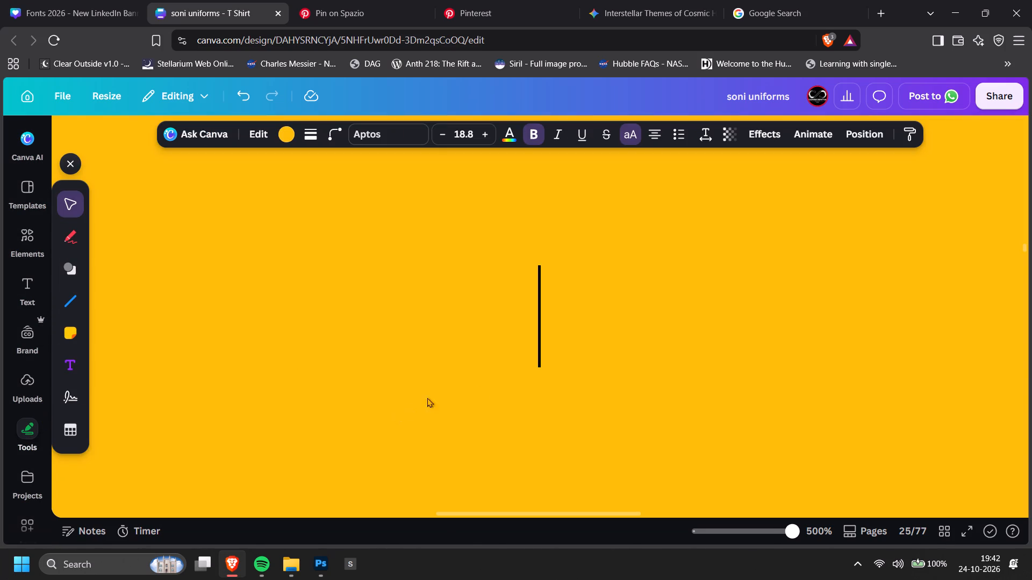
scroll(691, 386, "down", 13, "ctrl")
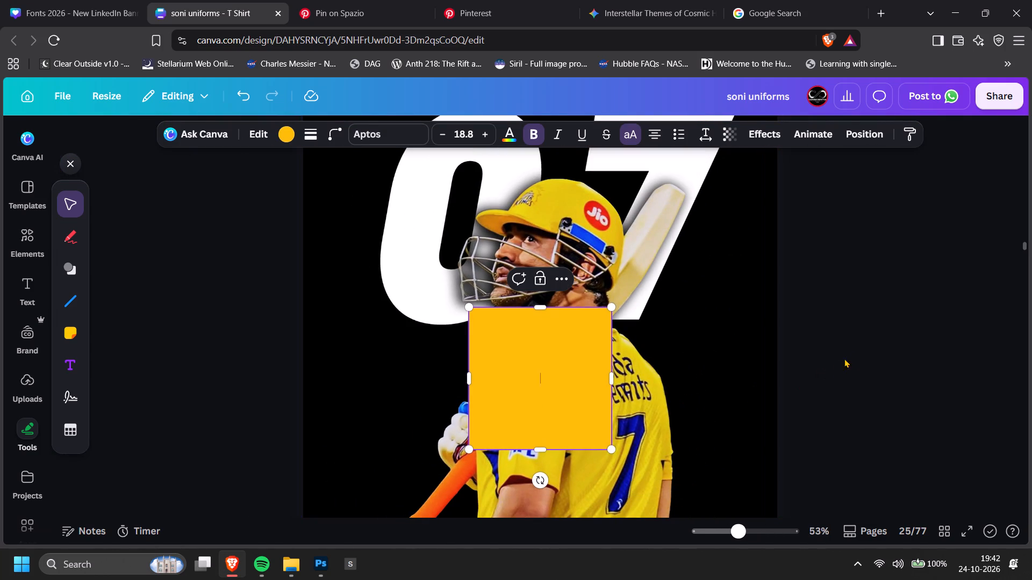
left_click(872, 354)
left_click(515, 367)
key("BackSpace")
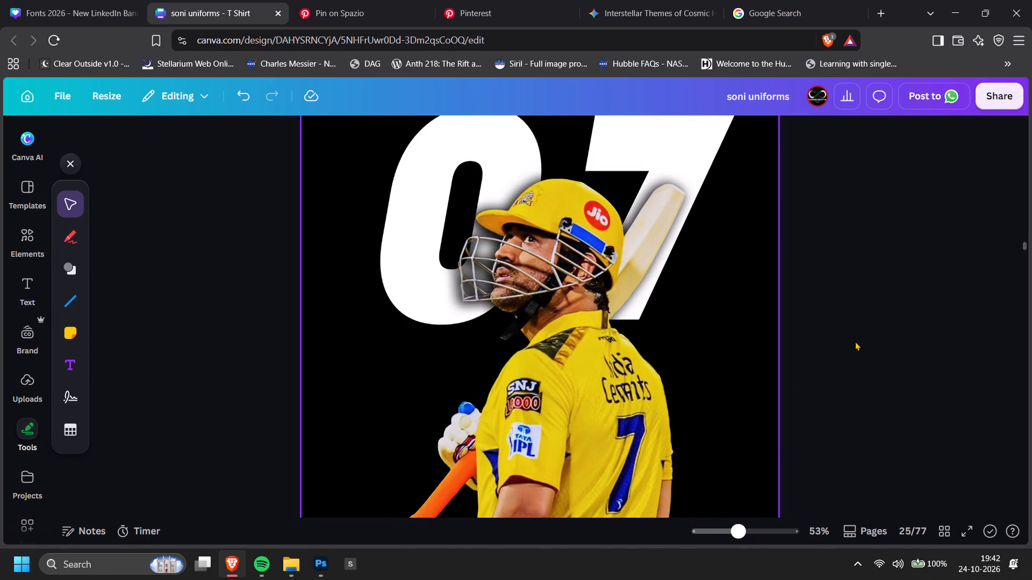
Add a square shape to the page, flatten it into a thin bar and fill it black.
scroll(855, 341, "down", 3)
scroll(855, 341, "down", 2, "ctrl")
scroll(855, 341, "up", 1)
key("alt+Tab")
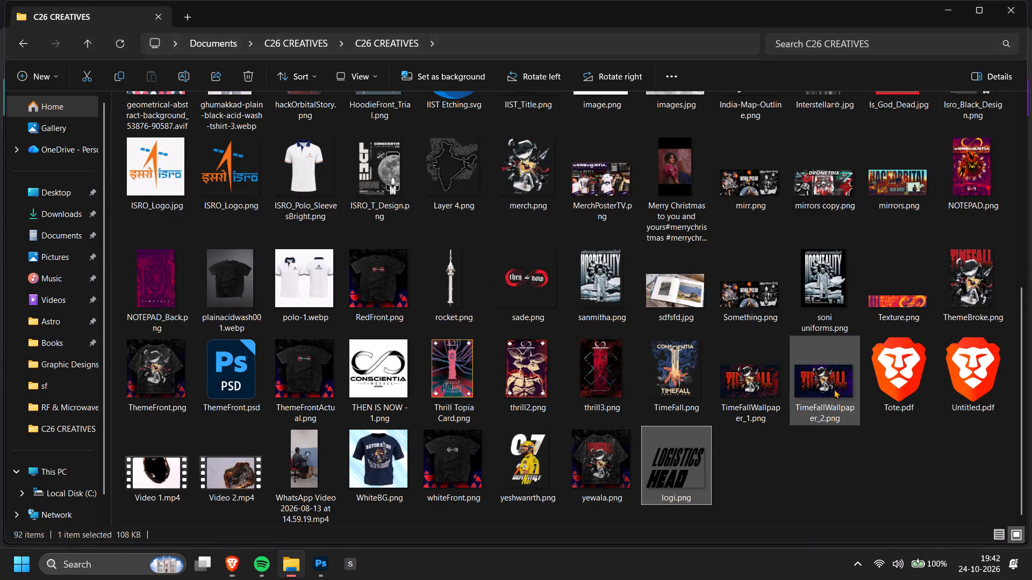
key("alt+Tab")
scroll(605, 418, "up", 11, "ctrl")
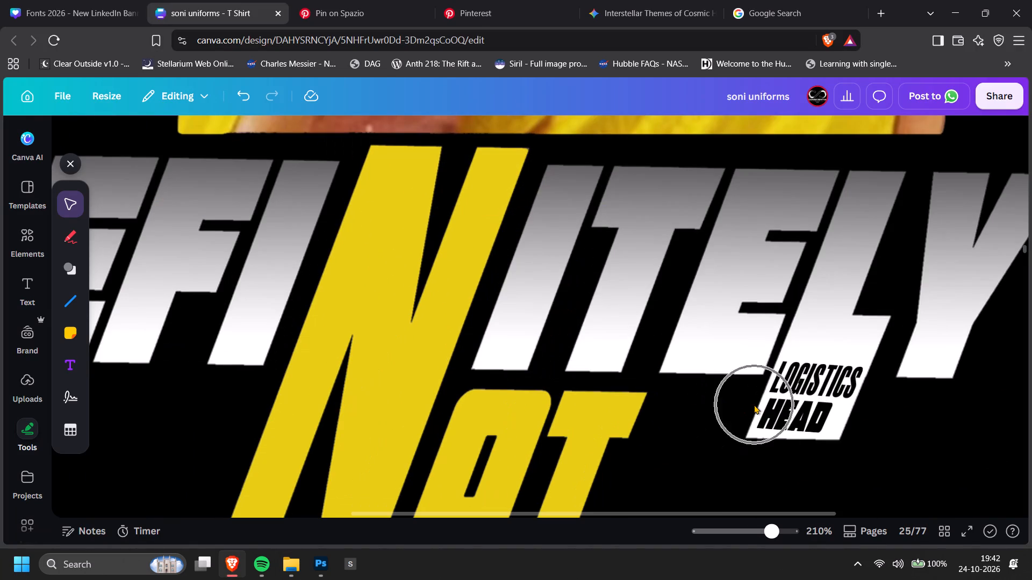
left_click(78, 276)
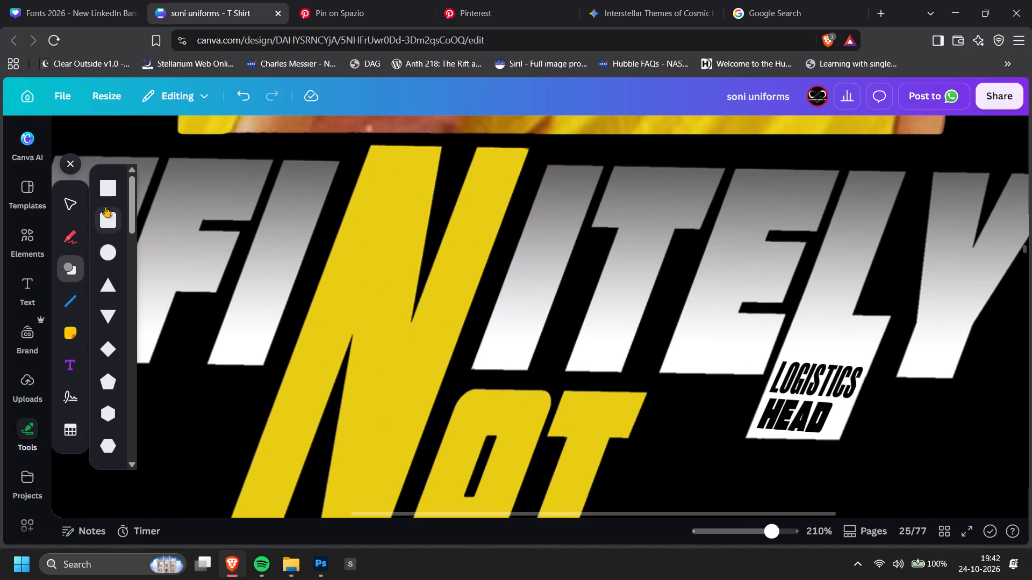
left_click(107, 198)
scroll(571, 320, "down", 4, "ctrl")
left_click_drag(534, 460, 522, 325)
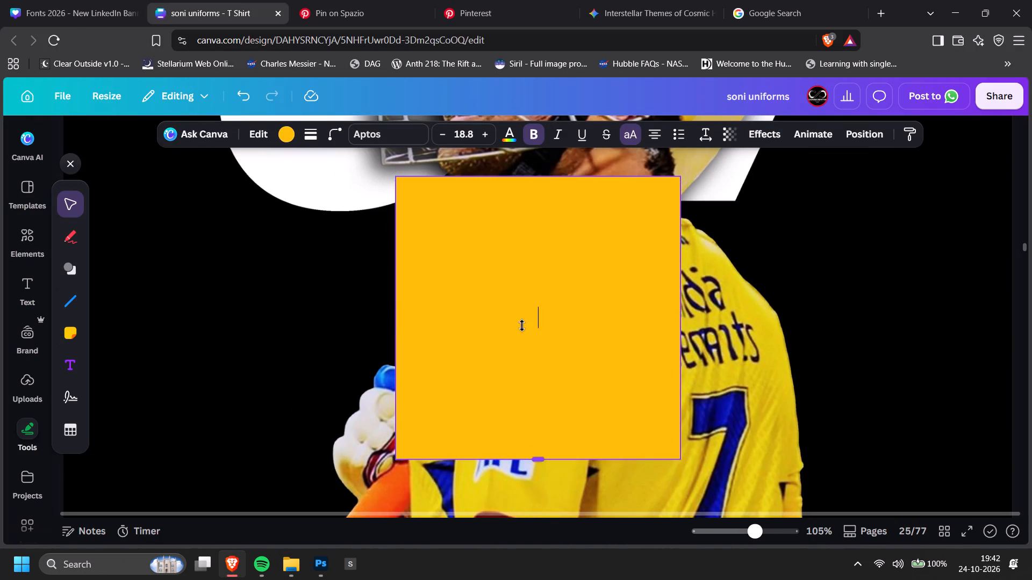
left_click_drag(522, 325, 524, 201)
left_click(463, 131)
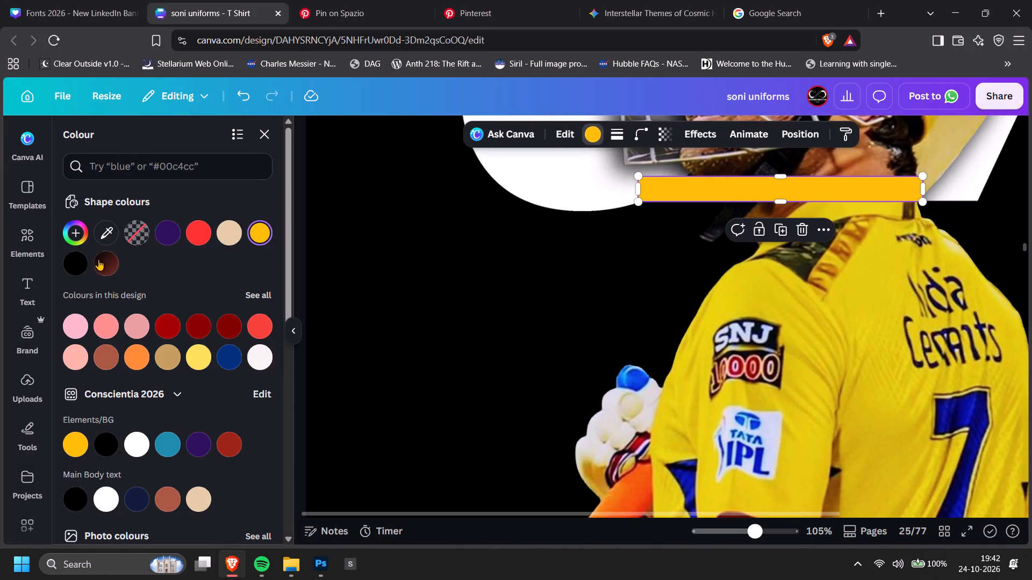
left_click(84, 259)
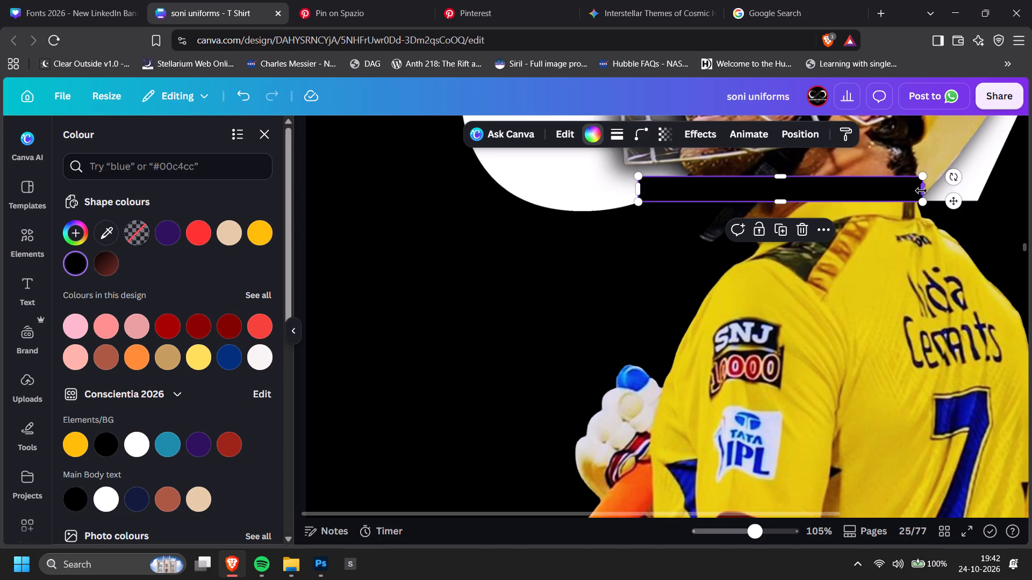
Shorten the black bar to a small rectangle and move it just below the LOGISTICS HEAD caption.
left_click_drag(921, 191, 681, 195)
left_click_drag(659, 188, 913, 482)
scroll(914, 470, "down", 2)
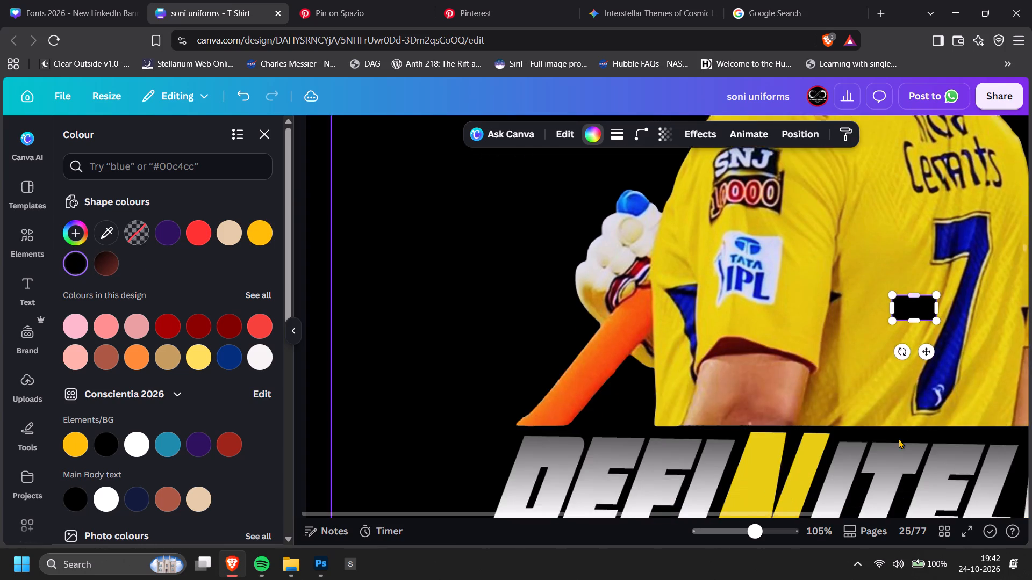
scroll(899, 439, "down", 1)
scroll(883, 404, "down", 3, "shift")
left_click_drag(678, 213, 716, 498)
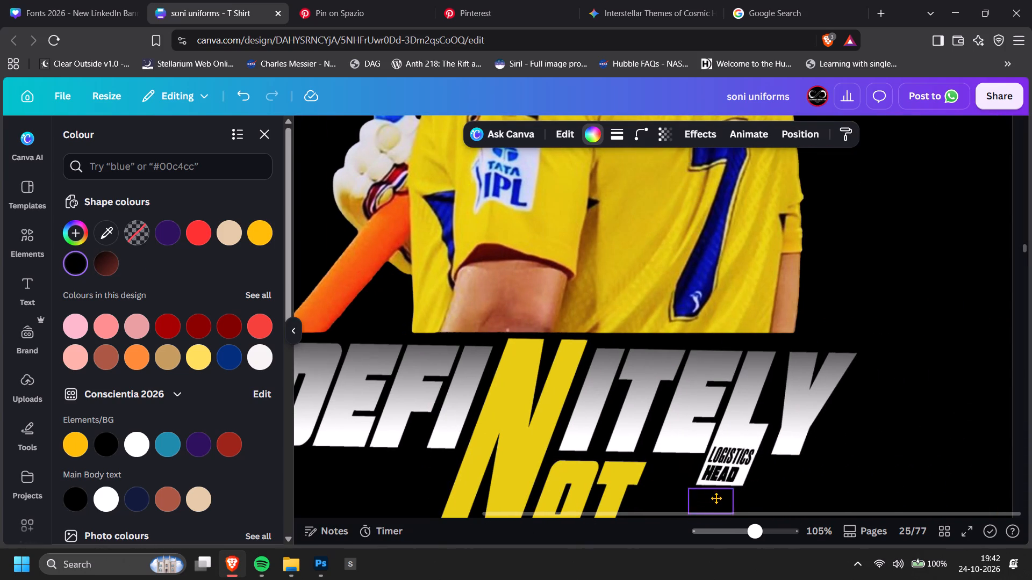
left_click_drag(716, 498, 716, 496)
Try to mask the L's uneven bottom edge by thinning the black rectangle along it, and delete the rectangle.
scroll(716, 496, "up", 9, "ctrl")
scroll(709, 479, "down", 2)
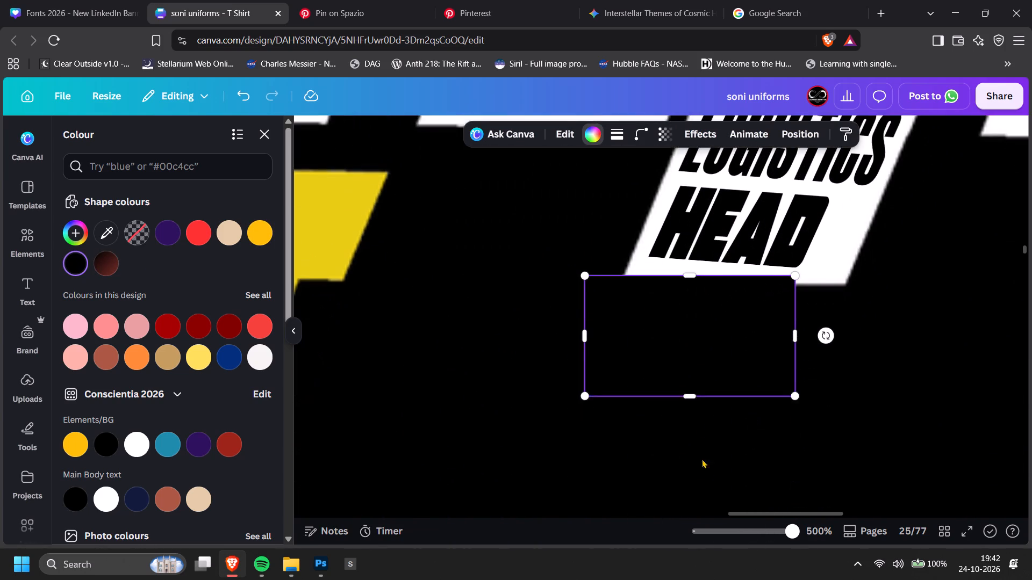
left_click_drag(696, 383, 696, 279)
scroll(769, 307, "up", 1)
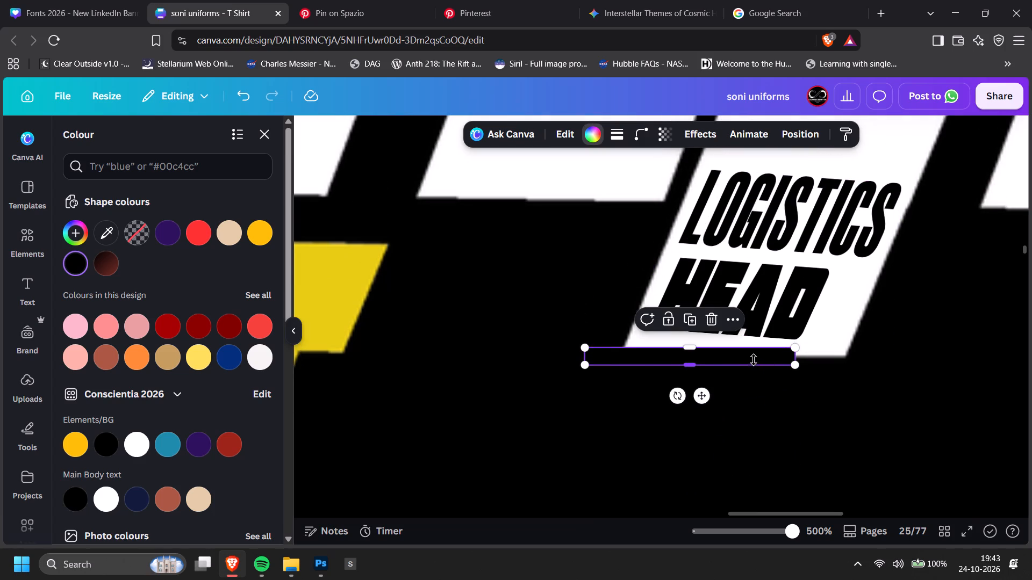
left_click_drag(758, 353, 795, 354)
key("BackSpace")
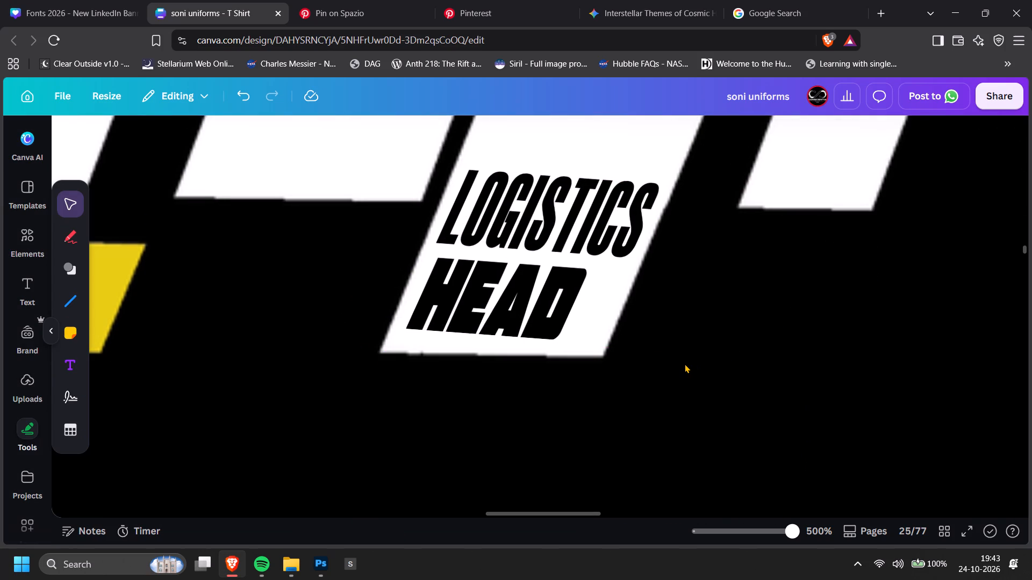
Trim the uneven bottom edge of the L in DEFINITELY with several Pixel Eraser strokes on the lettering image.
left_click(651, 146)
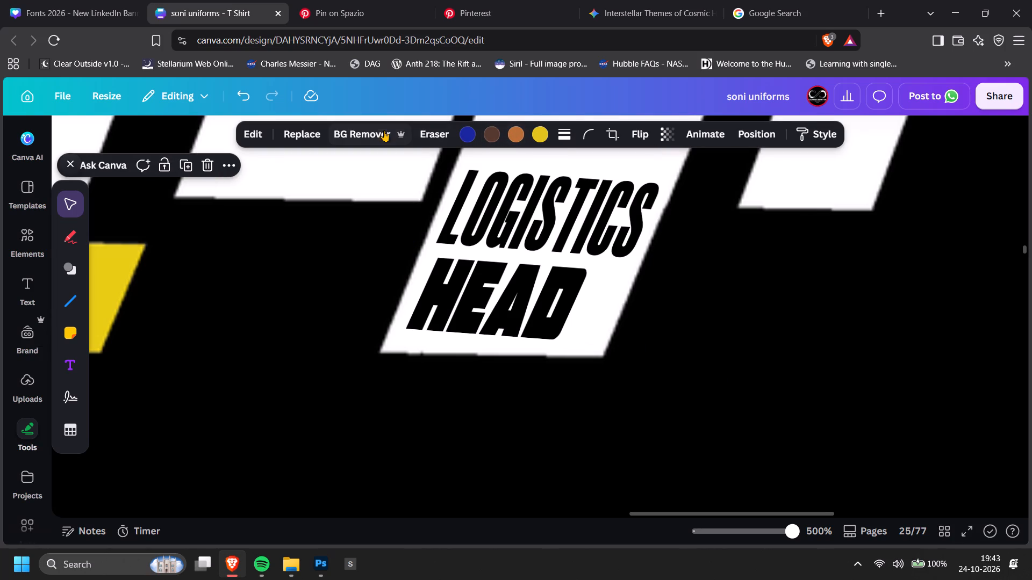
left_click(421, 140)
left_click_drag(440, 169, 443, 191)
left_click(443, 191)
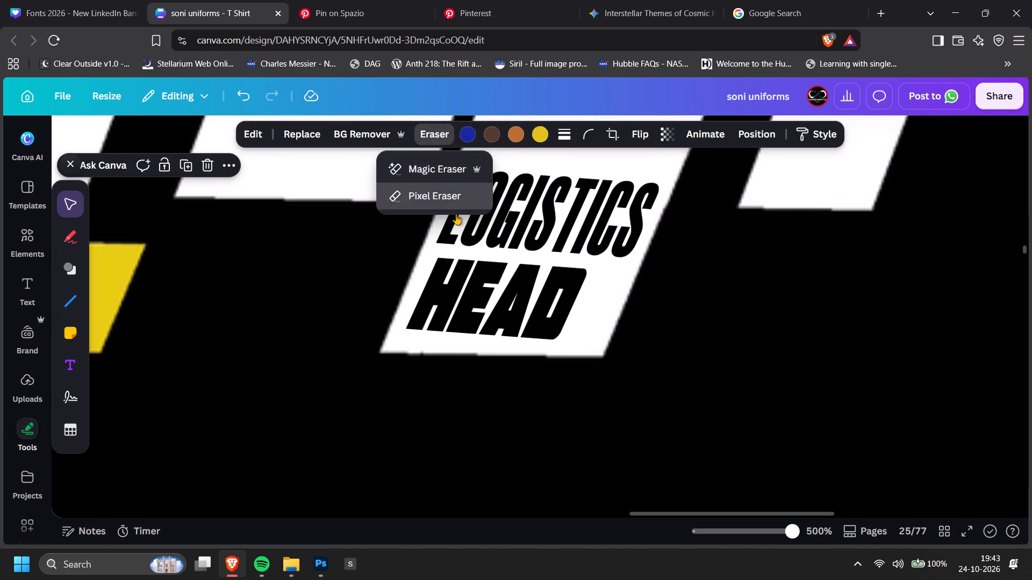
scroll(750, 480, "up", 9, "ctrl")
scroll(750, 480, "down", 4, "shift")
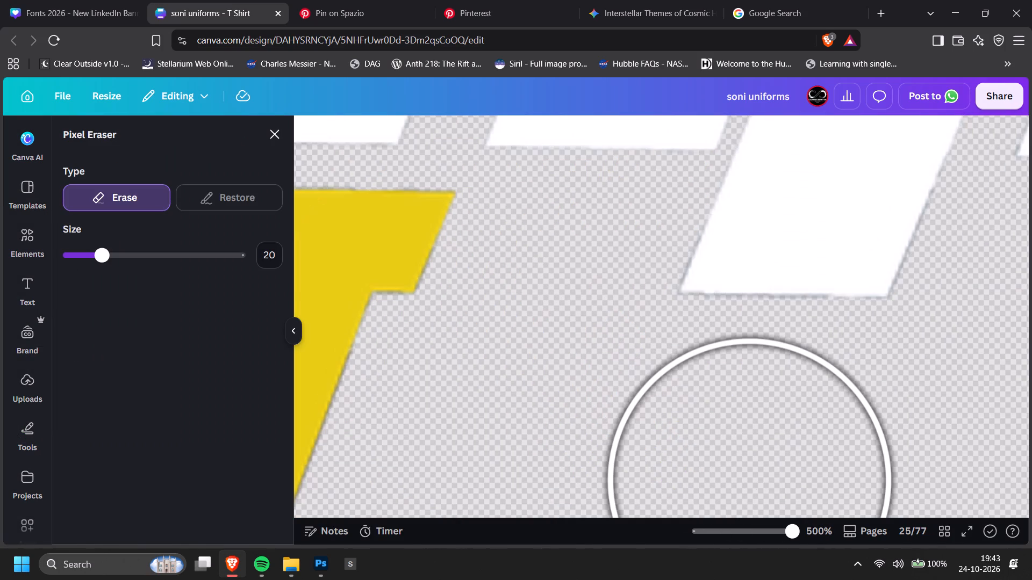
left_click_drag(545, 424, 816, 442)
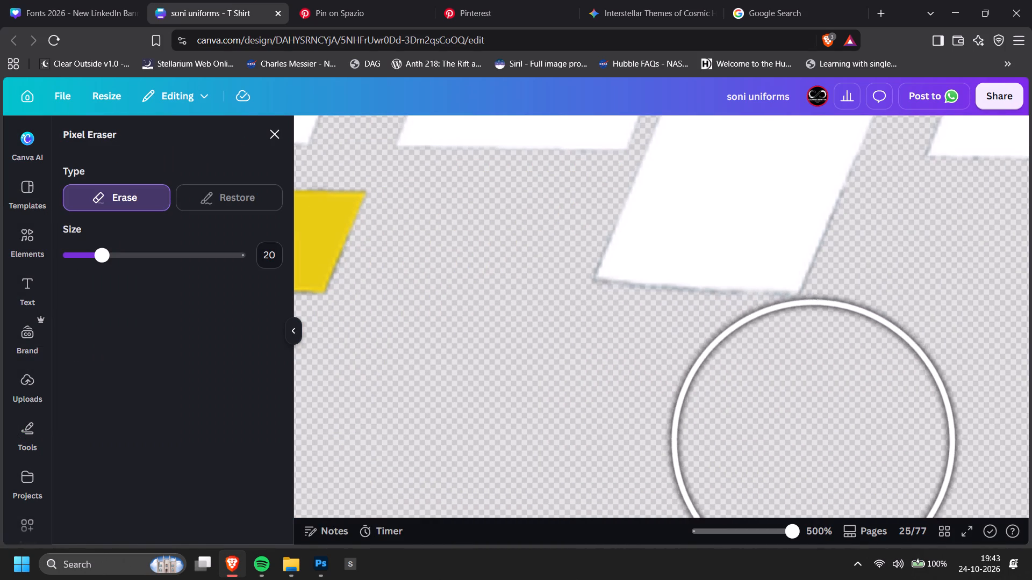
left_click_drag(816, 442, 839, 444)
left_click_drag(612, 428, 693, 437)
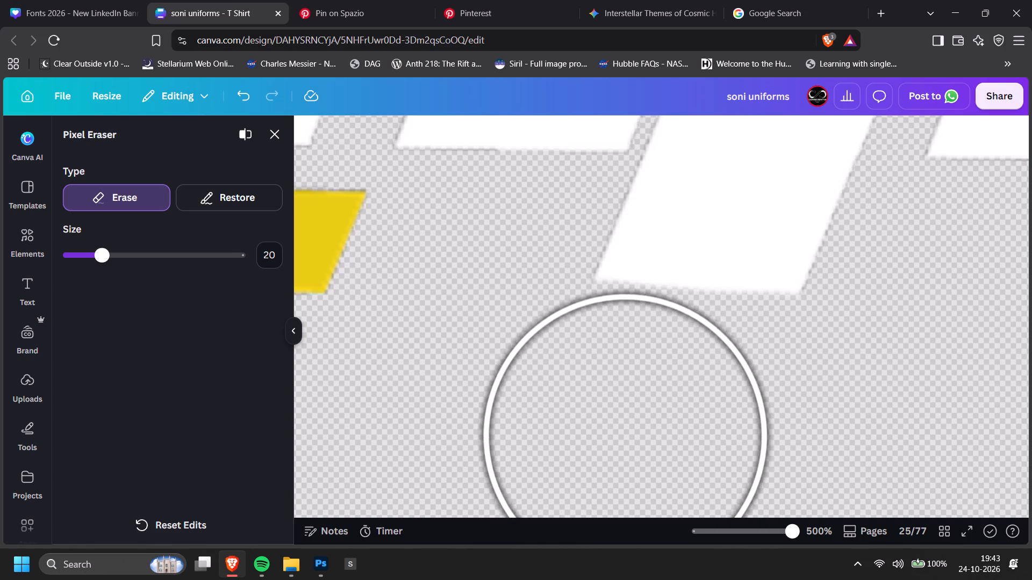
left_click_drag(633, 428, 826, 442)
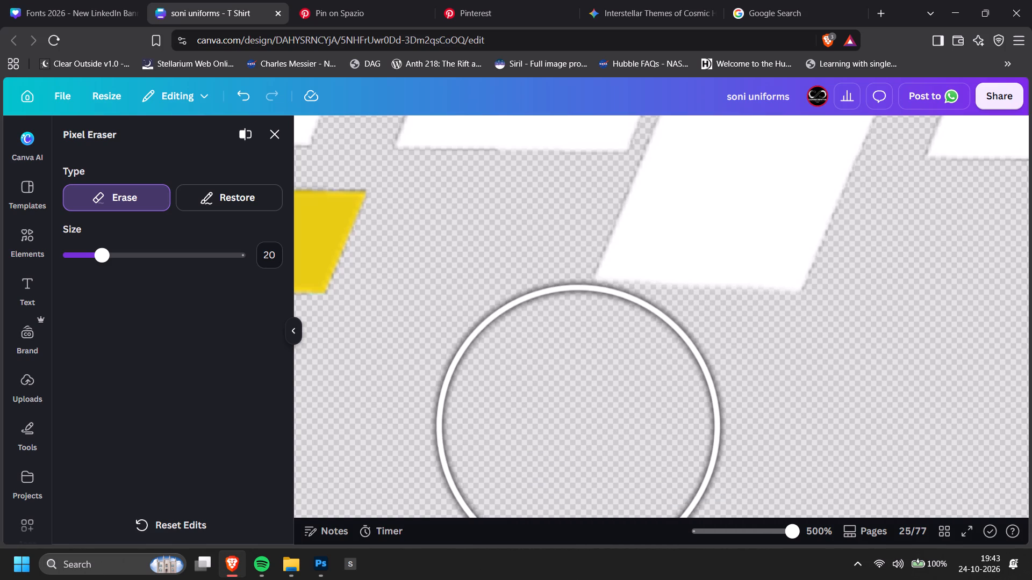
left_click_drag(578, 421, 787, 443)
Undo the separate eraser strokes and re-trim the L's bottom edge with one continuous, slightly sloping stroke.
key("ctrl+z")
key("ctrl+z")
key("ctrl+z")
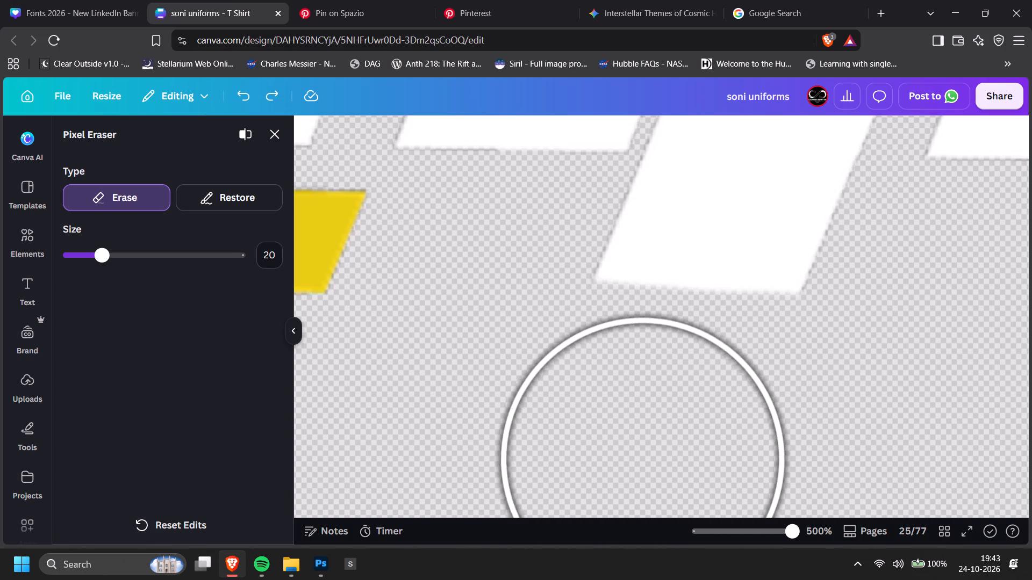
key("ctrl+z")
left_click_drag(561, 428, 953, 451)
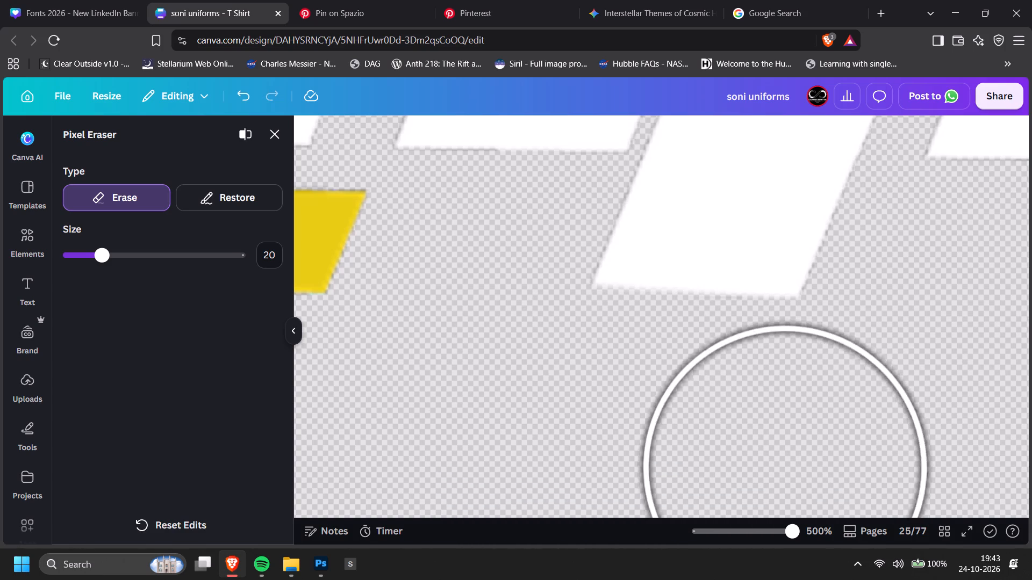
left_click(271, 139)
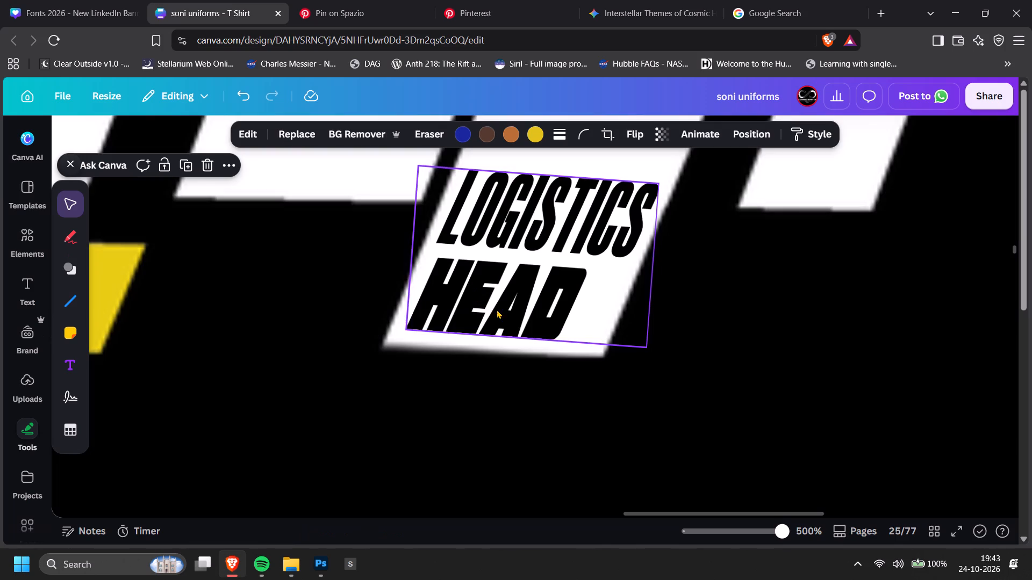
Rotate the LOGISTICS HEAD caption slightly to about 4° to align it with the L's trimmed bottom edge.
left_click(556, 335)
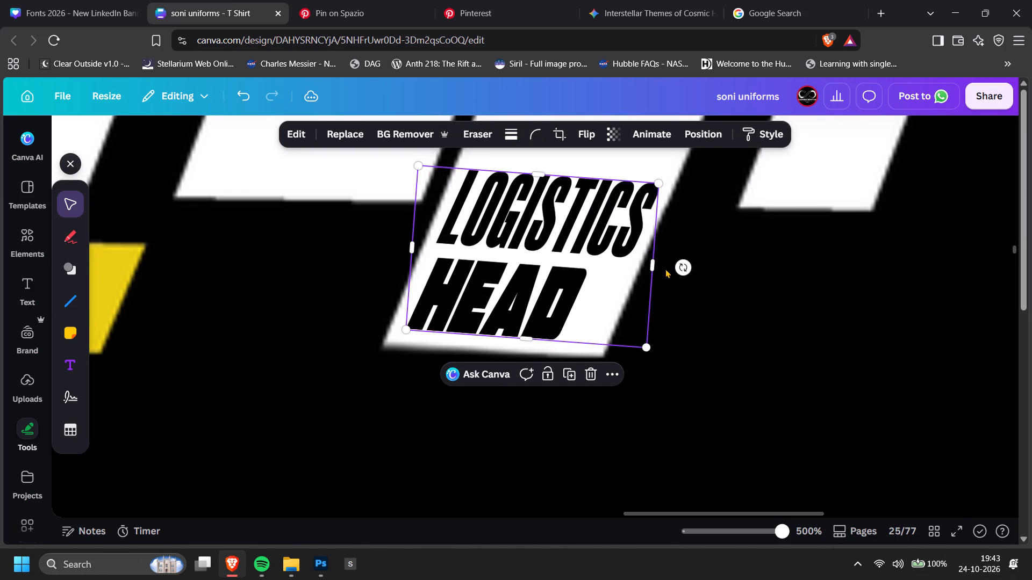
left_click_drag(680, 266, 693, 266)
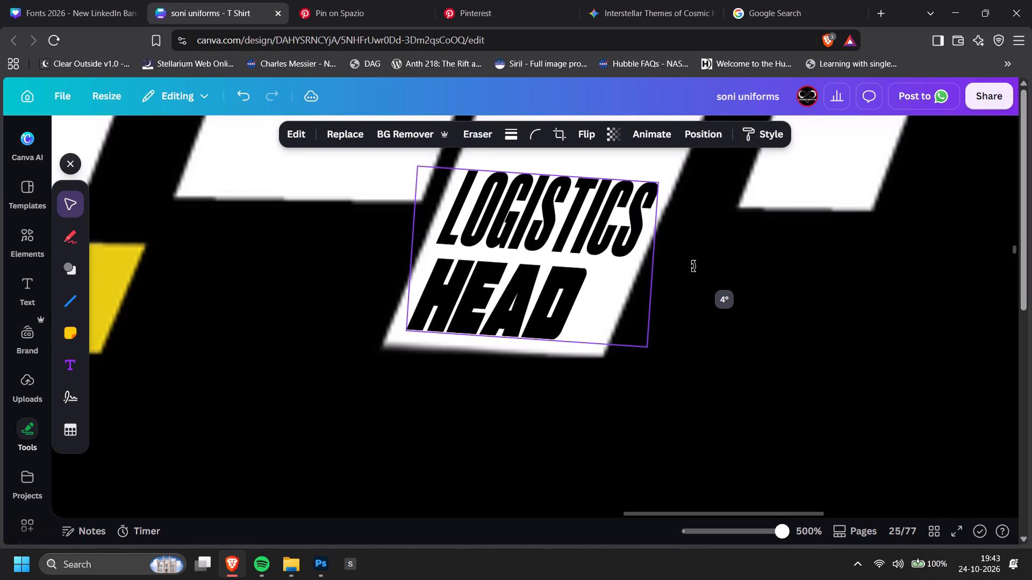
left_click_drag(693, 266, 697, 265)
left_click(793, 266)
Select all the artwork on page 25, from the 07 numerals down to the DEFINITELY NOT lettering, and group it.
scroll(806, 341, "down", 5, "ctrl")
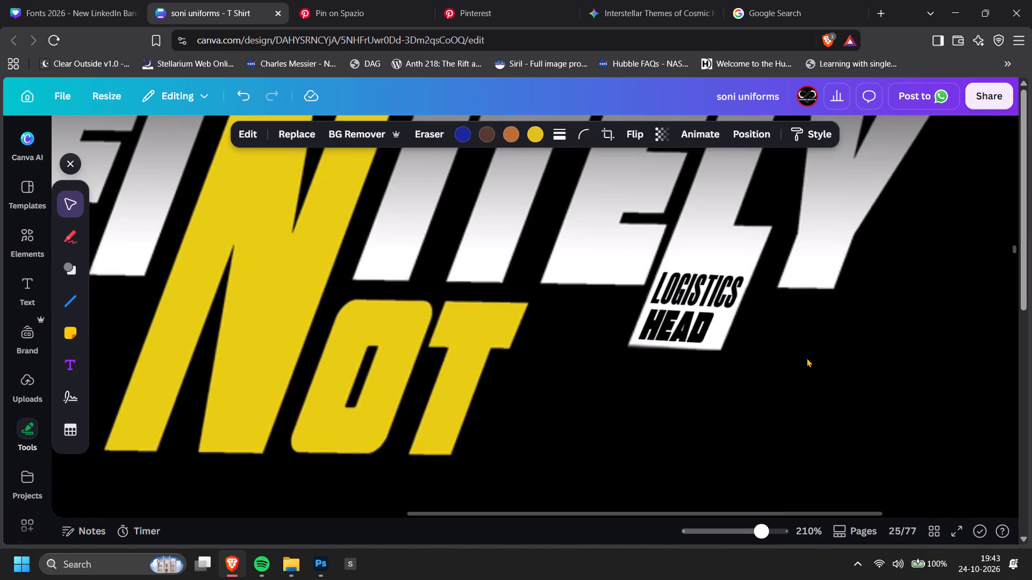
scroll(807, 367, "down", 9, "ctrl")
left_click(886, 365)
scroll(886, 365, "down", 2, "ctrl")
scroll(886, 365, "up", 1)
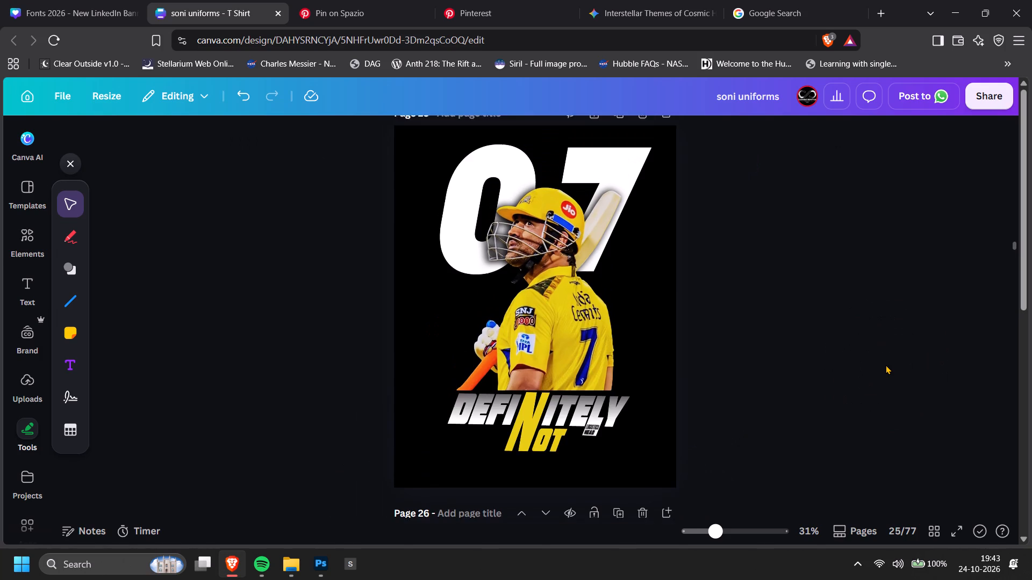
scroll(886, 365, "down", 2, "ctrl")
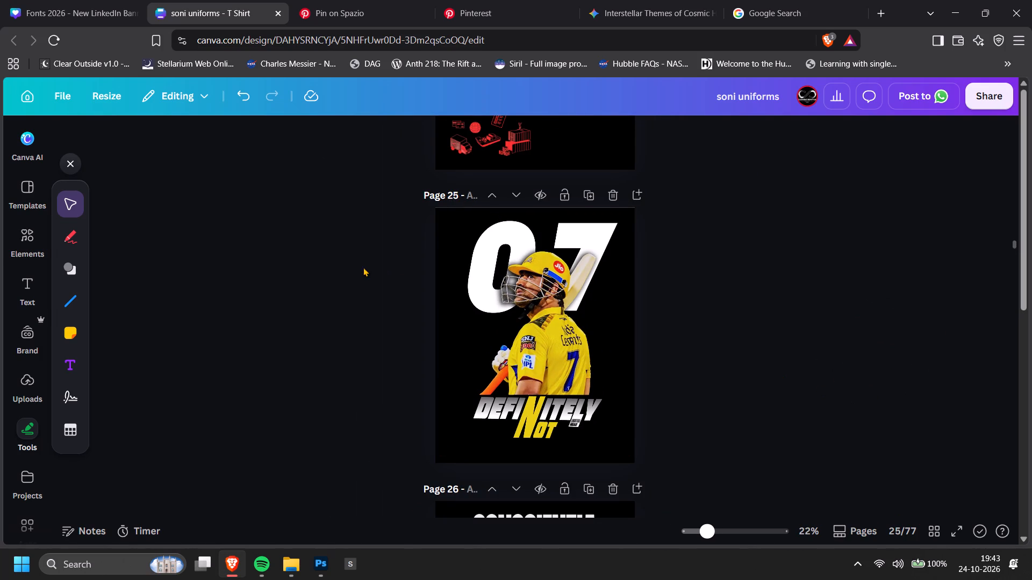
left_click_drag(422, 233, 649, 437)
left_click(486, 176)
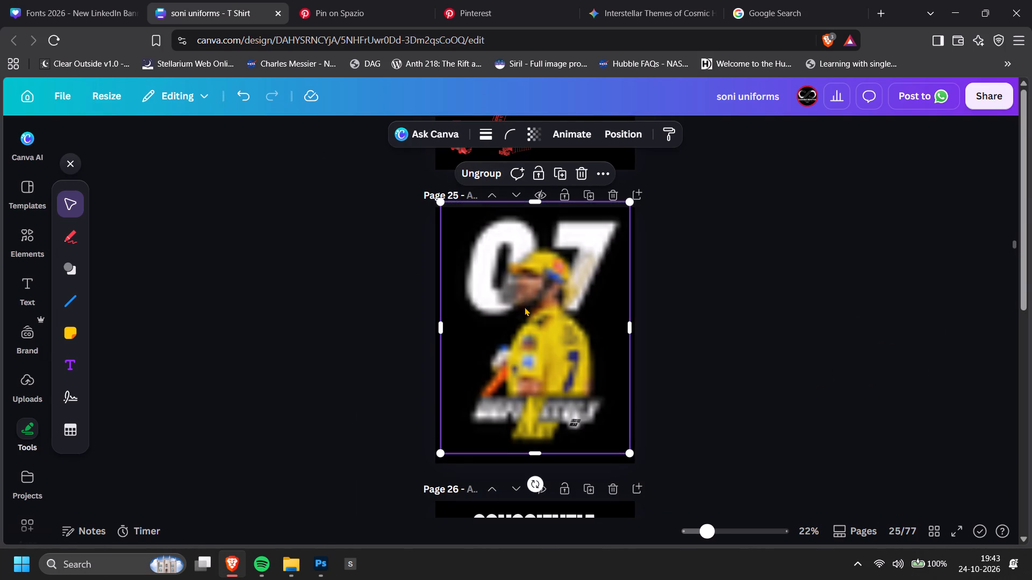
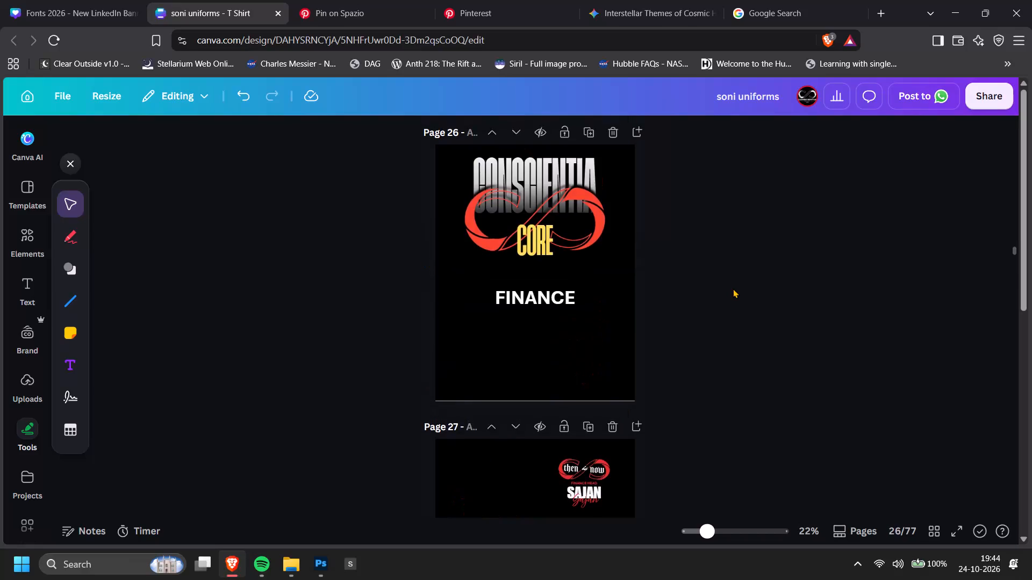
Enlarge the LOGISTICS HEAD caption slightly inside the grouped page 25 artwork so it fills more of the L's white stem.
scroll(733, 288, "up", 2)
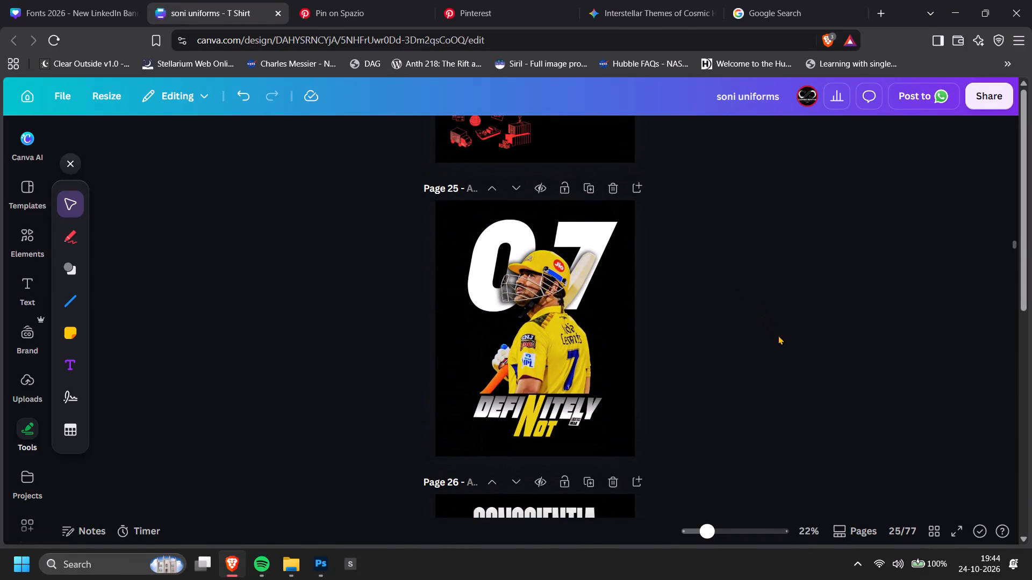
scroll(708, 444, "up", 13, "ctrl")
scroll(781, 393, "up", 4, "ctrl")
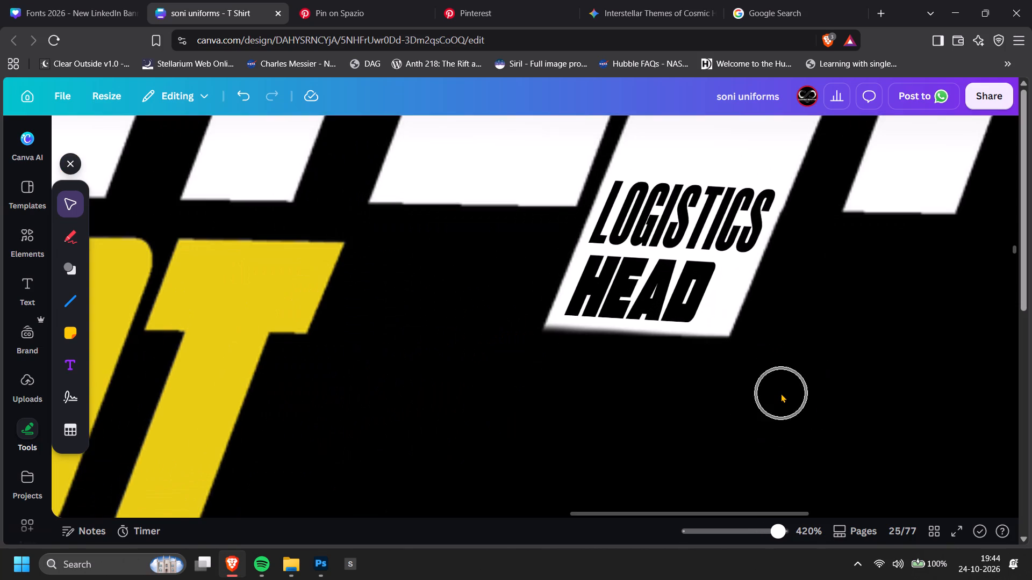
scroll(781, 393, "up", 1)
scroll(687, 402, "down", 1)
left_click(690, 309)
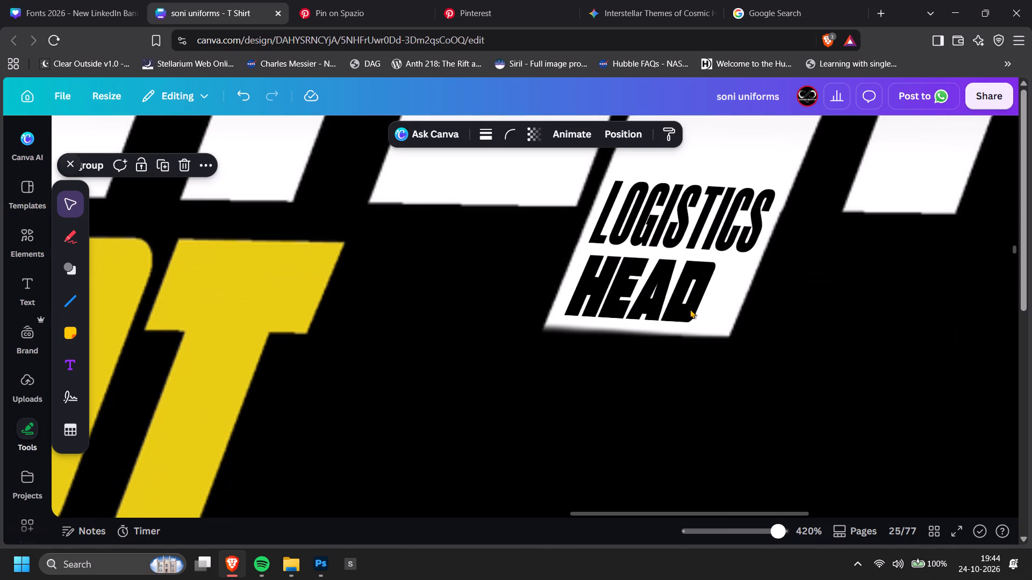
left_click(690, 309)
left_click_drag(567, 320, 562, 320)
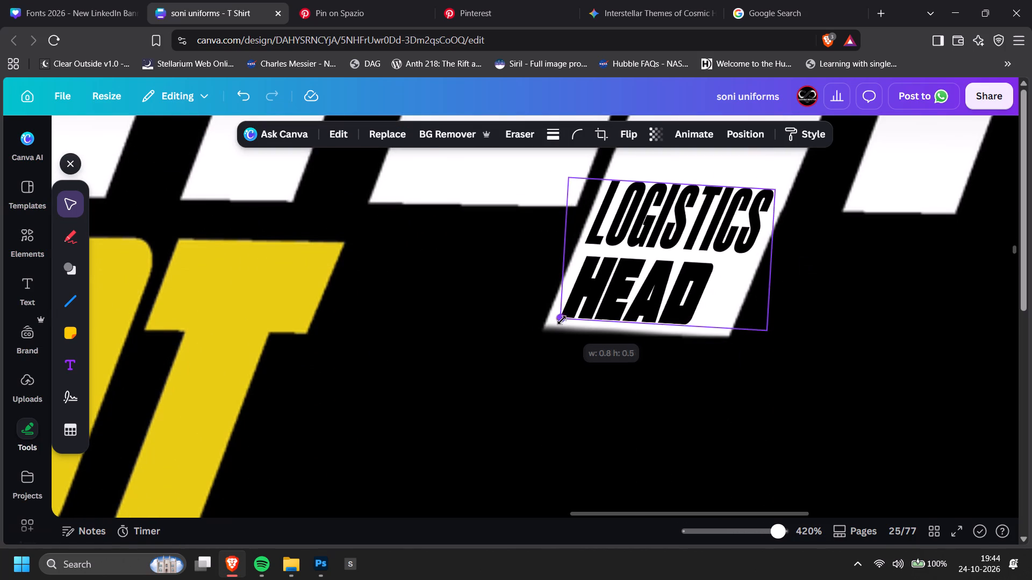
left_click_drag(562, 320, 557, 322)
left_click_drag(770, 334, 773, 334)
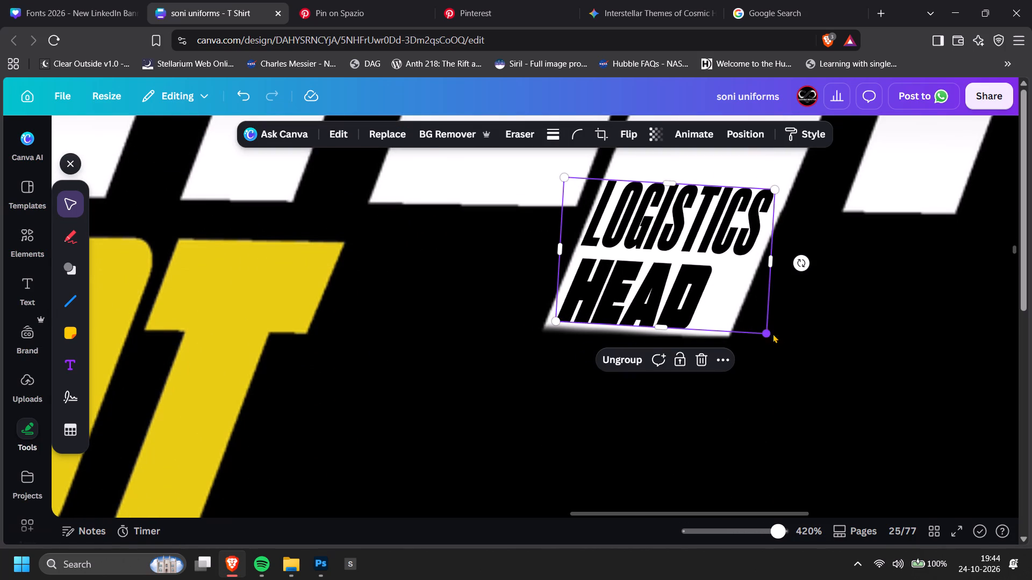
left_click_drag(773, 334, 776, 335)
Nudge the enlarged LOGISTICS HEAD caption slightly up and to the right to centre it within the L.
left_click_drag(735, 311, 735, 308)
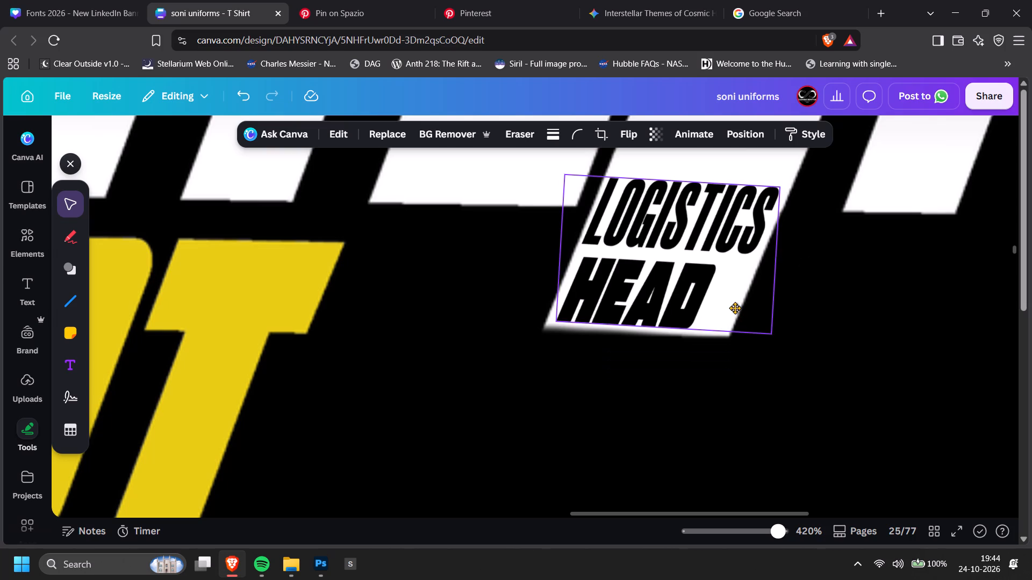
left_click_drag(735, 308, 739, 305)
left_click(898, 292)
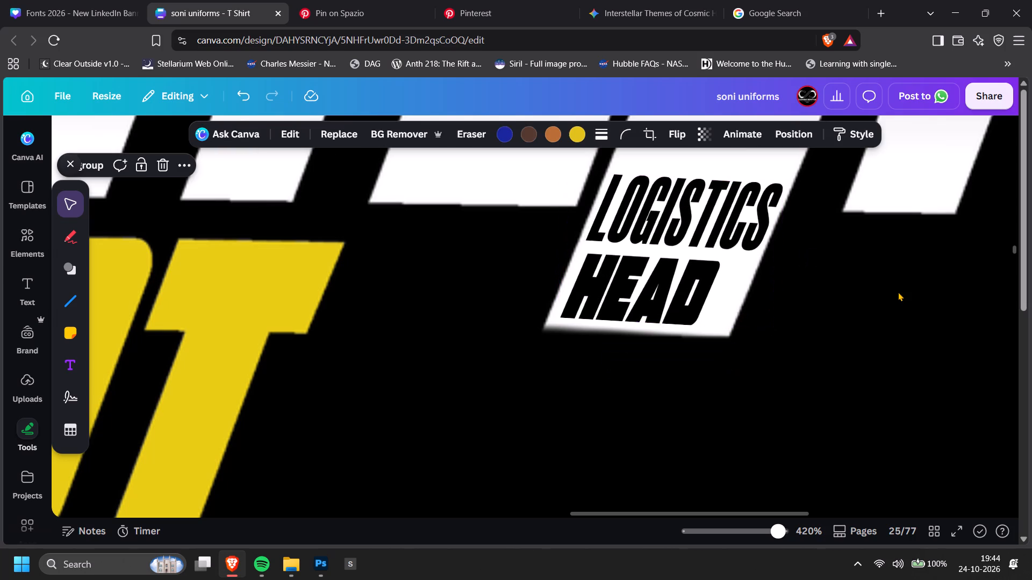
Check how the LOGISTICS HEAD caption looks within the whole DEFINITELY NOT lettering on page 25.
scroll(898, 292, "down", 11, "ctrl")
left_click(898, 292)
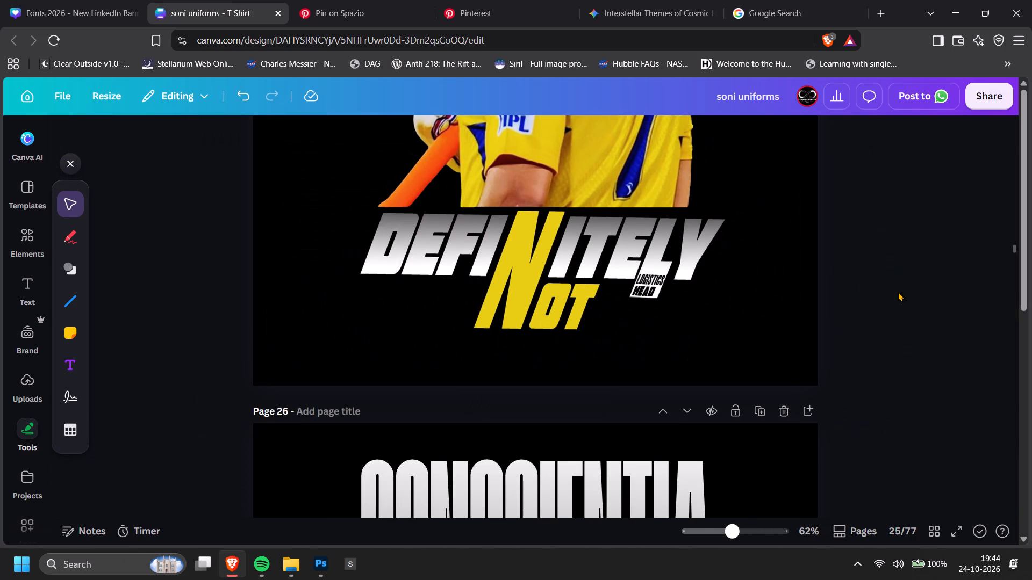
scroll(898, 292, "down", 1, "ctrl")
scroll(898, 292, "up", 5, "ctrl")
scroll(679, 253, "up", 7, "ctrl")
scroll(700, 270, "down", 14, "ctrl")
scroll(793, 322, "down", 1, "ctrl")
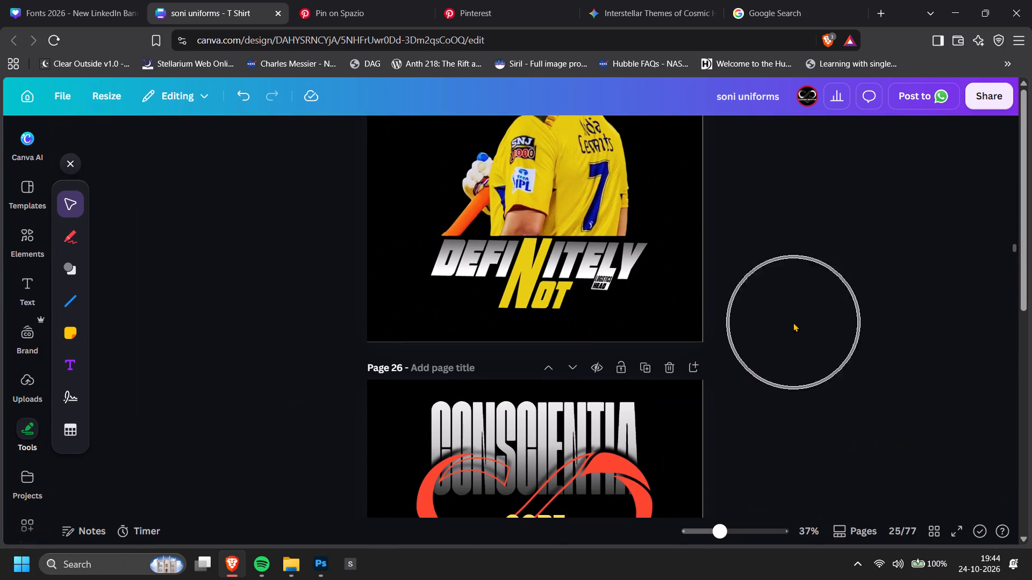
left_click(787, 322)
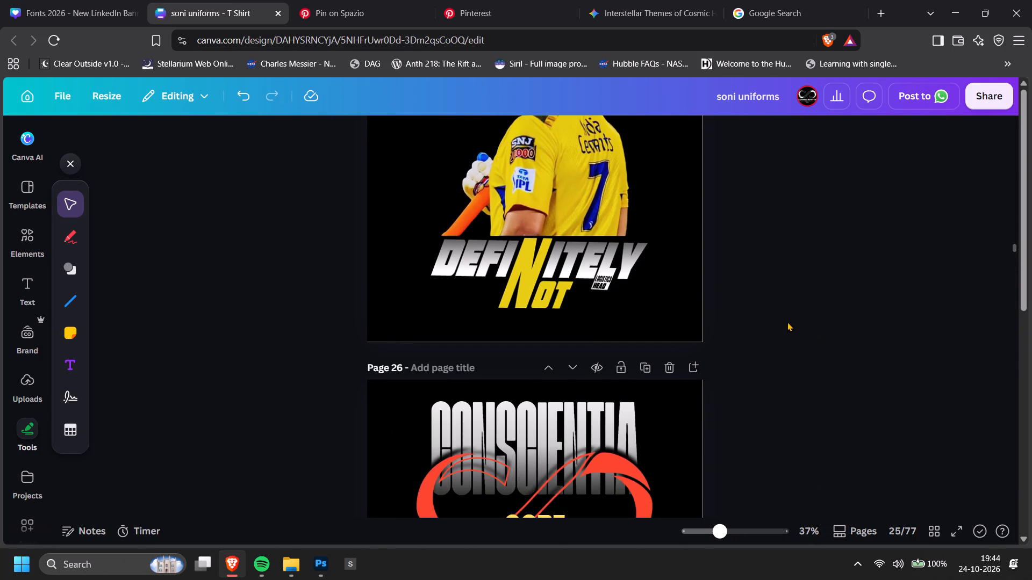
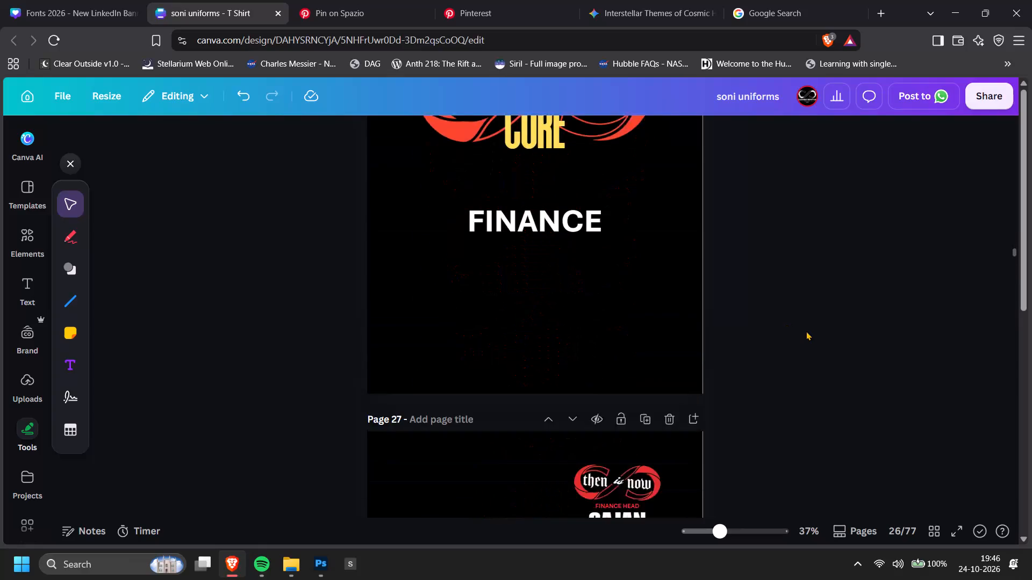
scroll(806, 331, "down", 4)
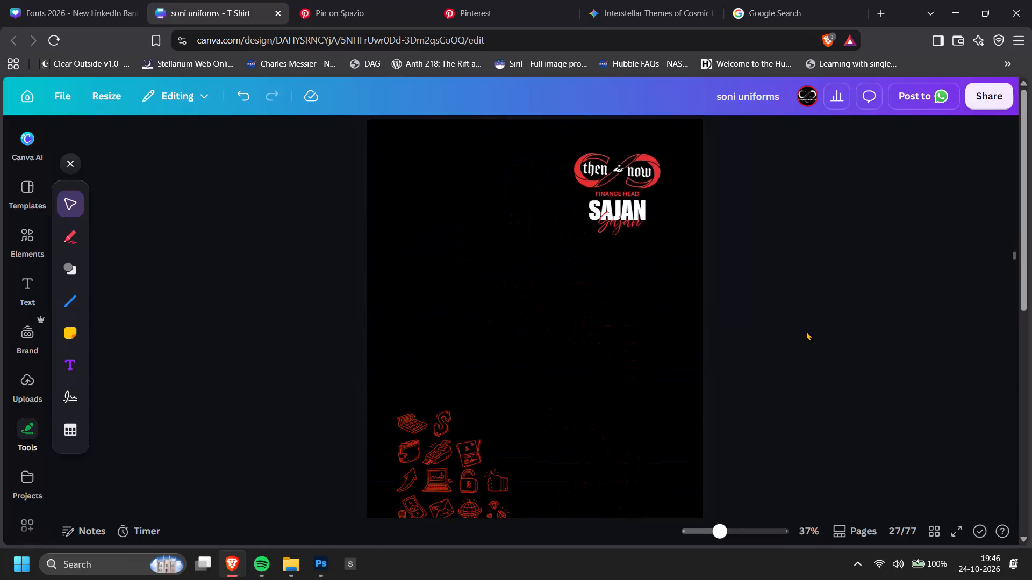
scroll(806, 331, "down", 5)
scroll(823, 344, "down", 1, "ctrl")
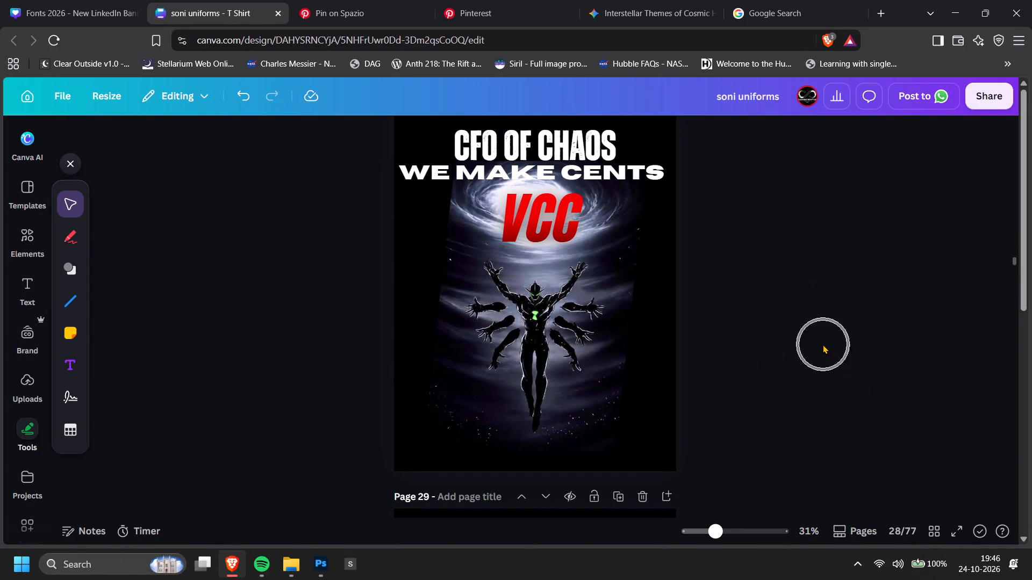
scroll(823, 344, "down", 1, "ctrl")
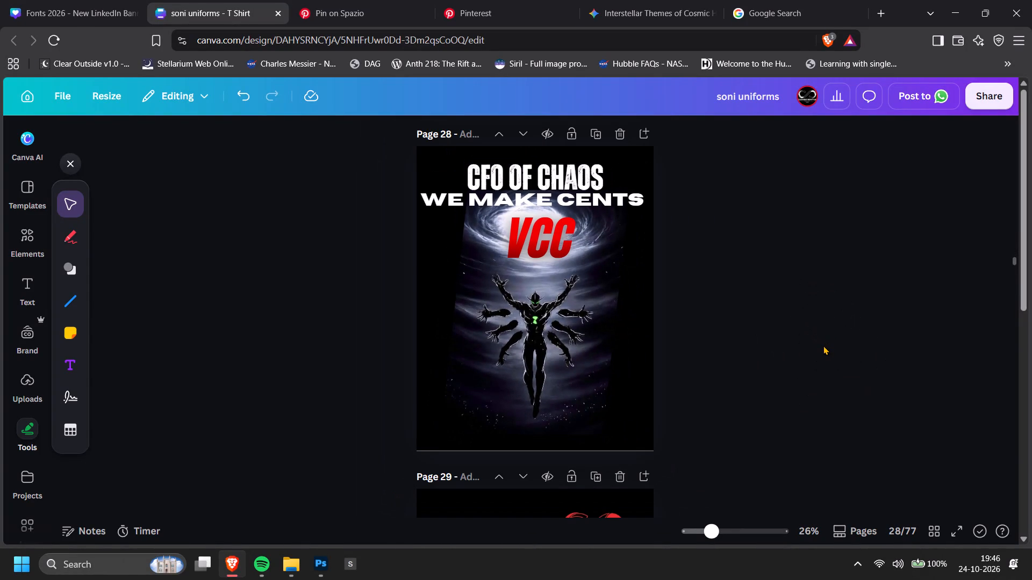
scroll(823, 345, "up", 2, "ctrl")
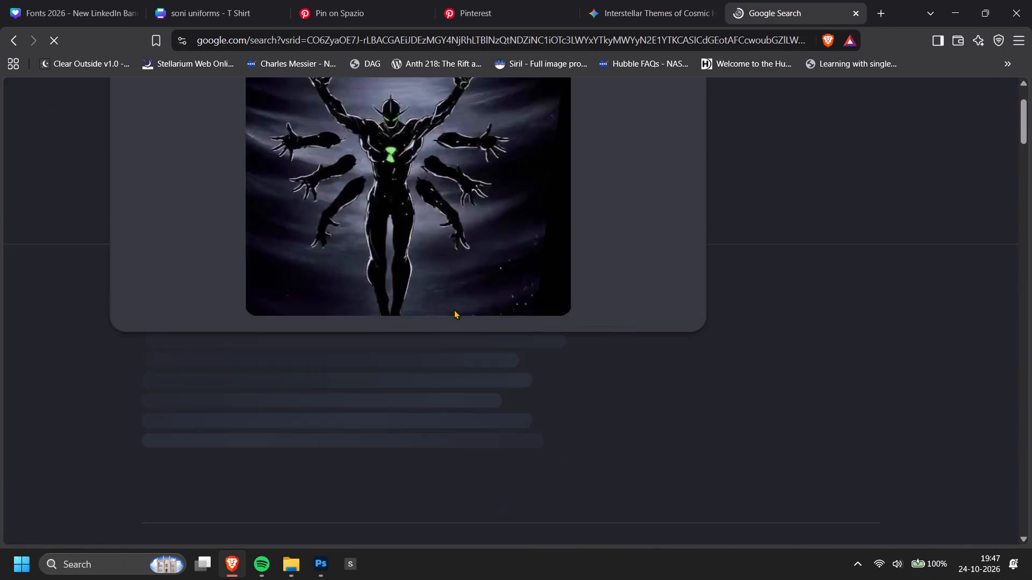
scroll(264, 345, "up", 3)
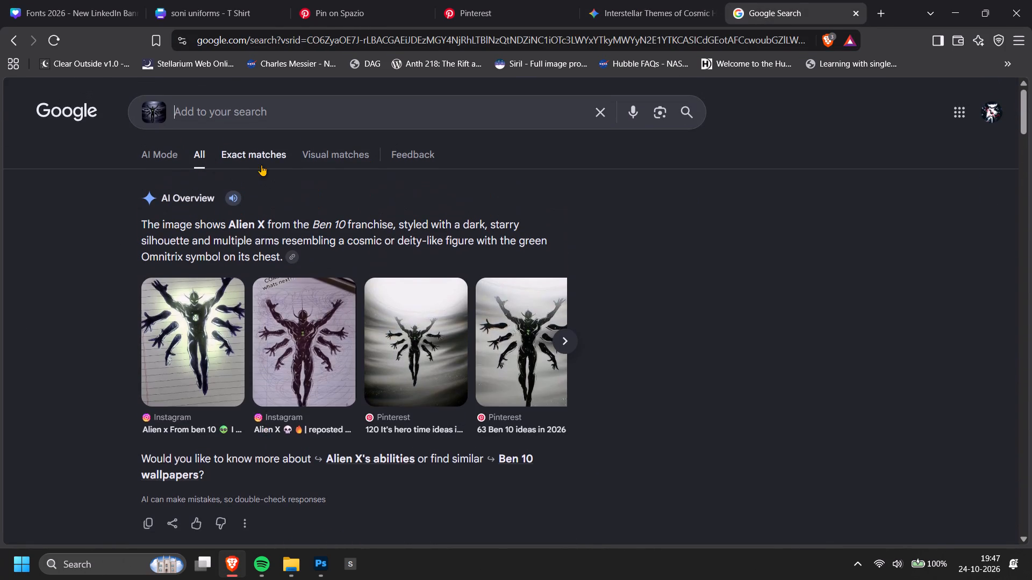
left_click(329, 157)
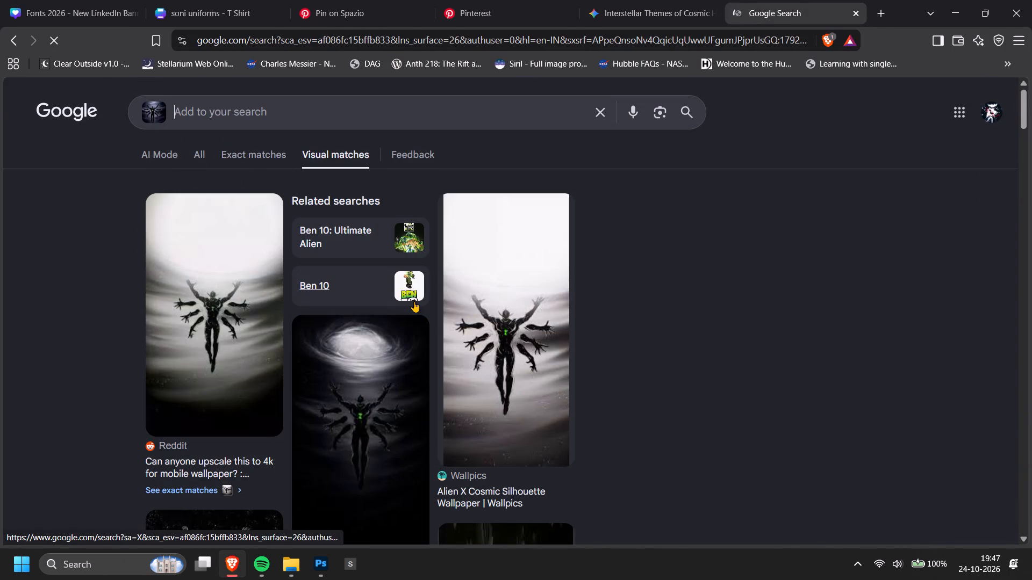
scroll(414, 301, "down", 2)
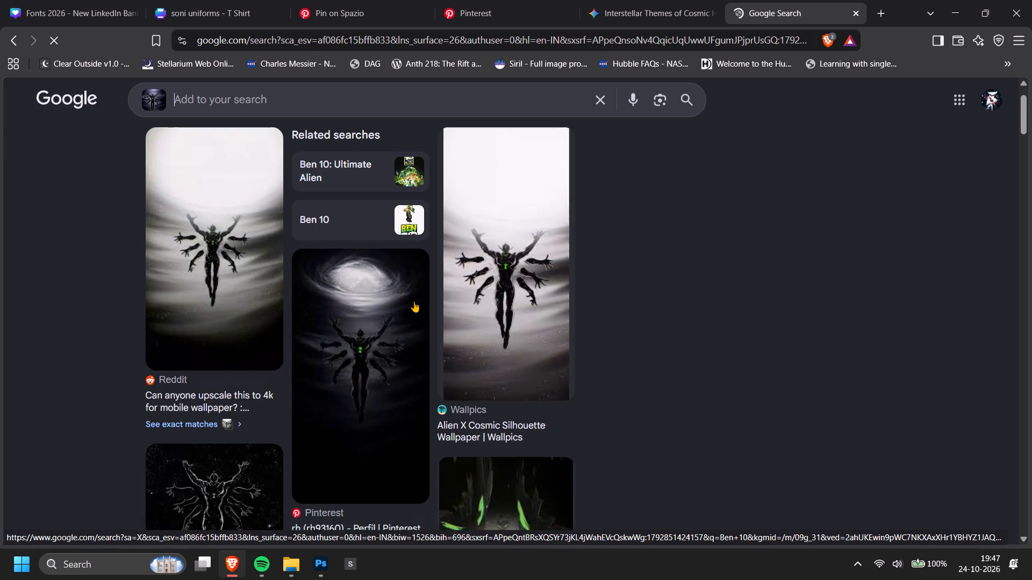
scroll(414, 301, "down", 3)
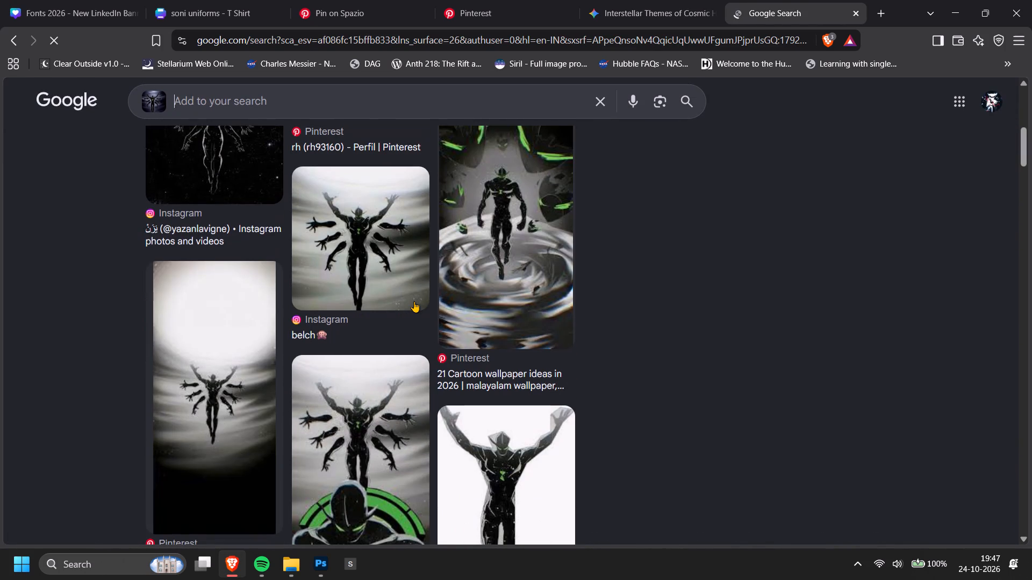
scroll(414, 301, "up", 7)
left_click(191, 153)
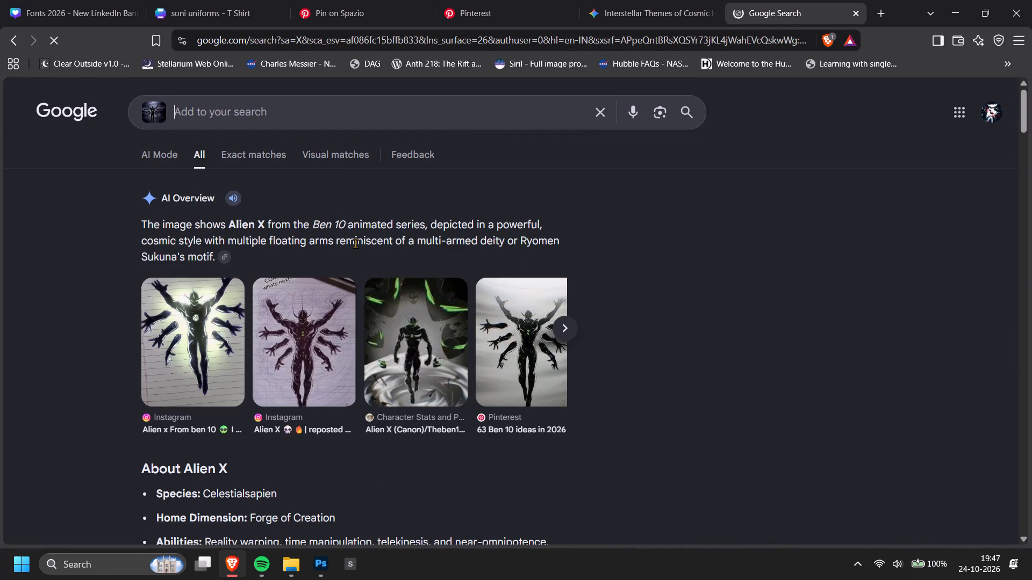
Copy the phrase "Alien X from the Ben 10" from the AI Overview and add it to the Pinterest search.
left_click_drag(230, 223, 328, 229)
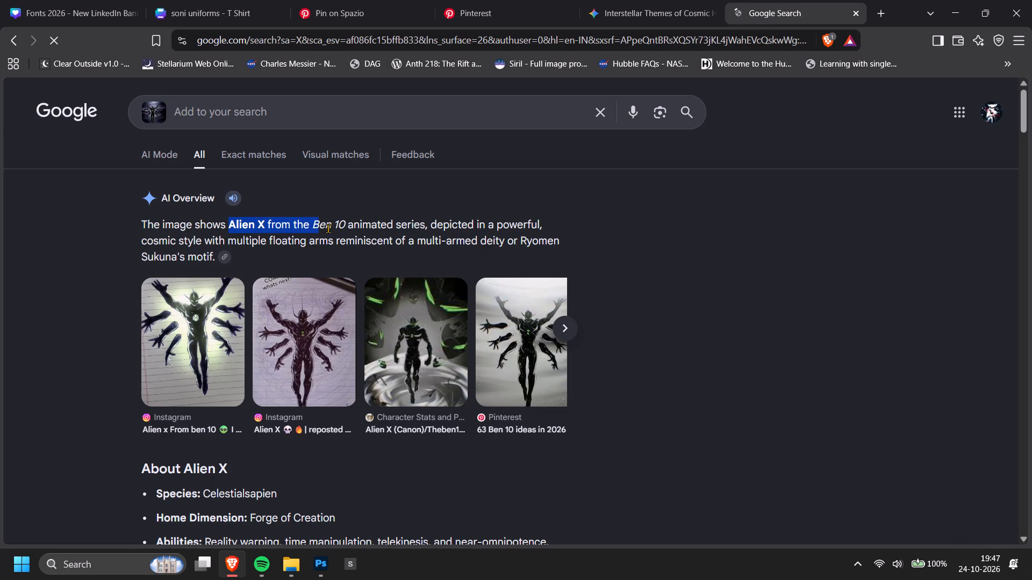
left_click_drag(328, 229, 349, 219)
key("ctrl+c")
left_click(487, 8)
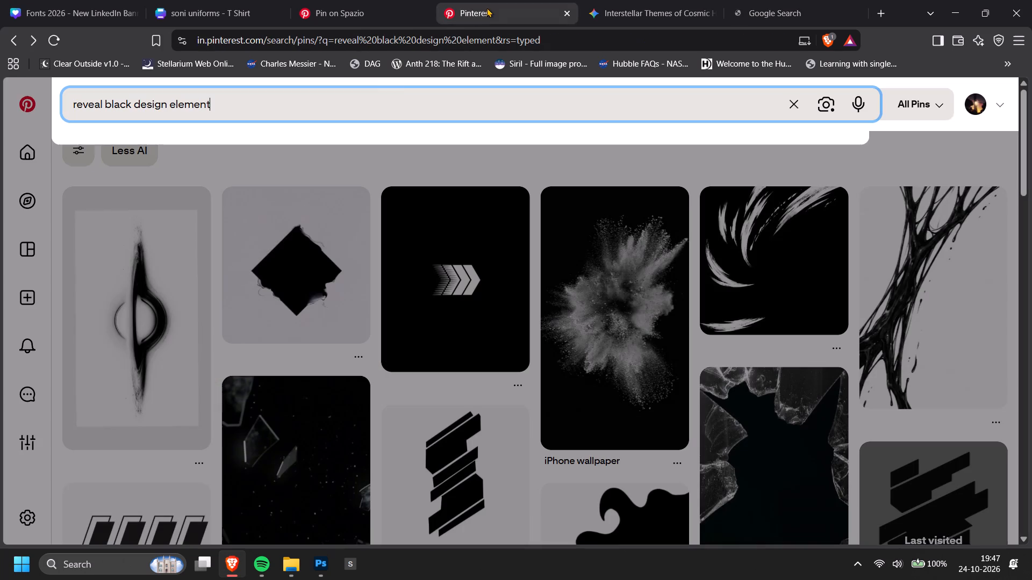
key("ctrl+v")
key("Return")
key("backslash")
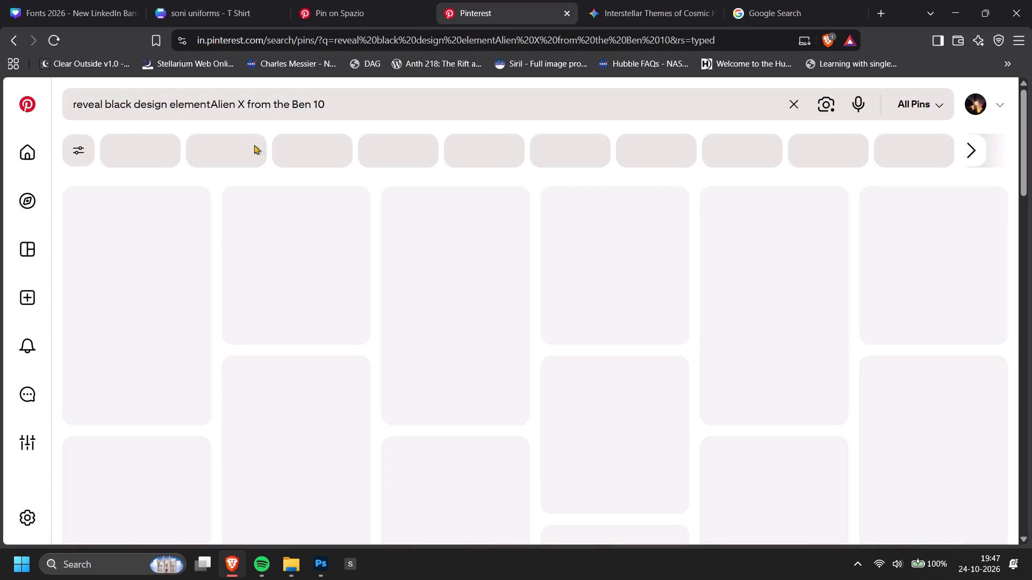
Replace the Pinterest search text with "aliean x" and run the search.
double_click(246, 117)
key("ctrl+a")
type("aliean x")
key("Return")
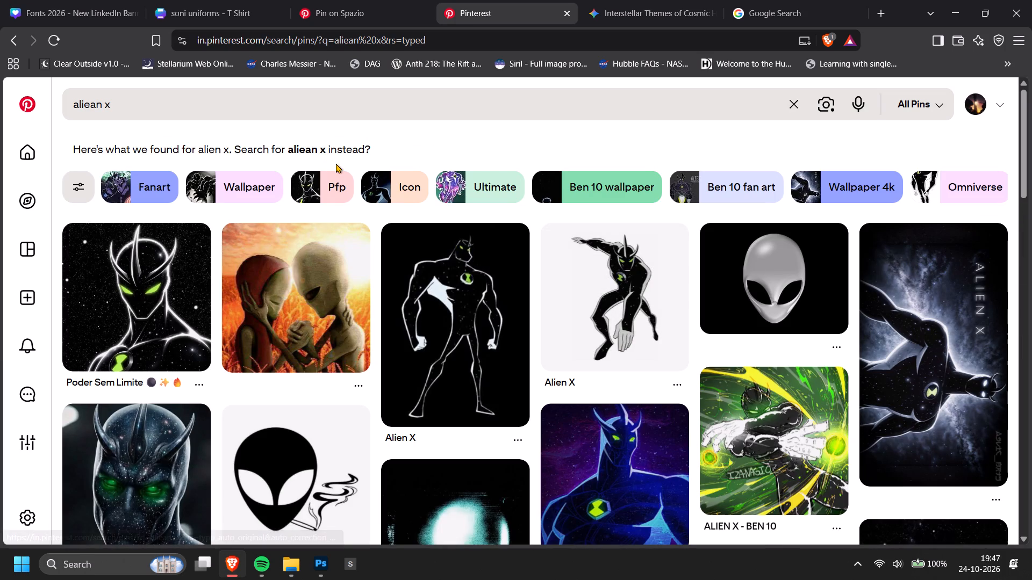
Browse the Pinterest results for Alien X artwork resembling the multi-armed figure.
scroll(481, 271, "down", 3)
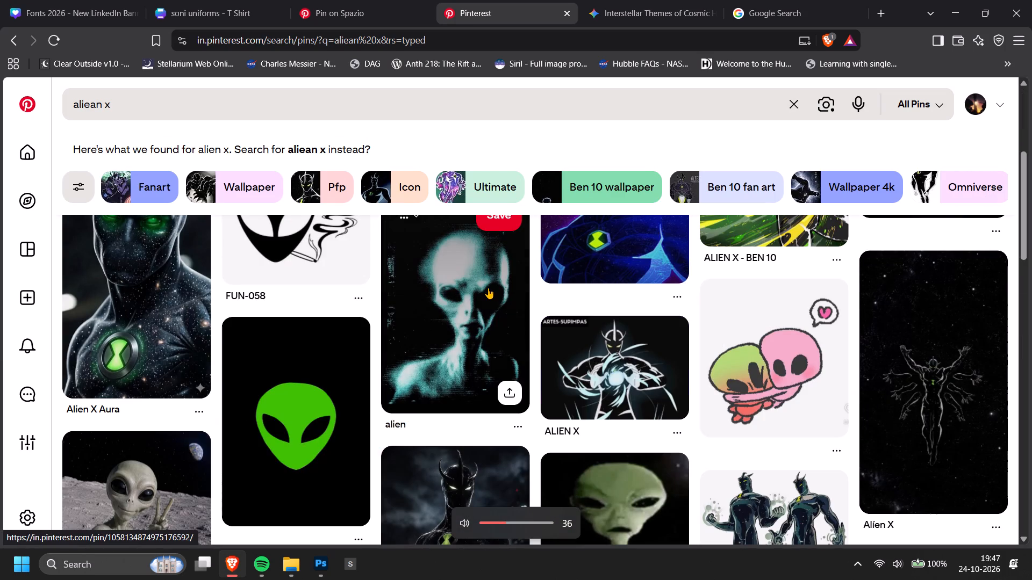
scroll(488, 288, "down", 3)
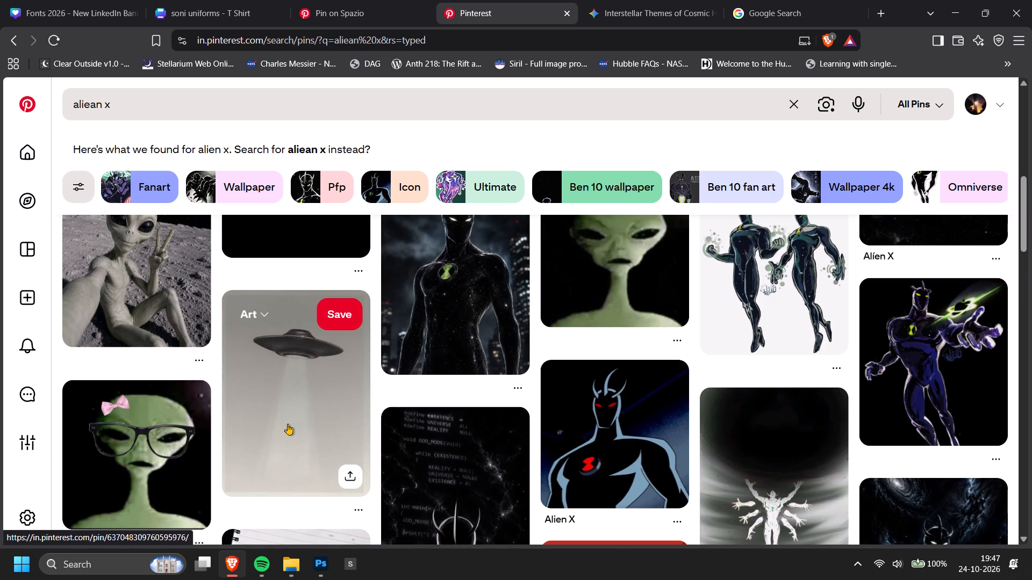
scroll(288, 424, "down", 3)
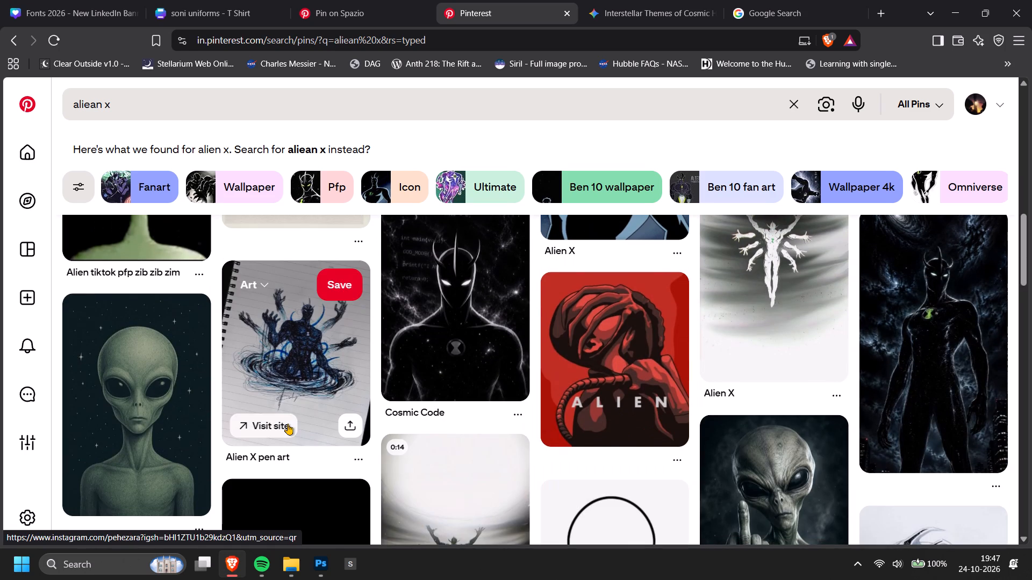
scroll(288, 424, "down", 2)
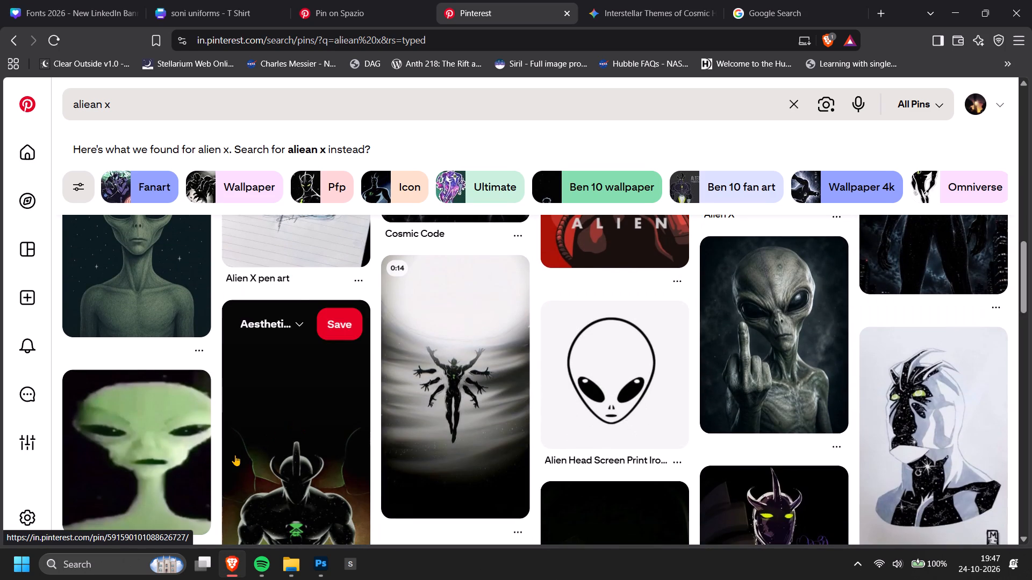
scroll(235, 455, "down", 2)
scroll(255, 496, "down", 3)
scroll(255, 496, "up", 2)
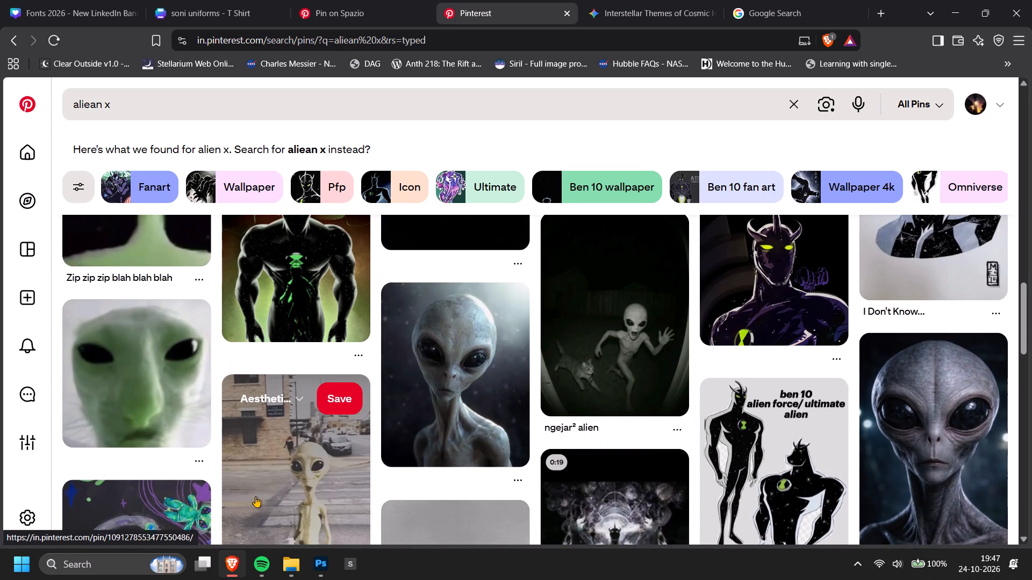
scroll(255, 496, "down", 4)
scroll(255, 496, "up", 1)
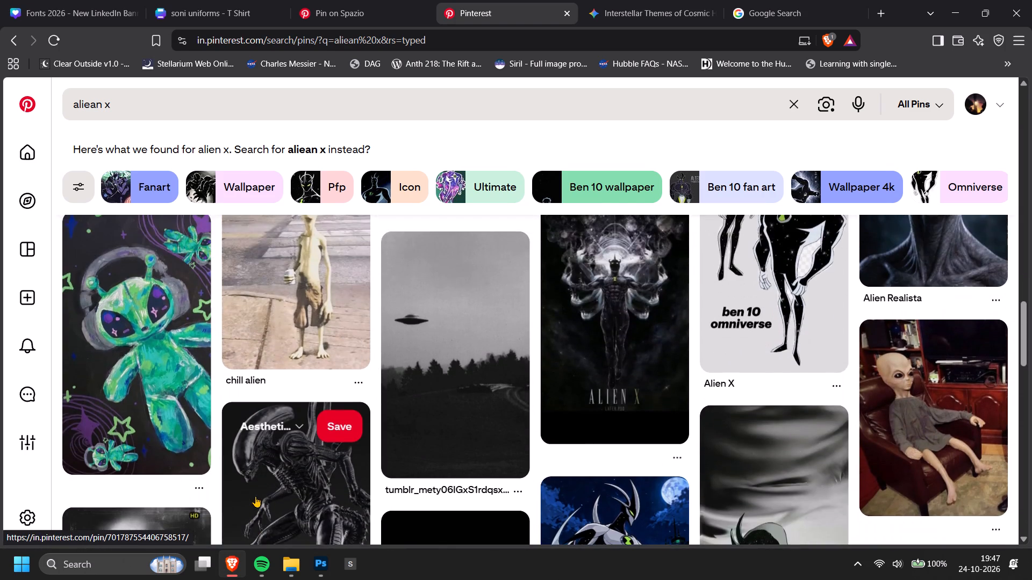
scroll(255, 496, "down", 4)
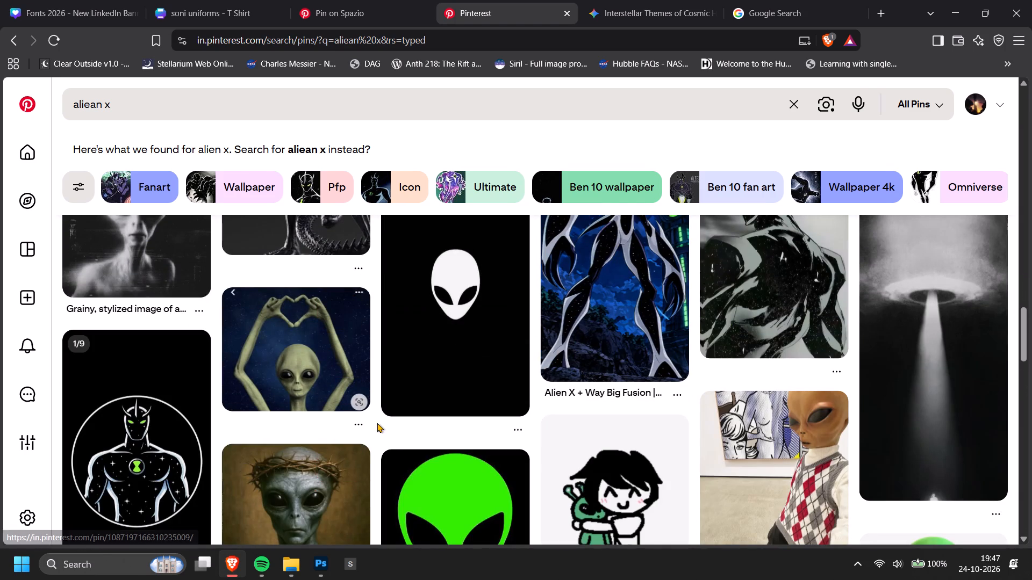
scroll(377, 423, "up", 8)
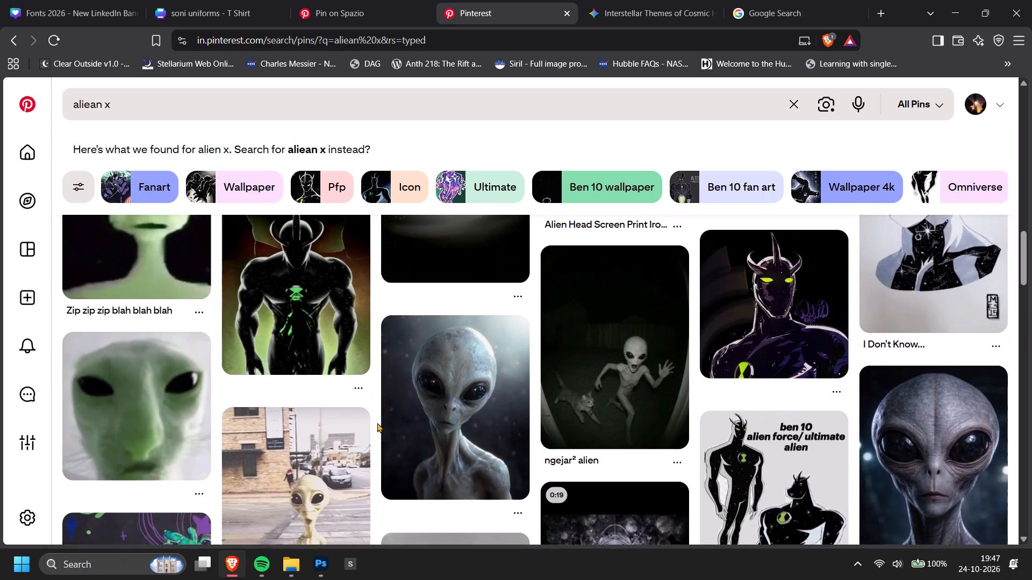
scroll(377, 423, "up", 5)
scroll(377, 423, "down", 4)
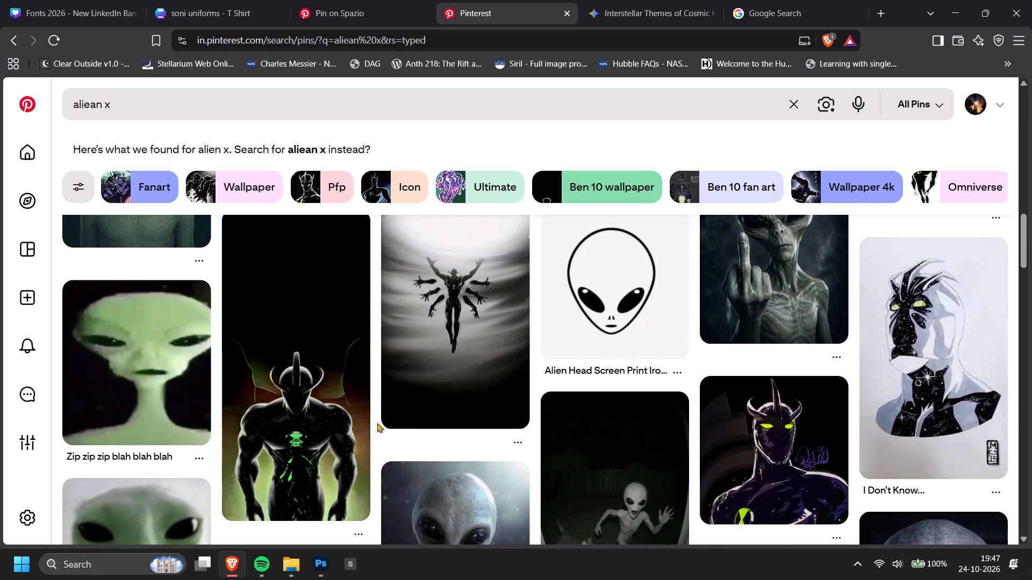
scroll(377, 423, "up", 1)
Return to the Canva T-shirt design and inspect the multi-armed figure image on page 28 and its editing options.
key("alt+Tab")
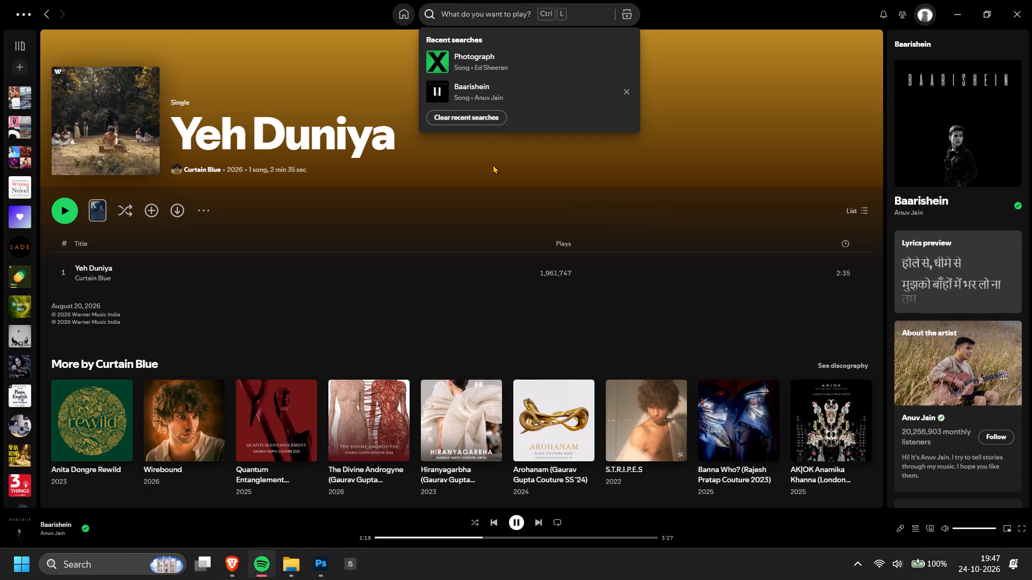
key("alt+Tab")
left_click(216, 0)
left_click(757, 213)
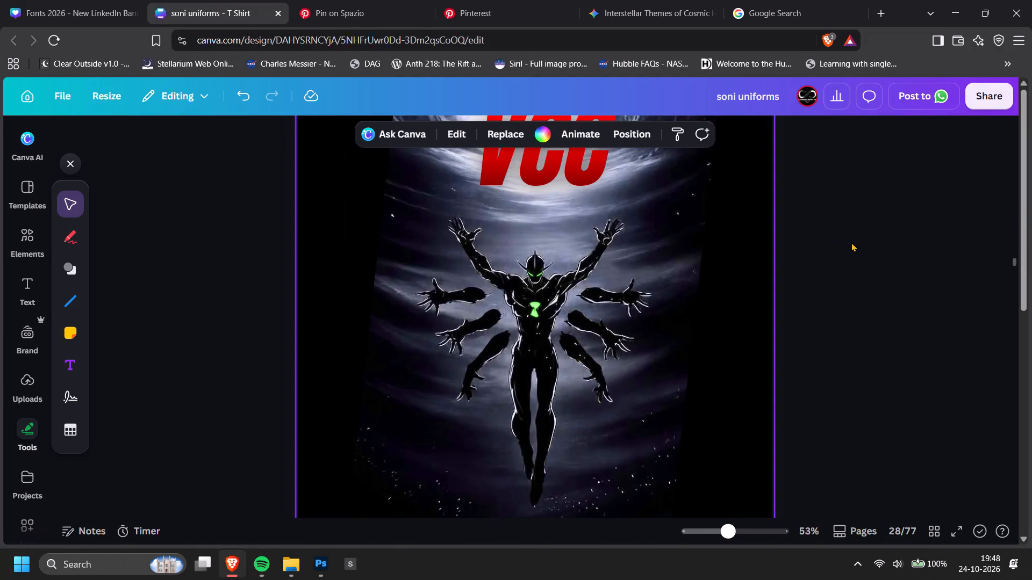
left_click(851, 242)
scroll(851, 242, "down", 2, "ctrl")
key("alt+Tab")
key("alt+Tab")
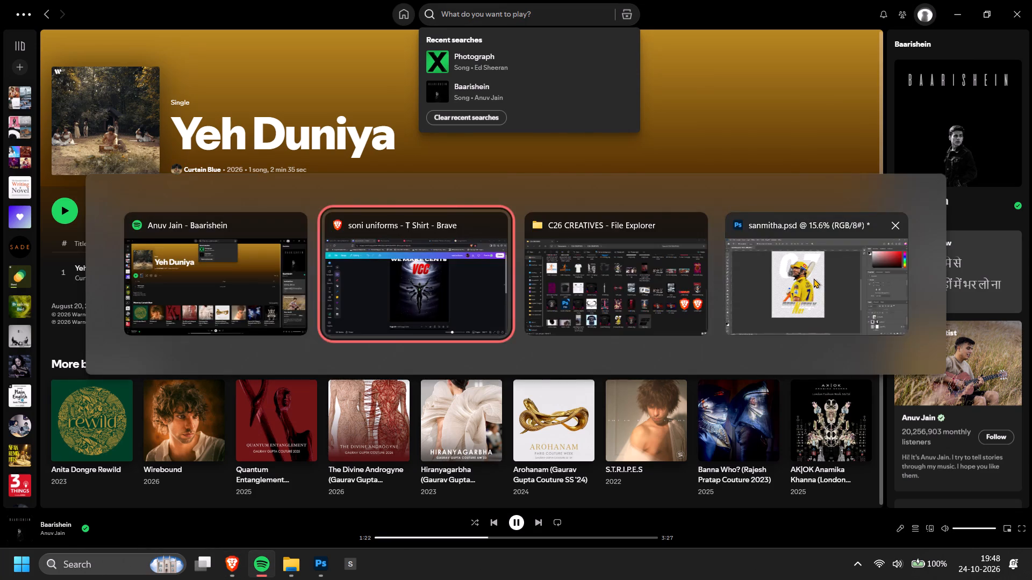
left_click(557, 296)
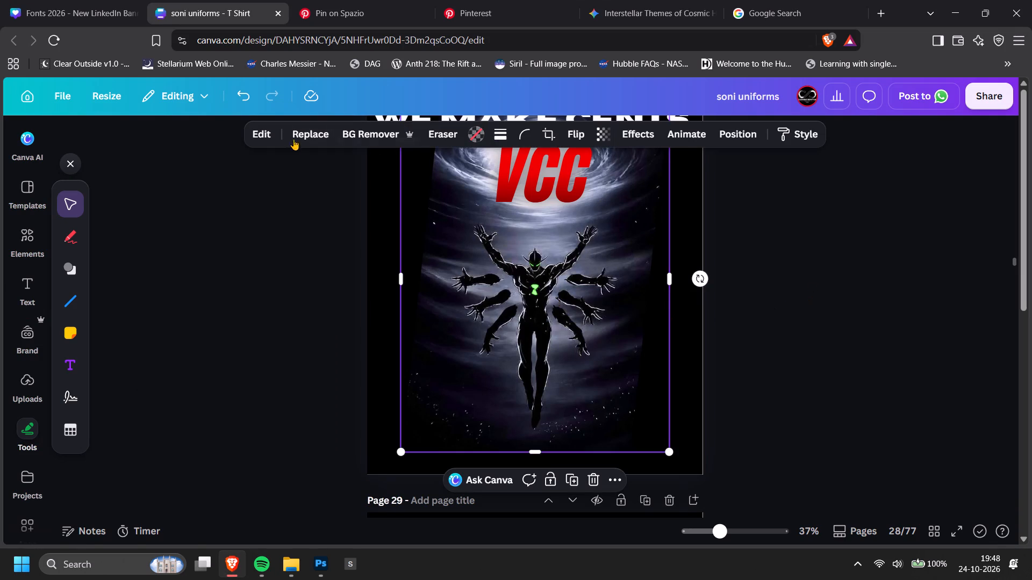
left_click(276, 137)
left_click(270, 134)
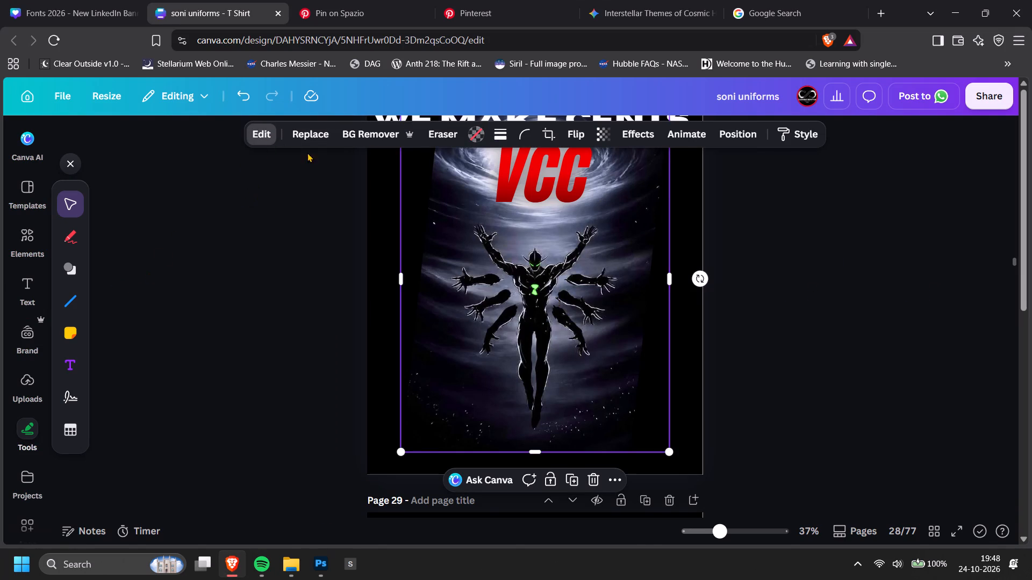
left_click(849, 252)
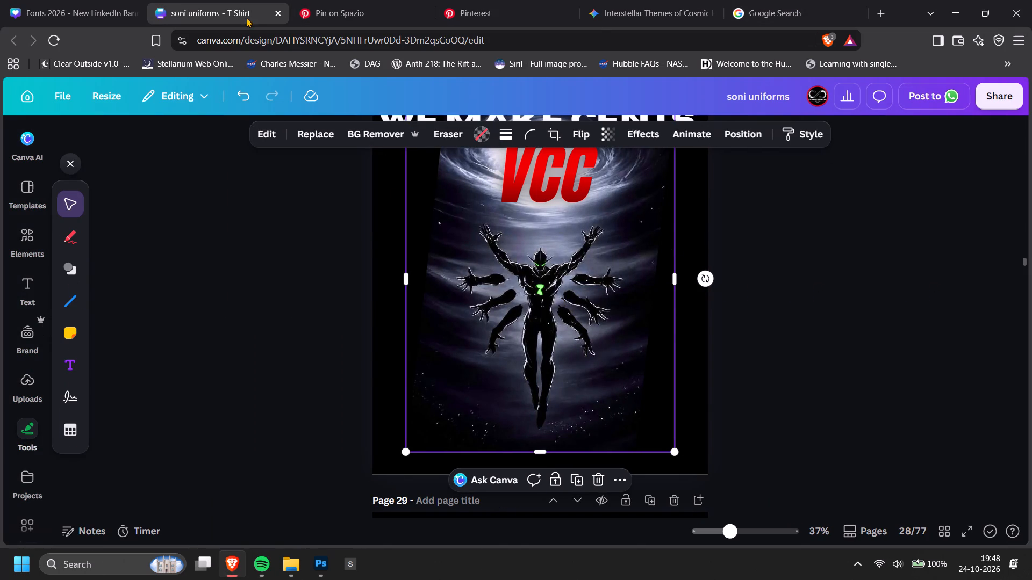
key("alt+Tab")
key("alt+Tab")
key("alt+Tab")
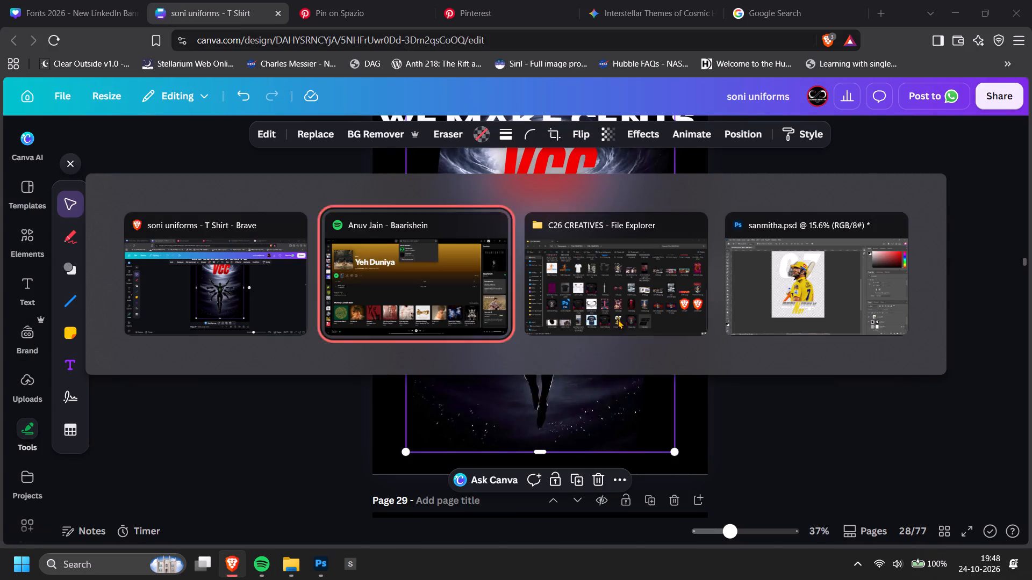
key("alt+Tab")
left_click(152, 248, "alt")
Return to the Pinterest results and open the white-outlined multi-armed Alien X pin with the starry black background.
left_click(555, 0)
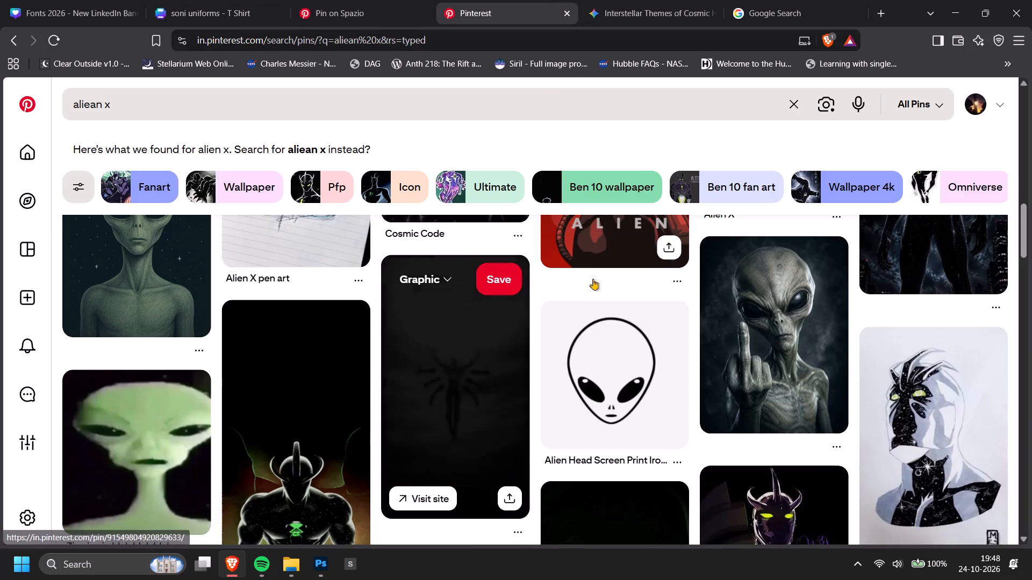
scroll(593, 279, "down", 3)
scroll(614, 353, "up", 8)
scroll(853, 423, "up", 5)
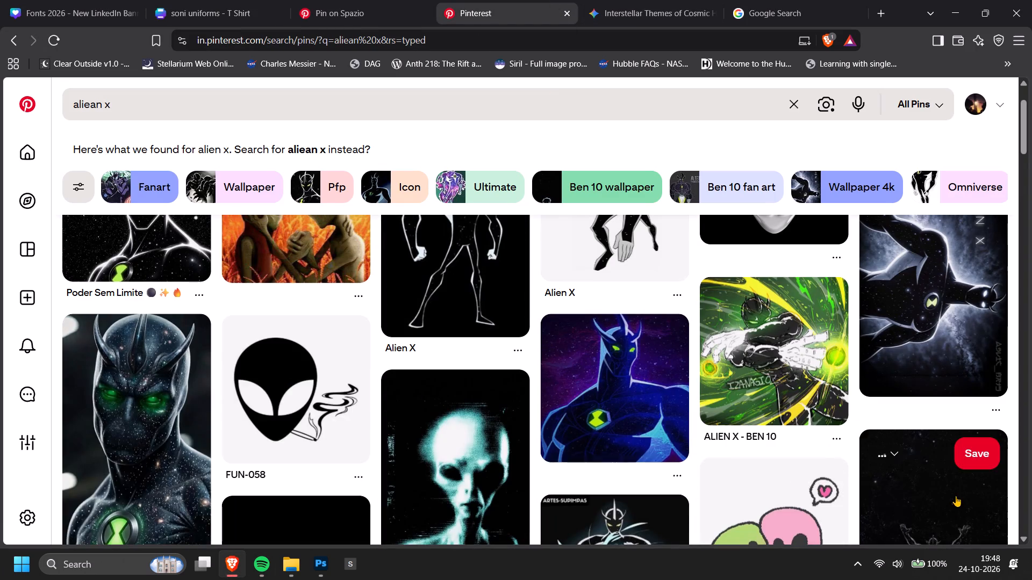
scroll(931, 494, "up", 5)
scroll(931, 494, "down", 2)
left_click(918, 450)
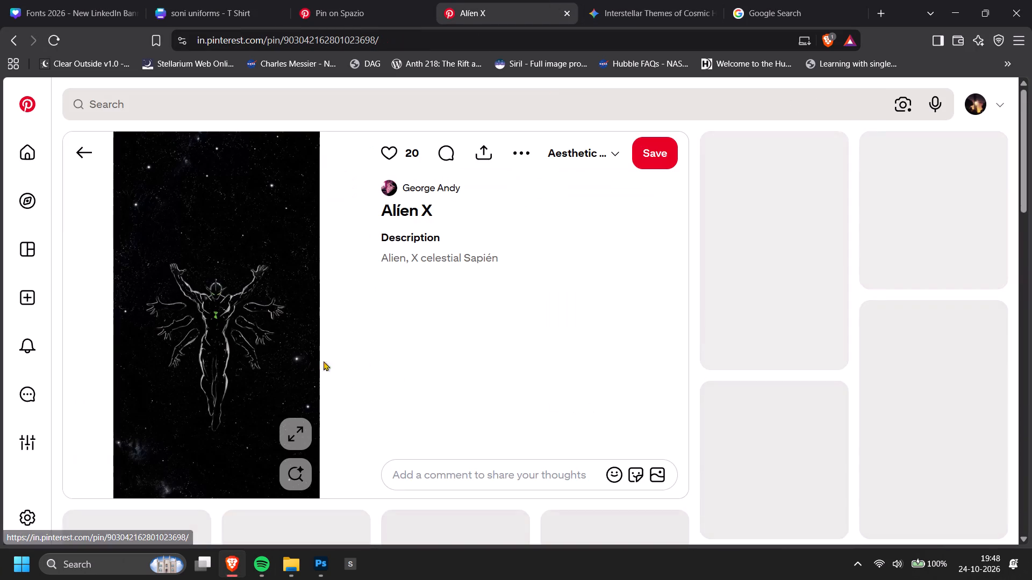
Browse the related pins and open the collage of the black multi-armed Alien X against a pale swirling sky.
scroll(313, 358, "down", 4)
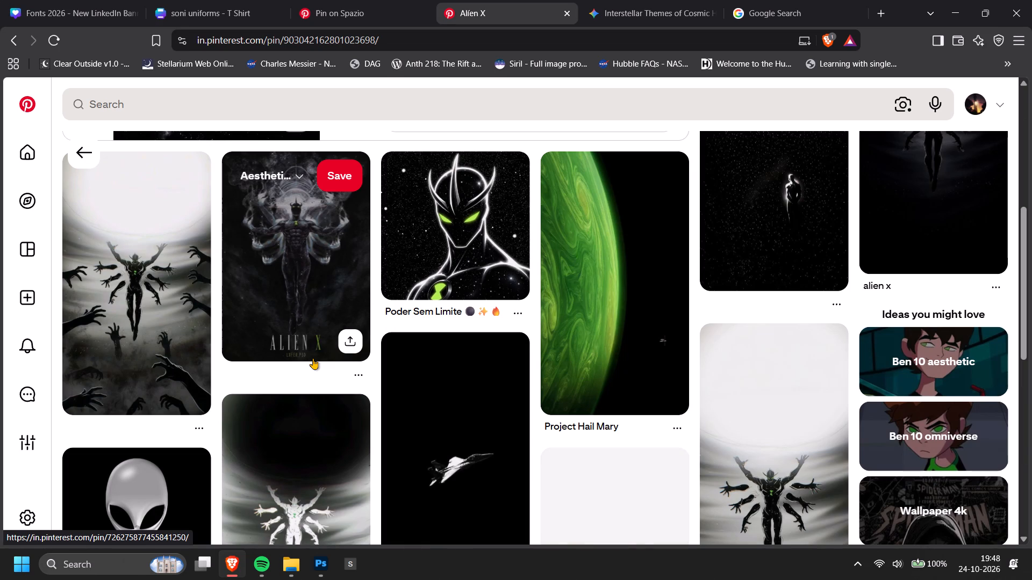
scroll(313, 358, "down", 4)
scroll(313, 358, "up", 2)
scroll(313, 358, "down", 2)
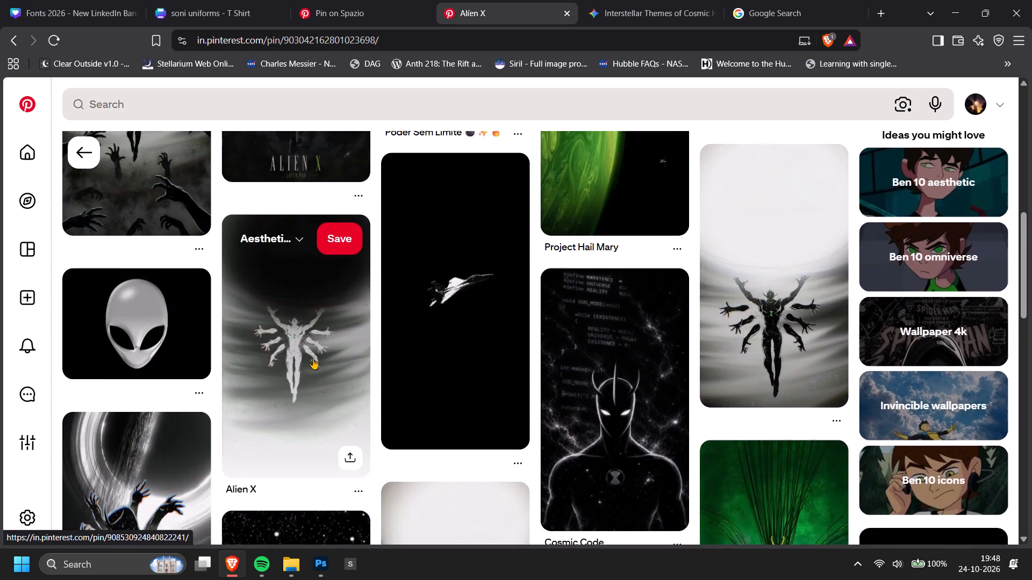
scroll(313, 358, "down", 8)
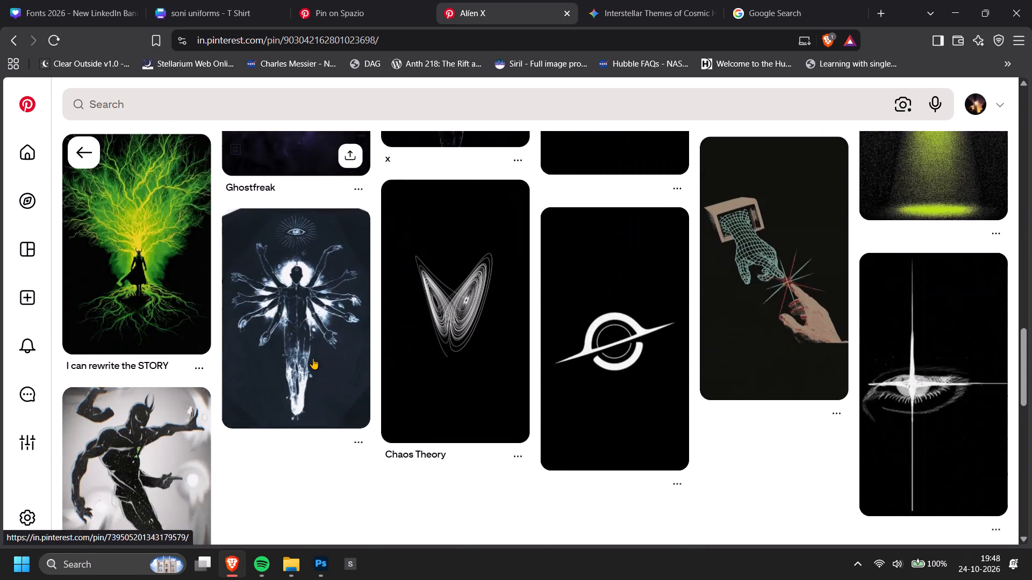
scroll(313, 358, "down", 4)
scroll(313, 358, "up", 1)
left_click(312, 358)
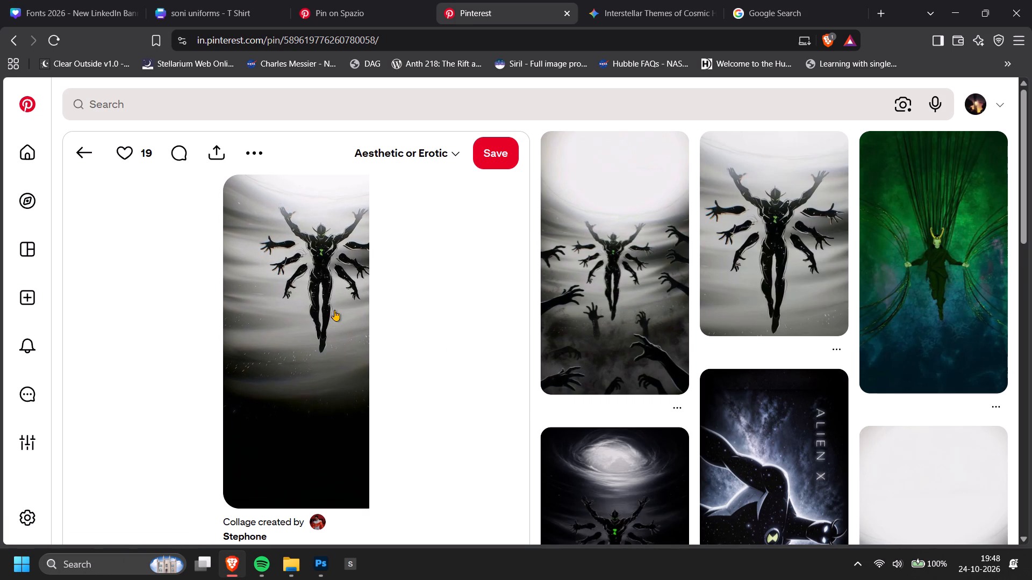
Open the related close-up pin of the black multi-armed Alien X on a grey background.
scroll(334, 310, "down", 3, "shift")
scroll(334, 310, "up", 3, "shift")
left_click(763, 264)
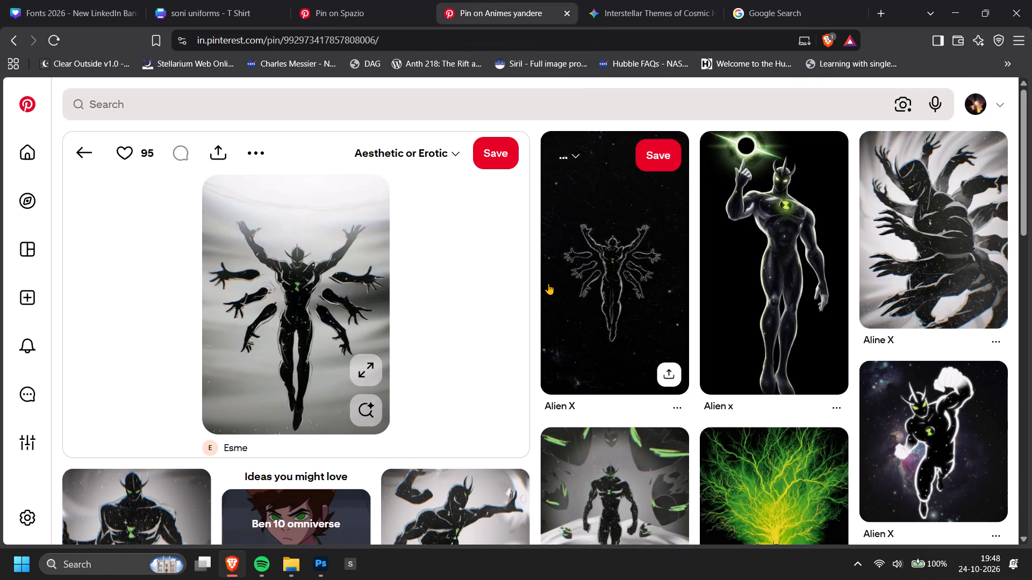
Browse the pins related to the open multi-armed Alien X pin for artwork suited to the T-shirt design.
scroll(548, 287, "down", 3)
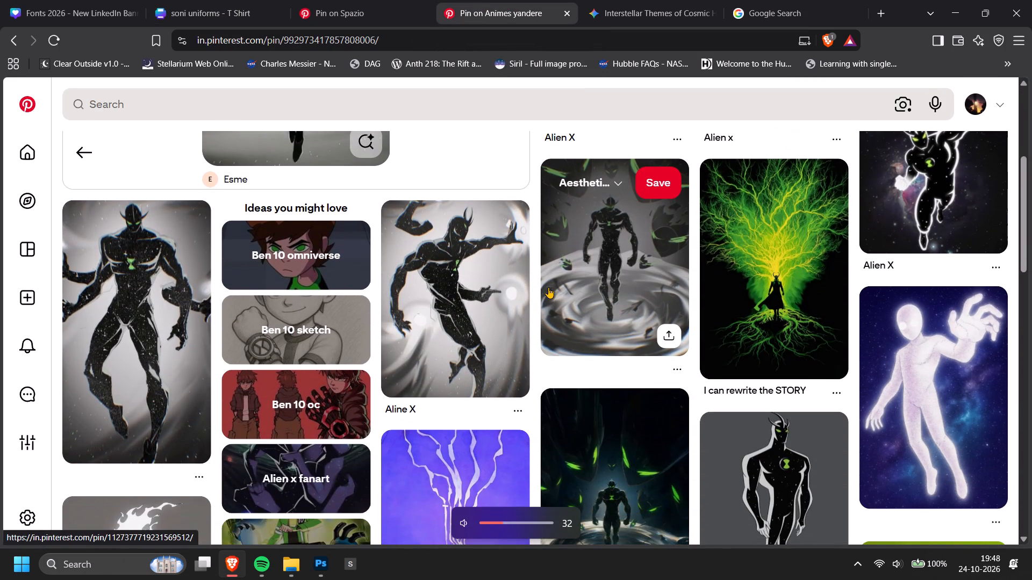
scroll(548, 287, "down", 1)
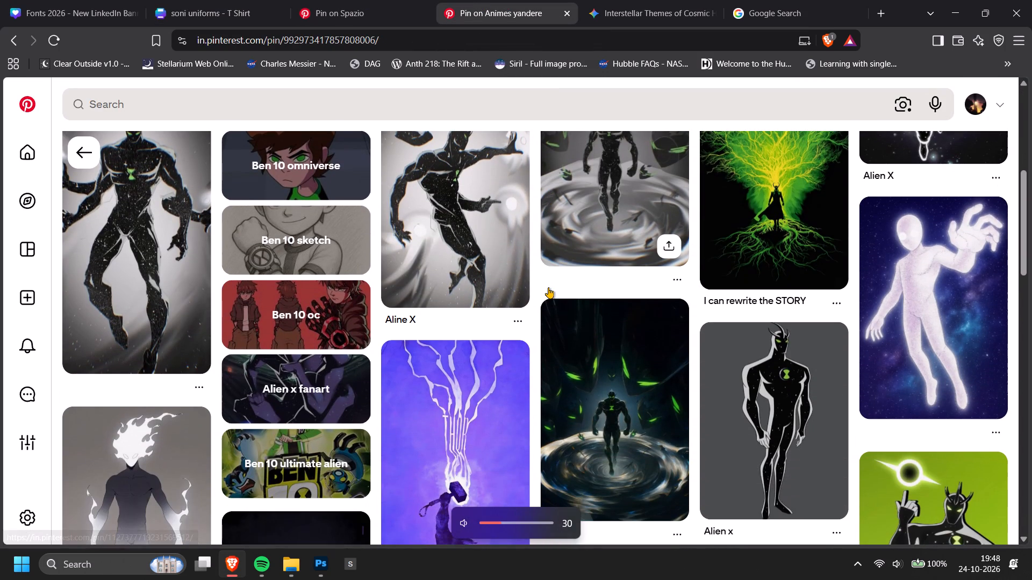
scroll(548, 287, "down", 1)
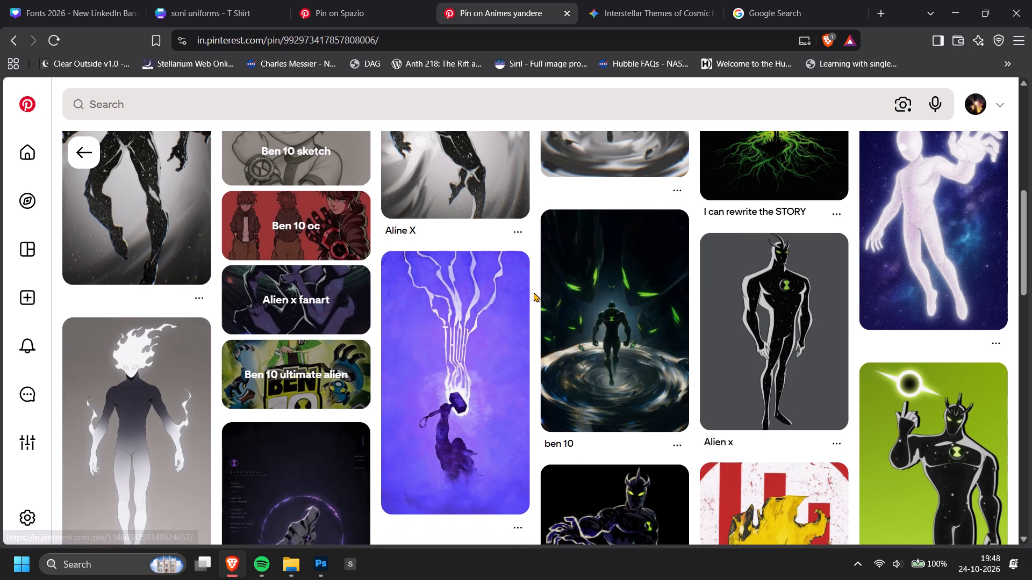
scroll(534, 292, "down", 5)
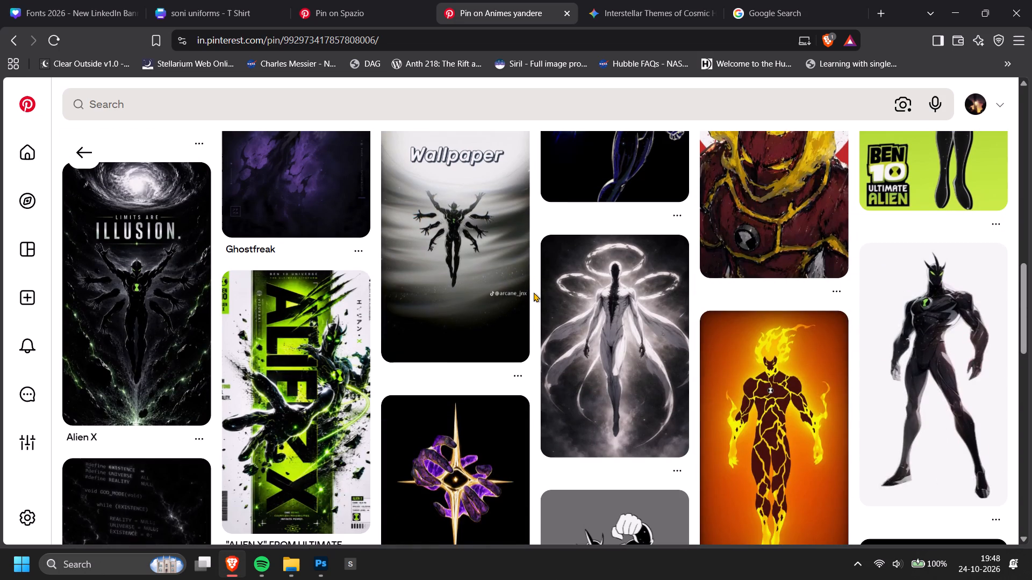
scroll(534, 292, "down", 6)
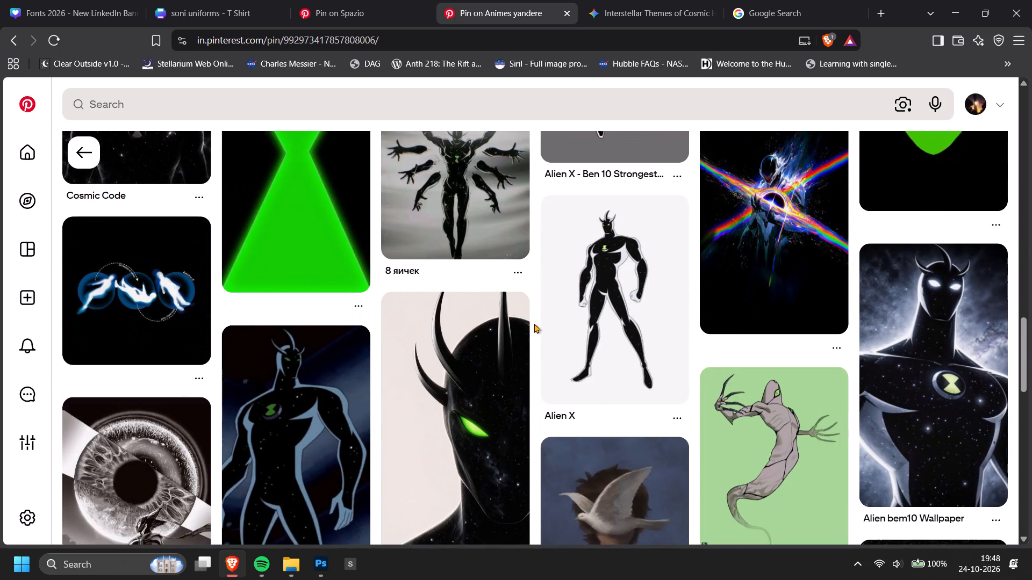
scroll(534, 323, "down", 8)
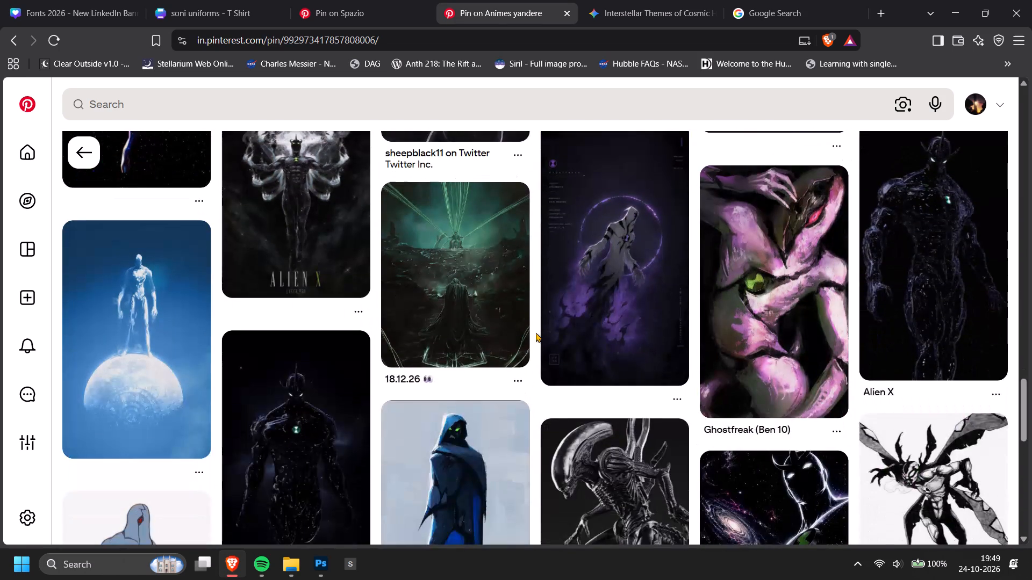
scroll(536, 332, "down", 4)
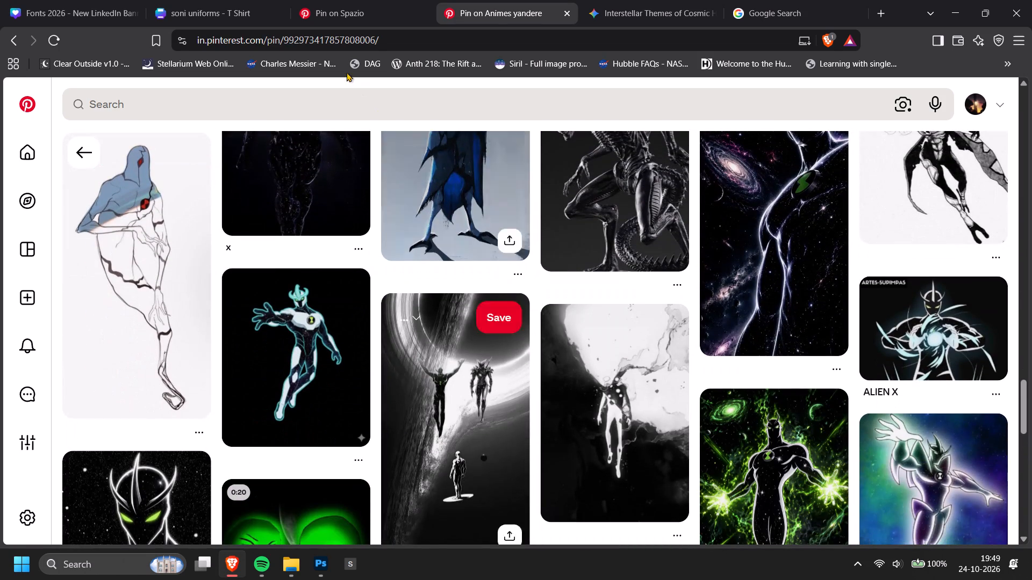
Return to the soni uniforms T-shirt design in Canva and view the multi-armed Alien X image on page 28.
left_click(145, 0)
left_click(370, 0)
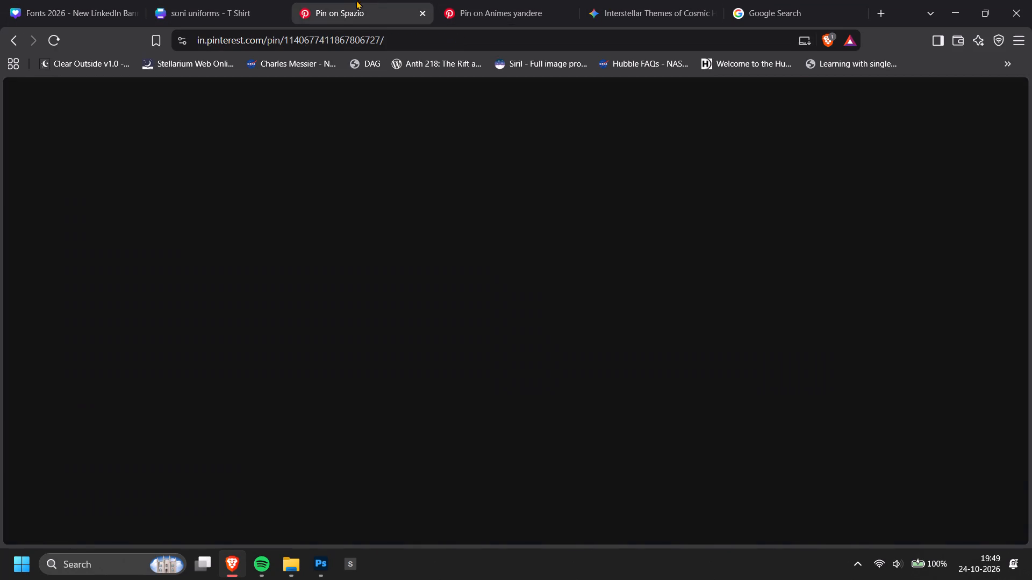
left_click(228, 0)
left_click(265, 130)
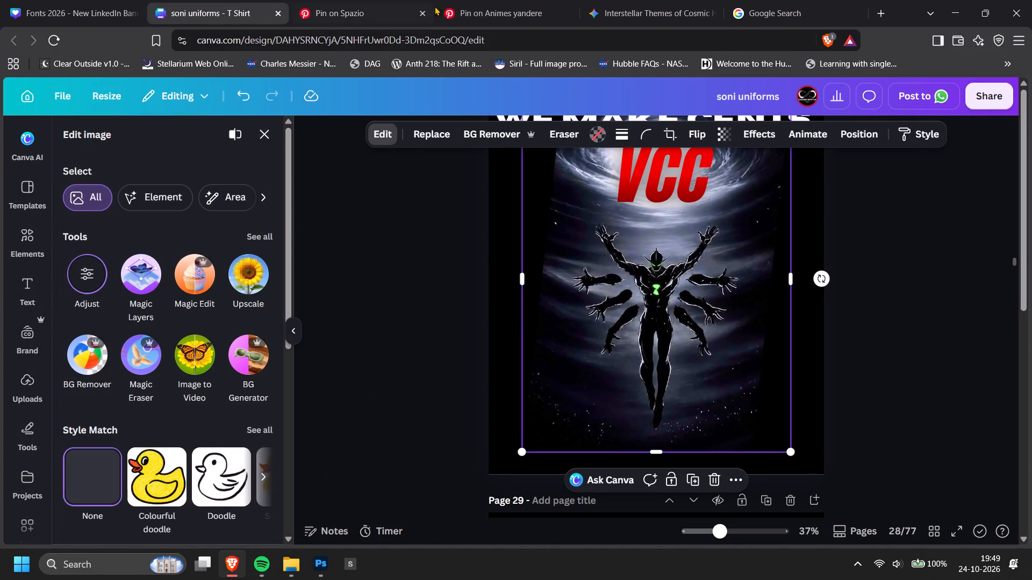
key("alt+Tab")
left_click(261, 278, "alt")
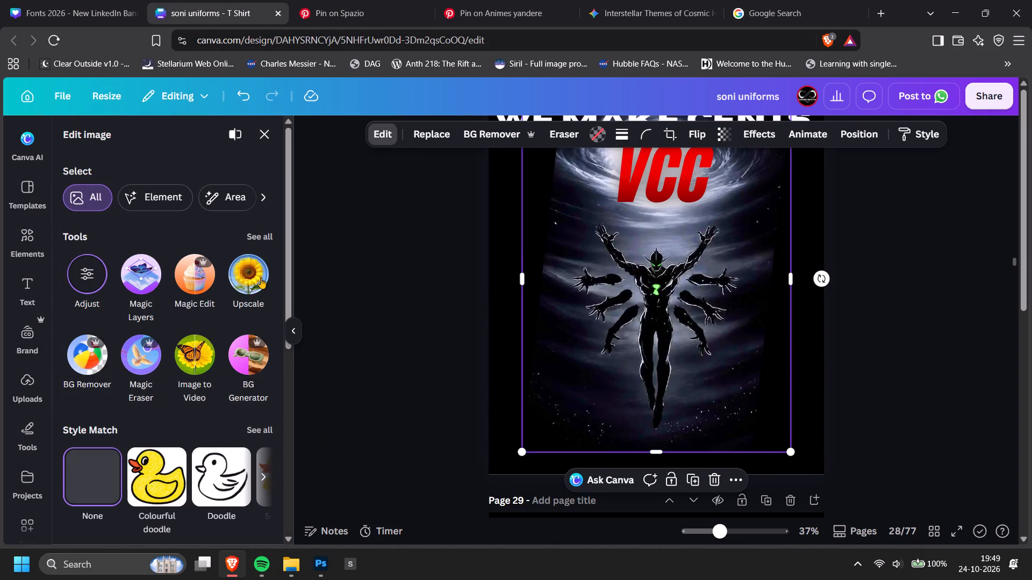
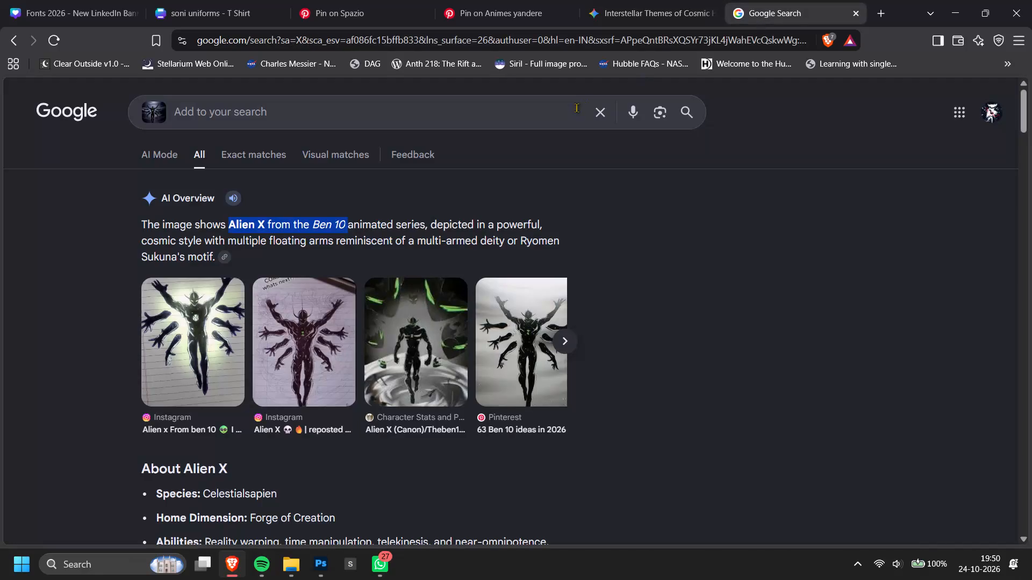
Run a Google image search on the copied G > ^ v symbol image and read the overview of its meaning.
left_click(654, 118)
key("ctrl+v")
key("Return")
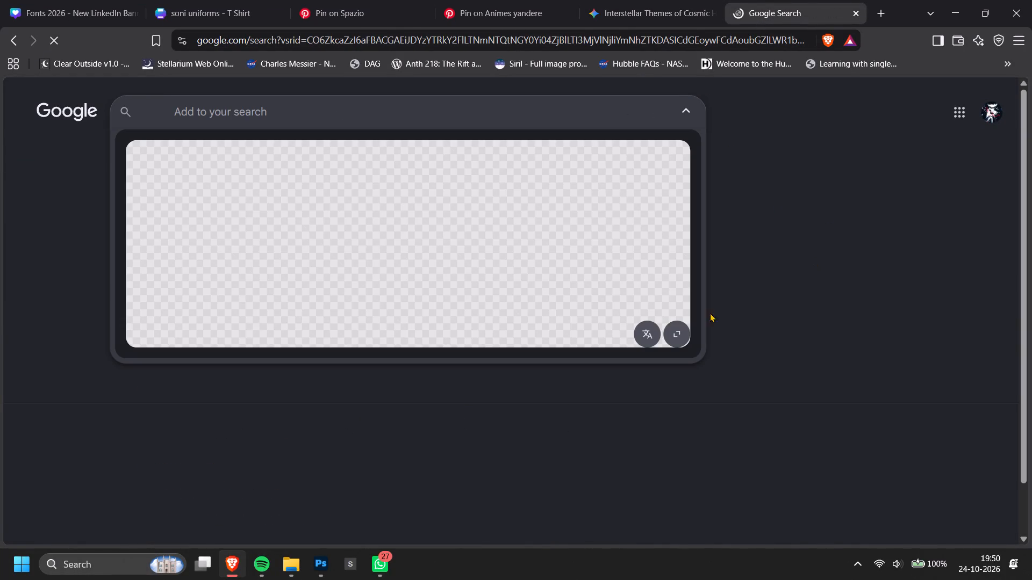
scroll(435, 329, "up", 4)
scroll(435, 329, "down", 2)
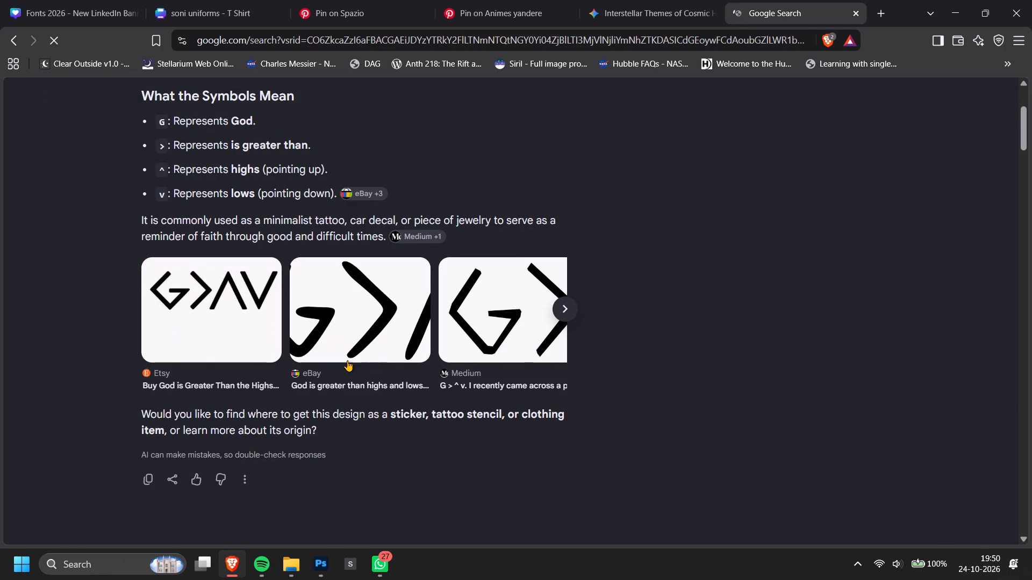
scroll(92, 336, "up", 2)
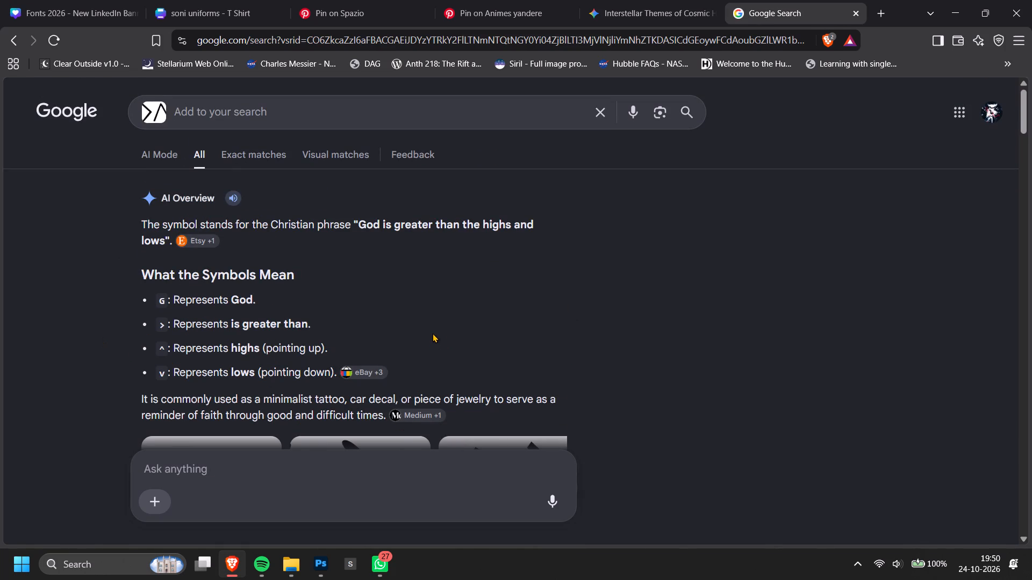
Ask the follow-up question "if we replace g with v? and I?" about the symbol and read the answer.
left_click(292, 467)
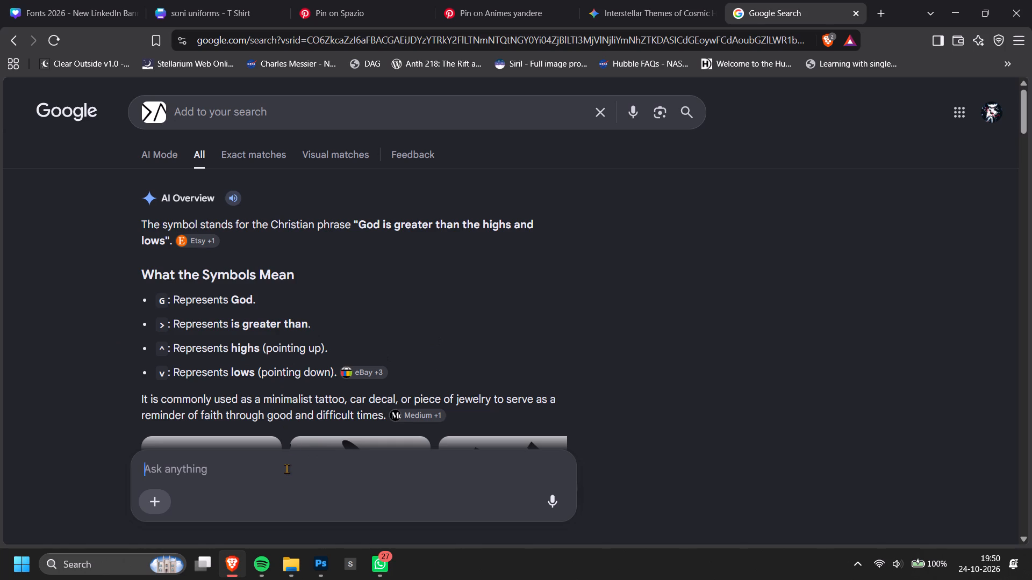
key("v")
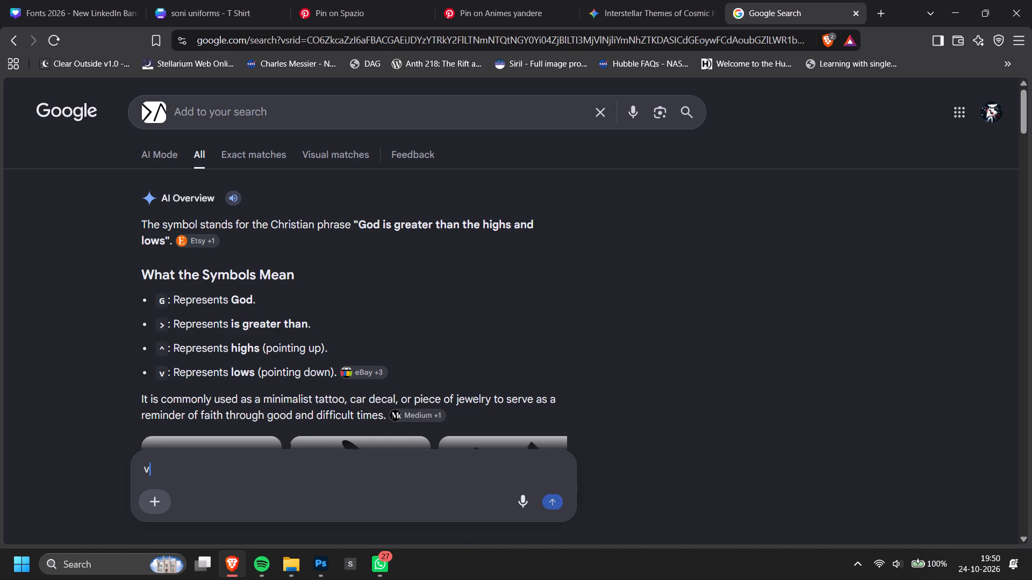
key("BackSpace")
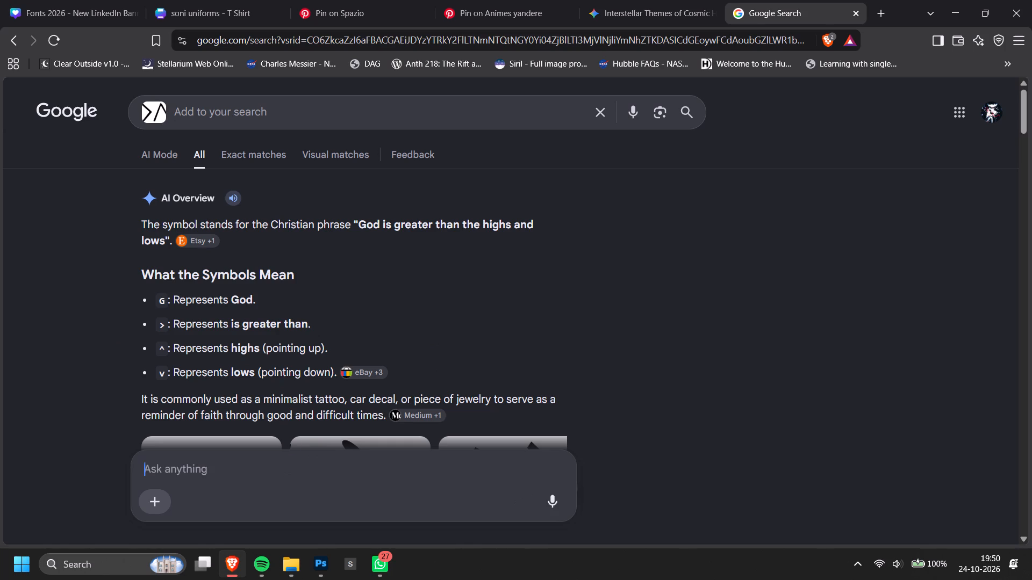
type("if we repal")
key("BackSpace")
key("BackSpace")
type("lace g with v? and I?")
key("Return")
scroll(388, 381, "down", 2)
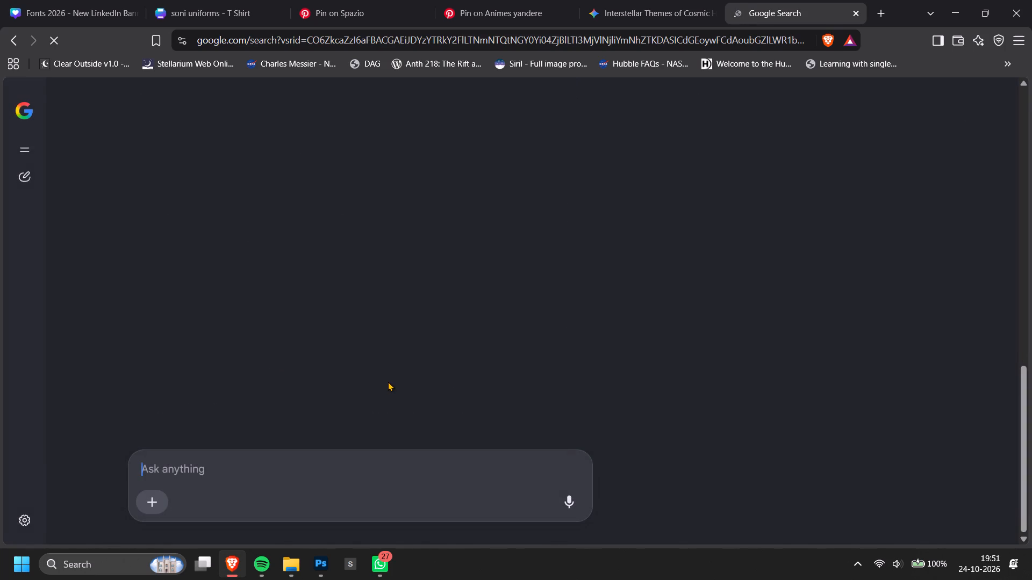
scroll(388, 381, "up", 1)
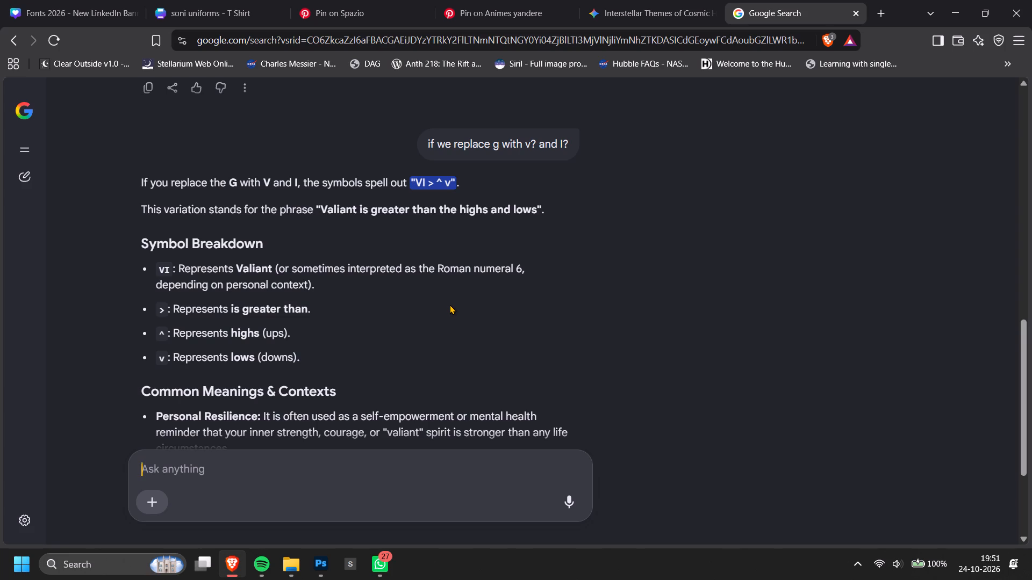
Ask the follow-up "only v" to learn the symbol's meaning with just a V in place of the G.
scroll(450, 305, "down", 2)
left_click(377, 468)
type("only v")
key("Return")
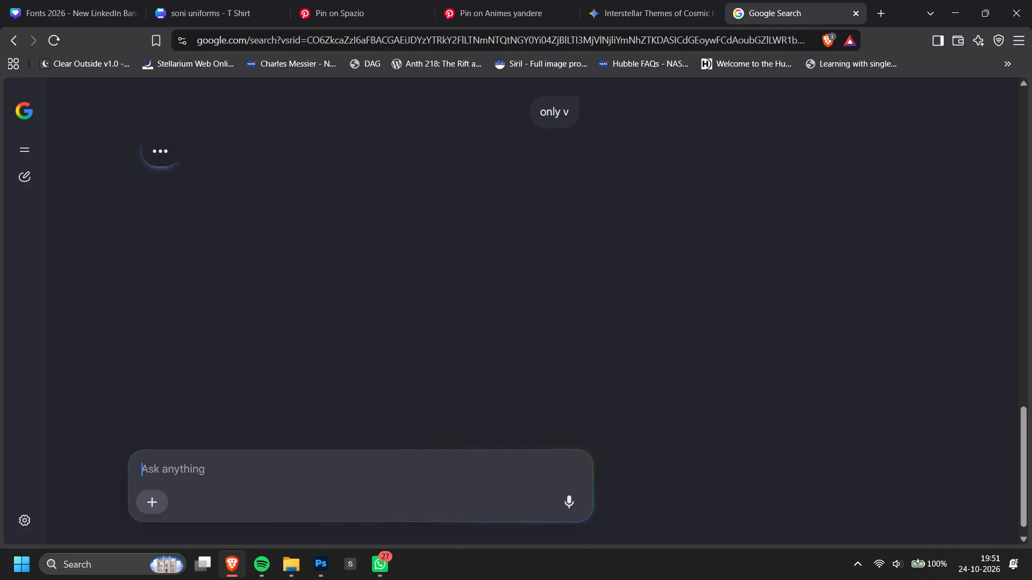
scroll(552, 353, "down", 3)
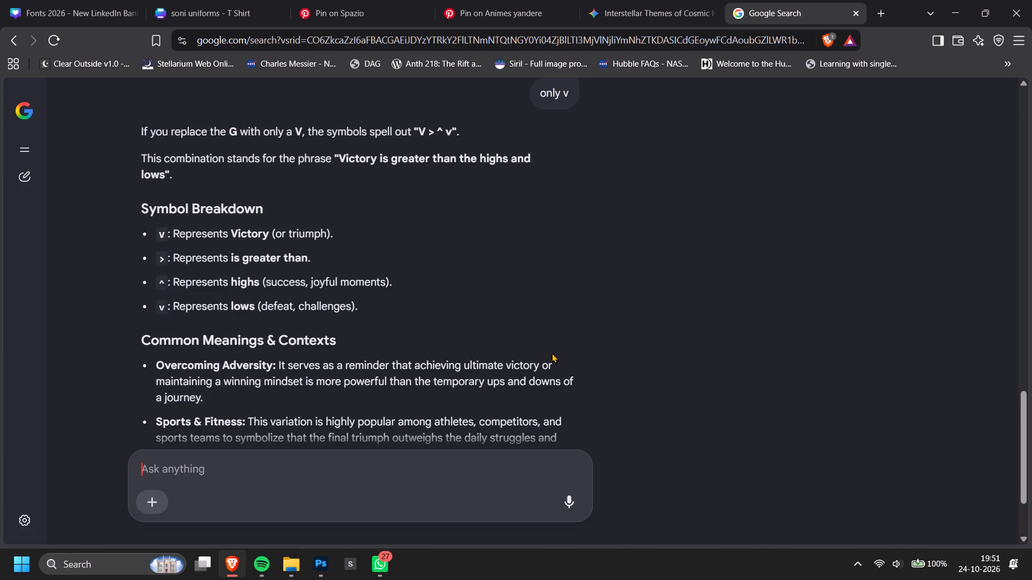
Ask the follow-up "if I?" to learn the symbol's meaning with an I in place of the G.
scroll(552, 353, "down", 1)
left_click(415, 466)
type("if I?")
key("Return")
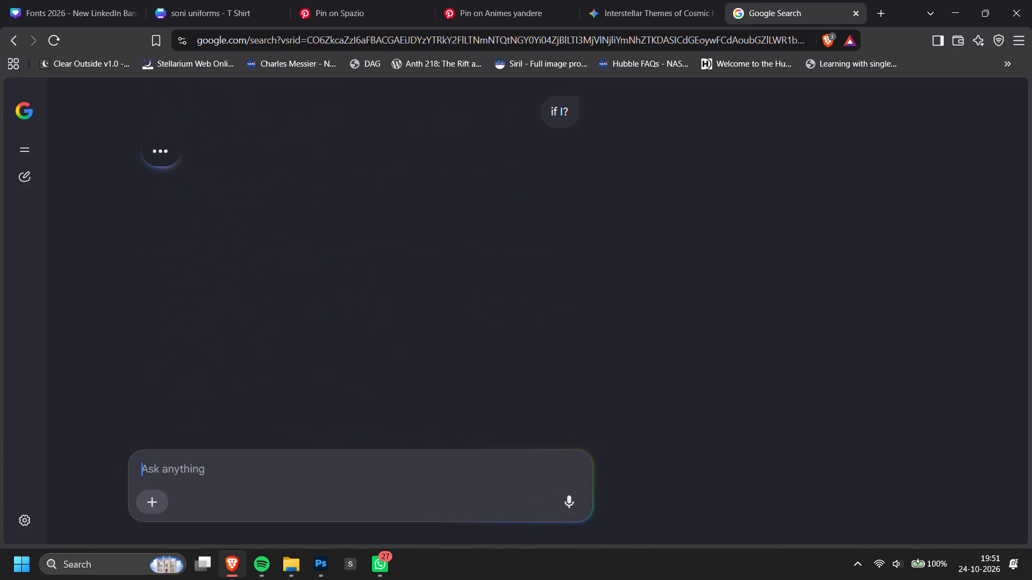
Switch to WhatsApp to view the G > ^ v symbol image.
key("alt+Tab")
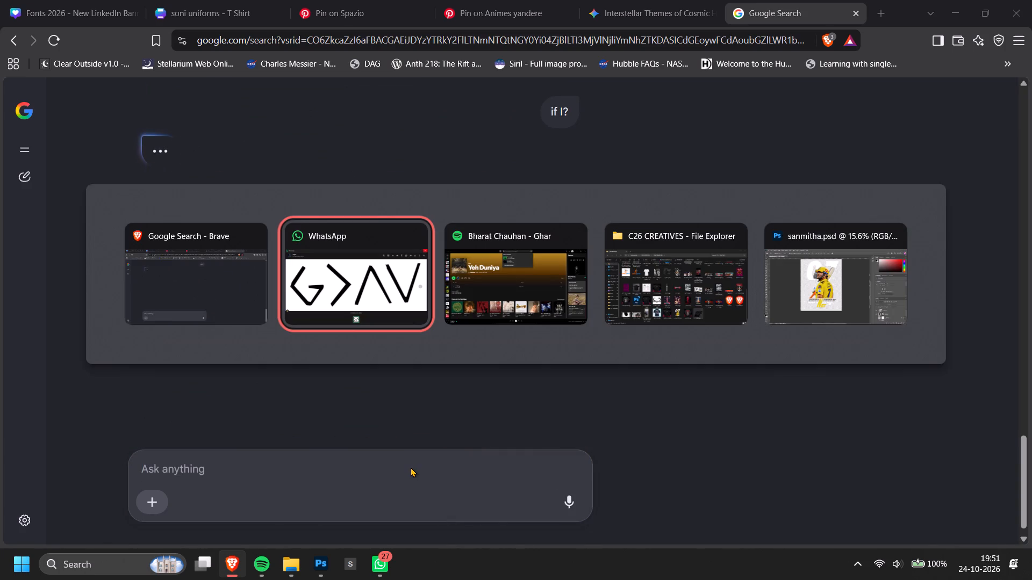
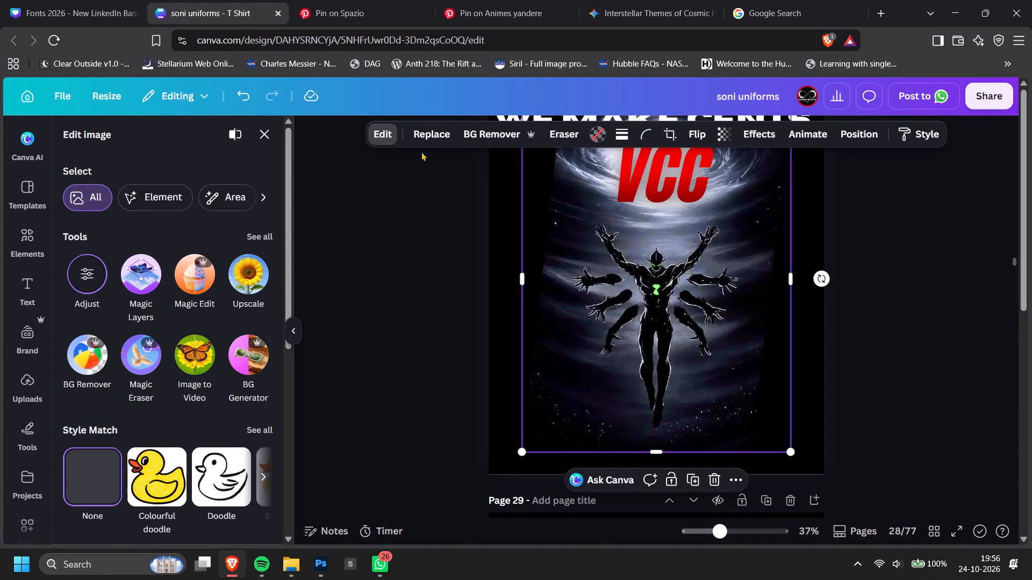
Download the Alien X image from page 28 as image (1).png into the C26 CREATIVES folder.
left_click(78, 255)
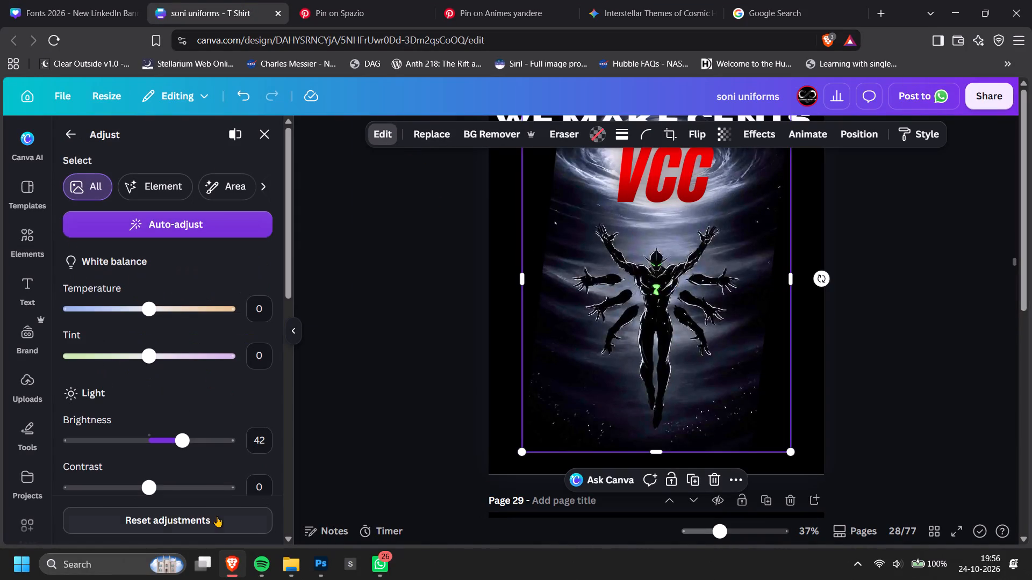
left_click(729, 479)
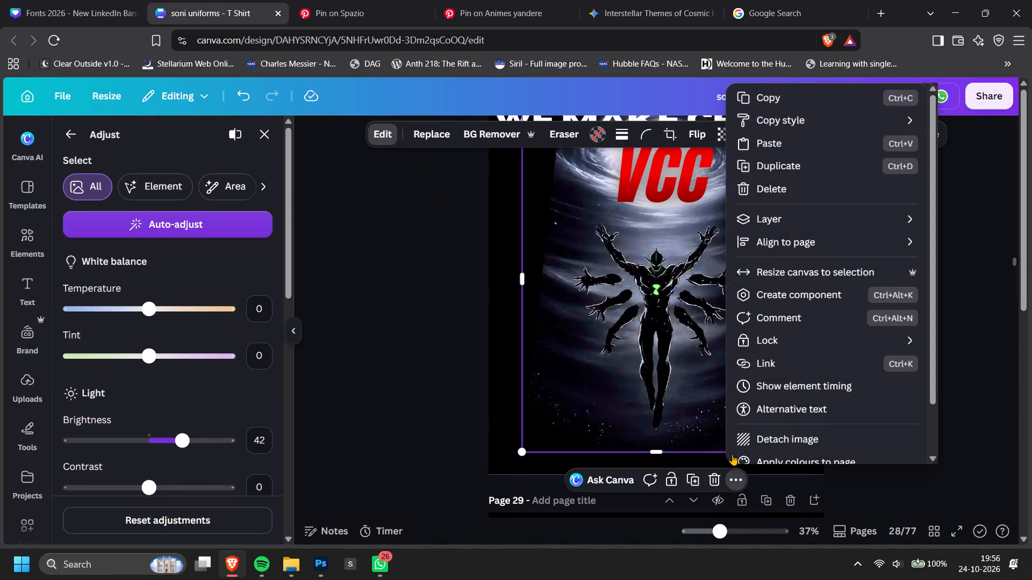
scroll(778, 365, "down", 3)
left_click(812, 451)
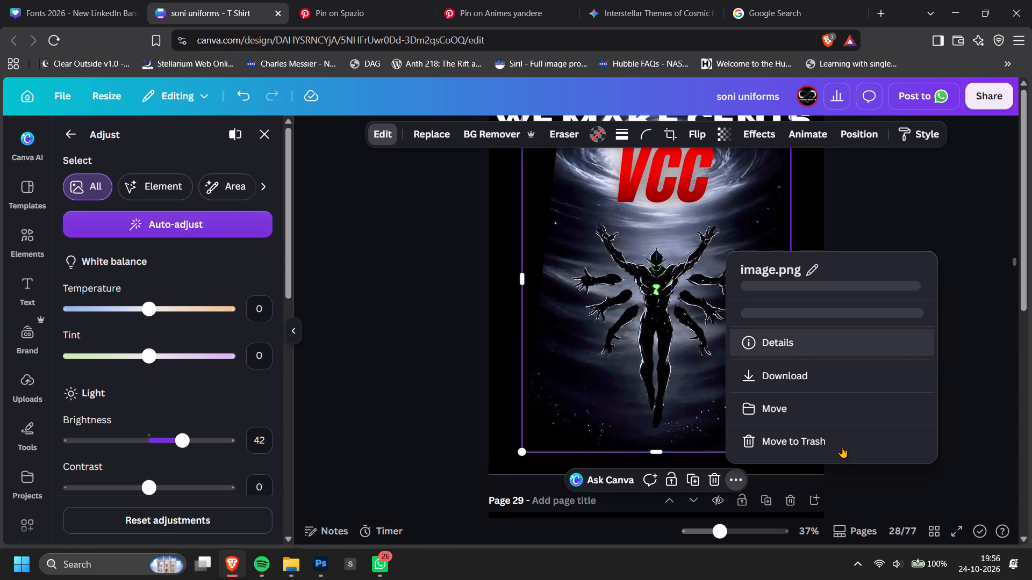
scroll(842, 447, "down", 1)
left_click(834, 387)
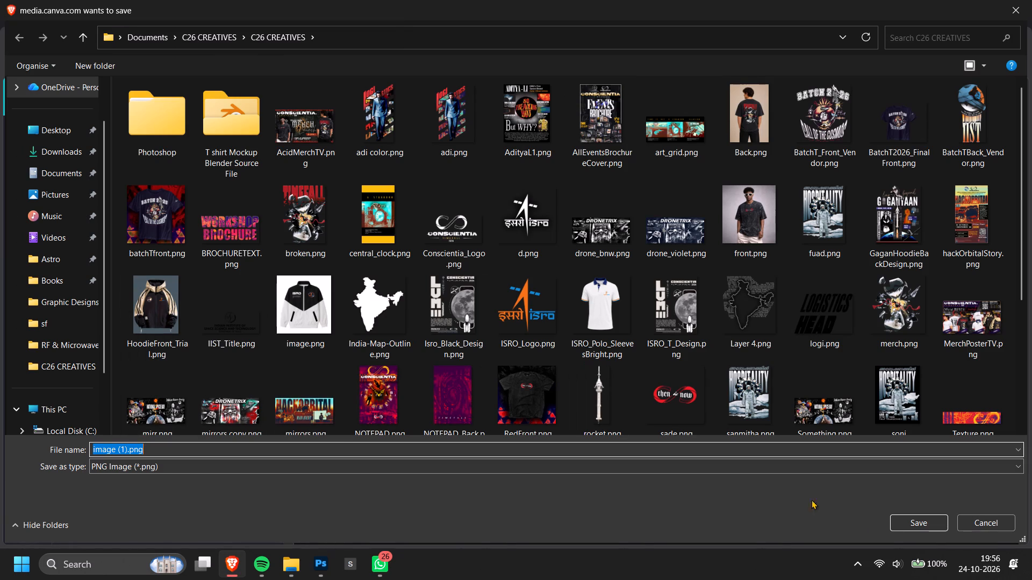
left_click(924, 523)
Place the downloaded image (1).png into the open sanmitha.psd document in Photoshop.
left_click_drag(786, 64, 778, 79)
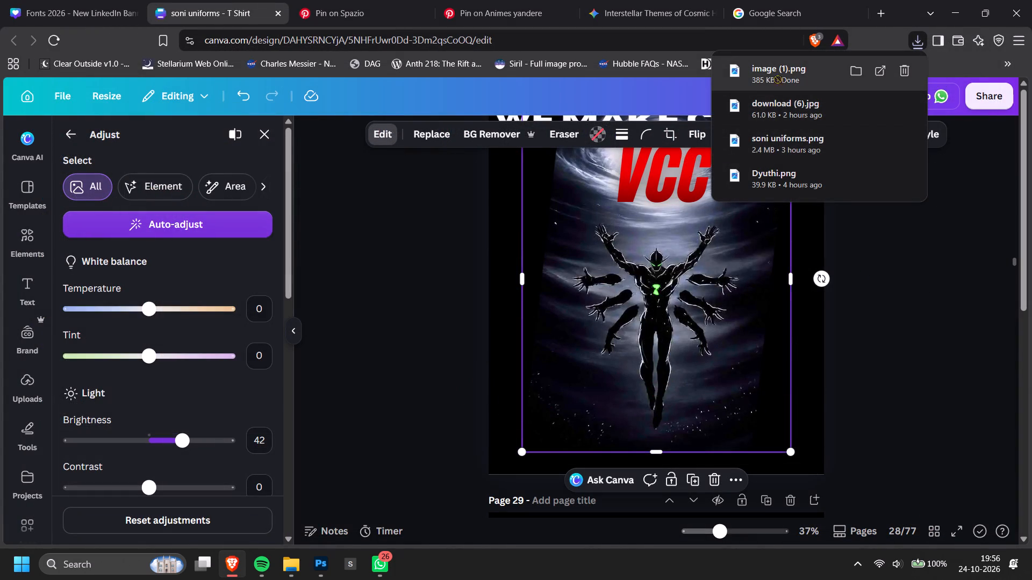
left_click_drag(778, 79, 444, 284)
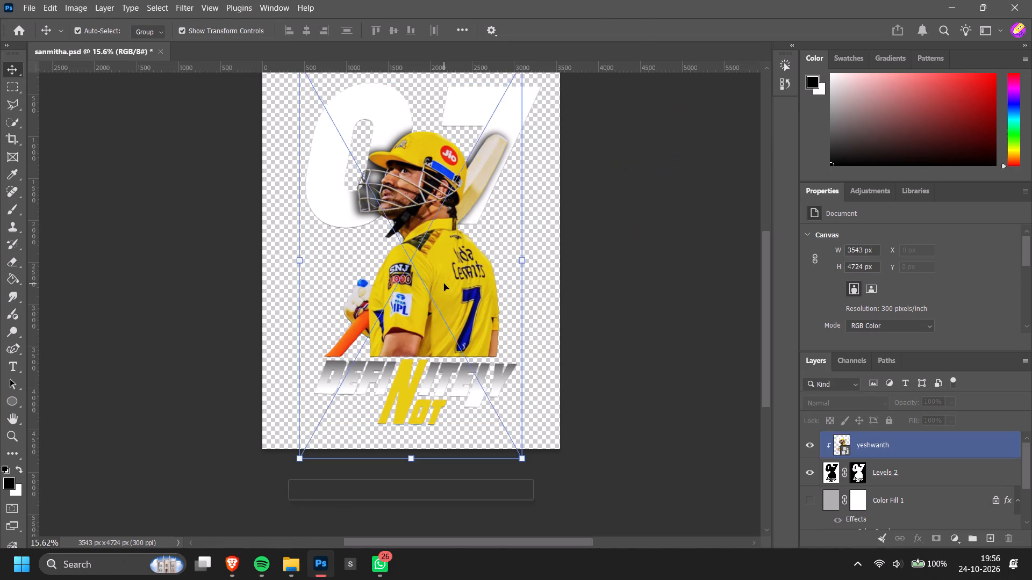
left_click(522, 494)
left_click(661, 393)
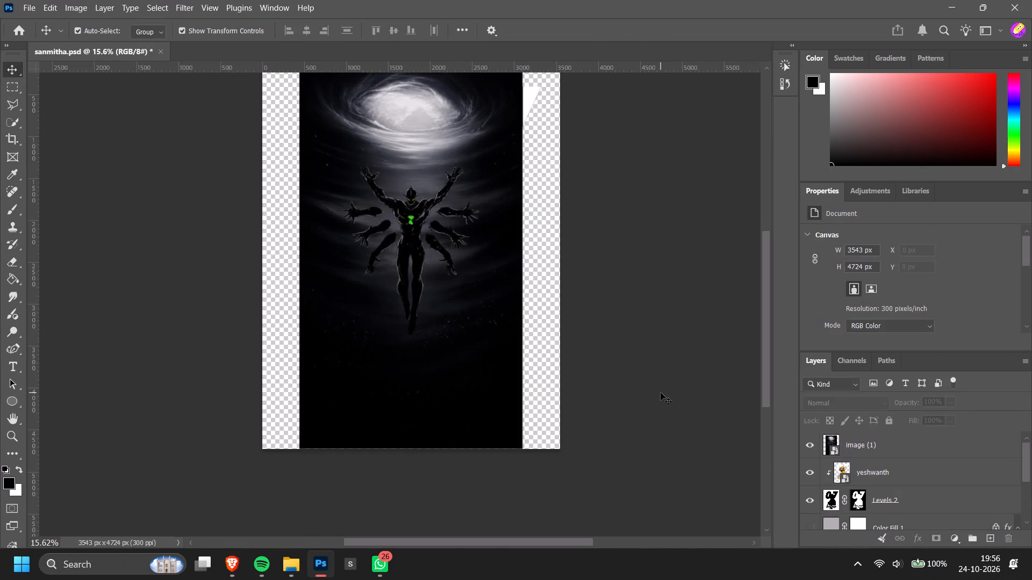
Shift the placed Alien X image aside and hide the yeshwanth and Levels 2 artwork layers.
scroll(661, 393, "up", 3)
left_click_drag(425, 347, 250, 371)
left_click_drag(621, 486, 427, 188)
right_click(938, 487)
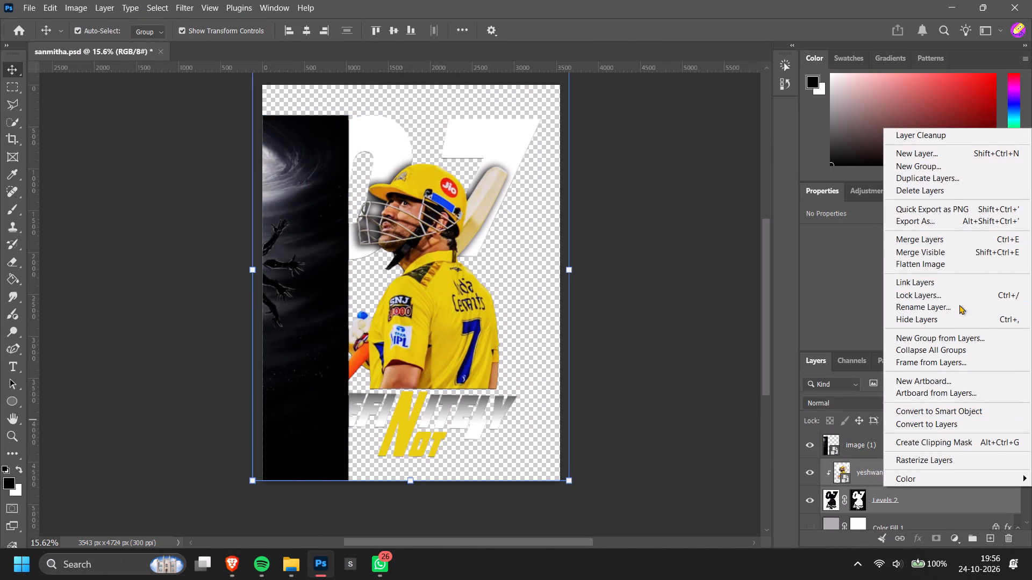
left_click(950, 324)
Move the yeshwanth and Levels 2 layers together beneath Color Fill 1 and make Color Fill 1 visible.
scroll(894, 473, "up", 2)
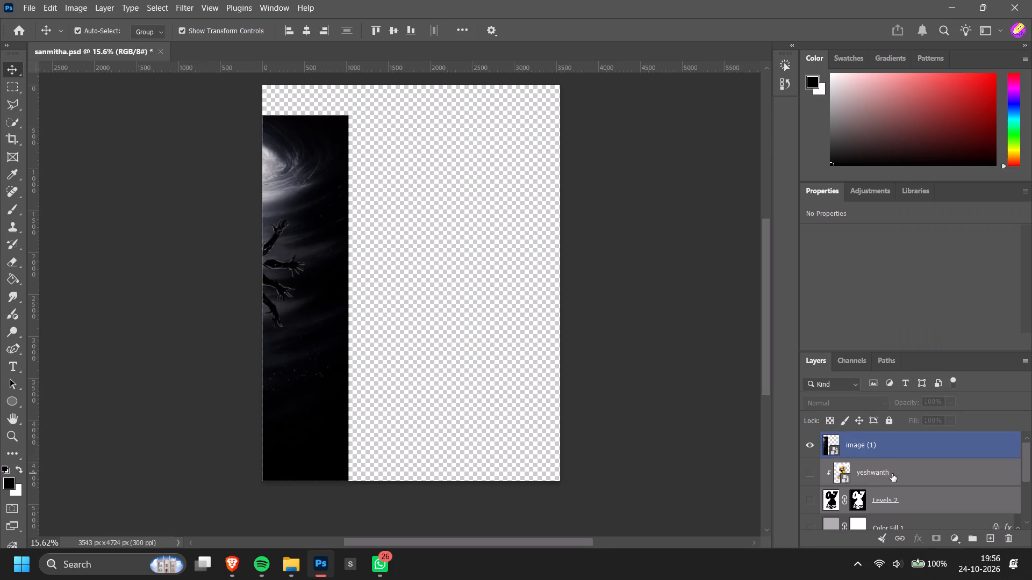
left_click(886, 453)
scroll(914, 456, "down", 2)
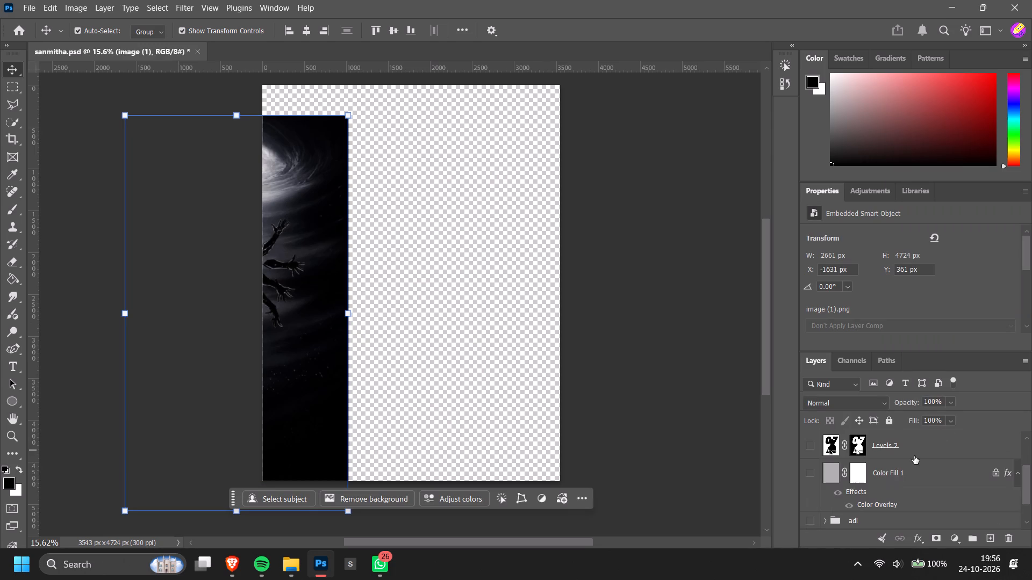
scroll(866, 471, "up", 3)
scroll(892, 477, "down", 3)
scroll(893, 489, "up", 3)
left_click(899, 467)
scroll(909, 468, "down", 2)
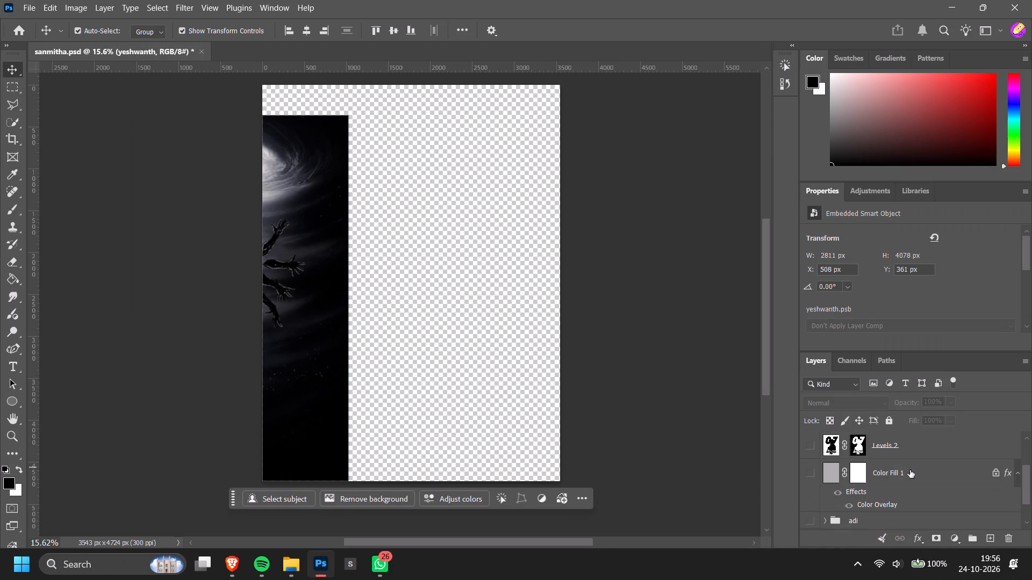
scroll(907, 470, "up", 1)
left_click(921, 474, "shift")
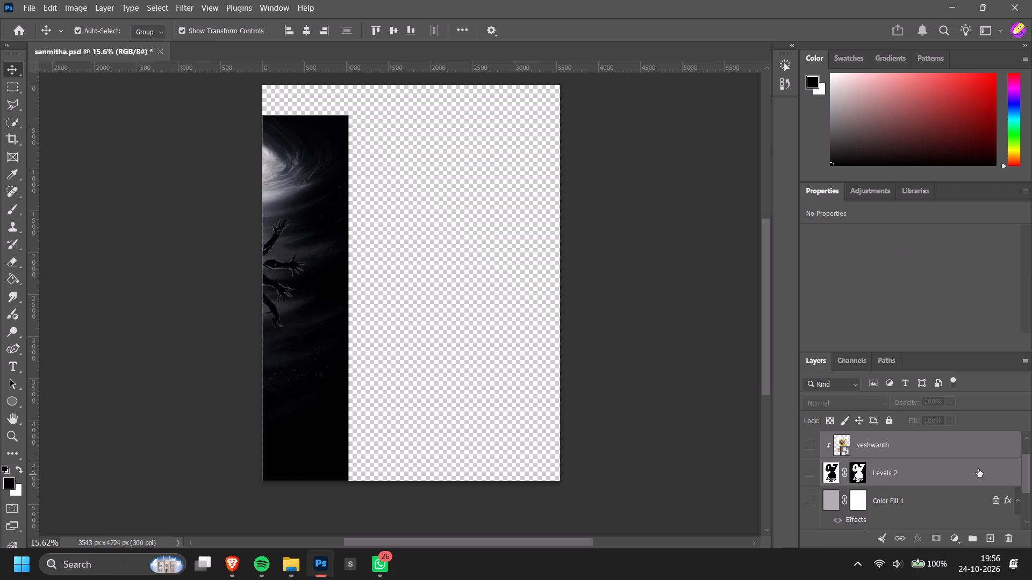
left_click(978, 469)
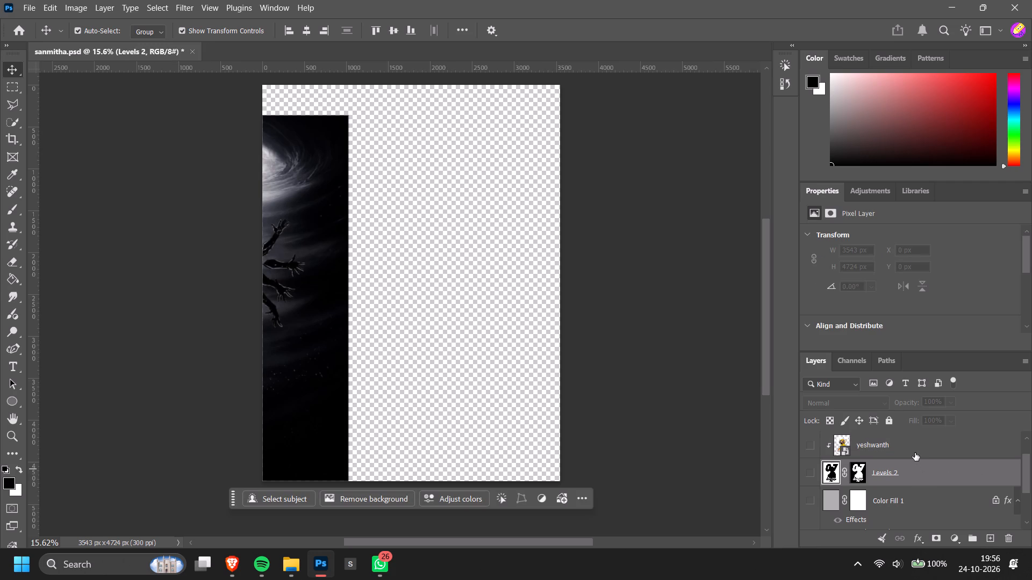
left_click(915, 453)
left_click(914, 469, "shift")
left_click_drag(913, 450, 943, 519)
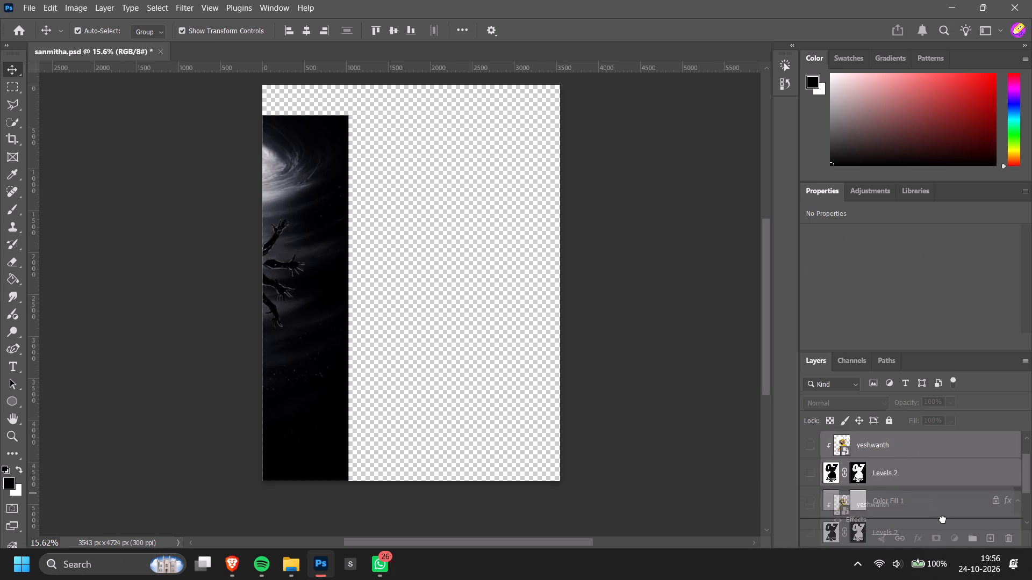
left_click_drag(943, 519, 965, 476)
scroll(919, 502, "up", 4)
left_click(813, 470)
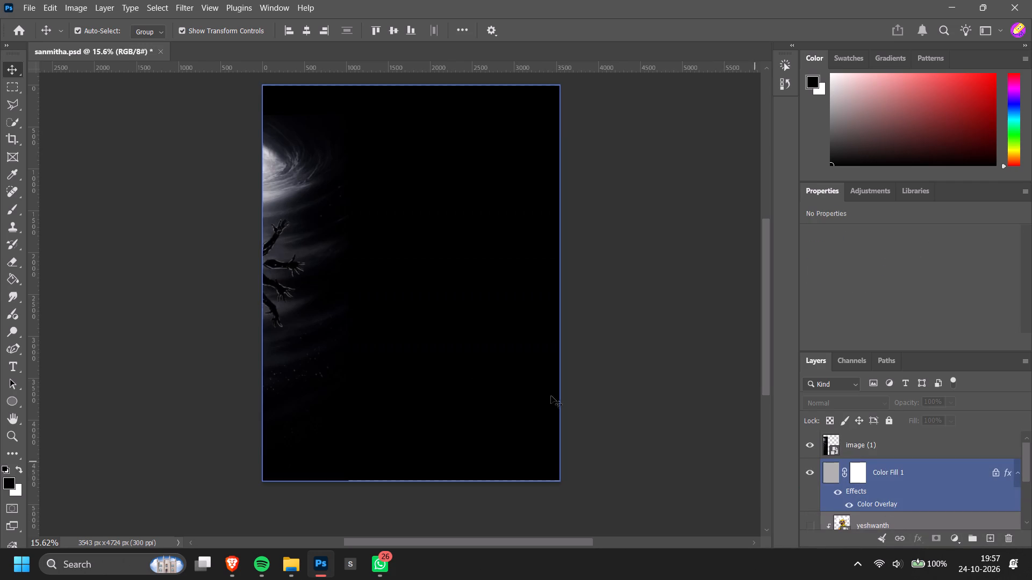
Move the Alien X image back to the horizontal centre of the canvas.
left_click(298, 302)
left_click_drag(282, 303, 450, 287)
left_click(450, 287)
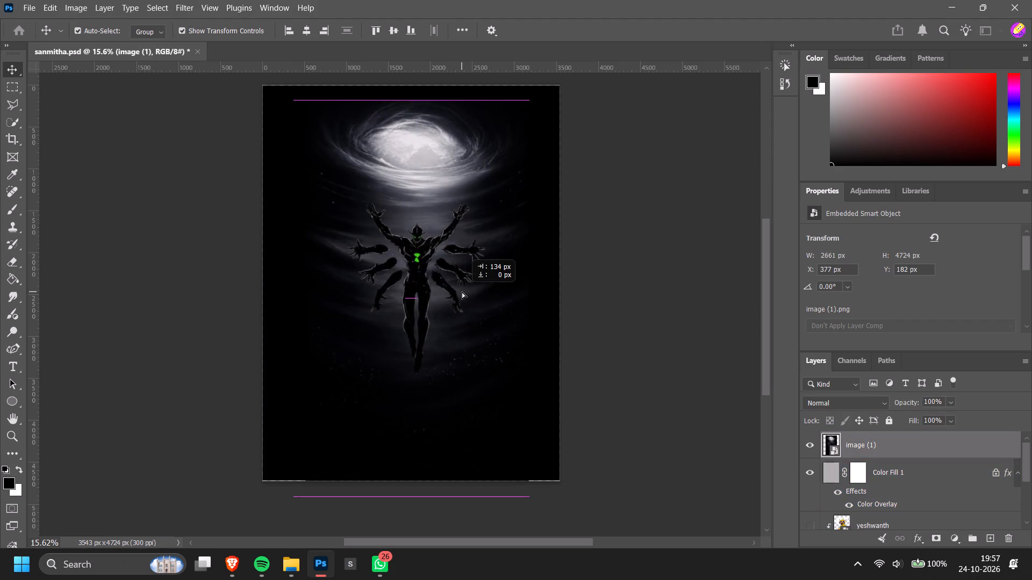
Change the Color Overlay of the Color Fill 1 layer to a neutral dark grey.
double_click(827, 470)
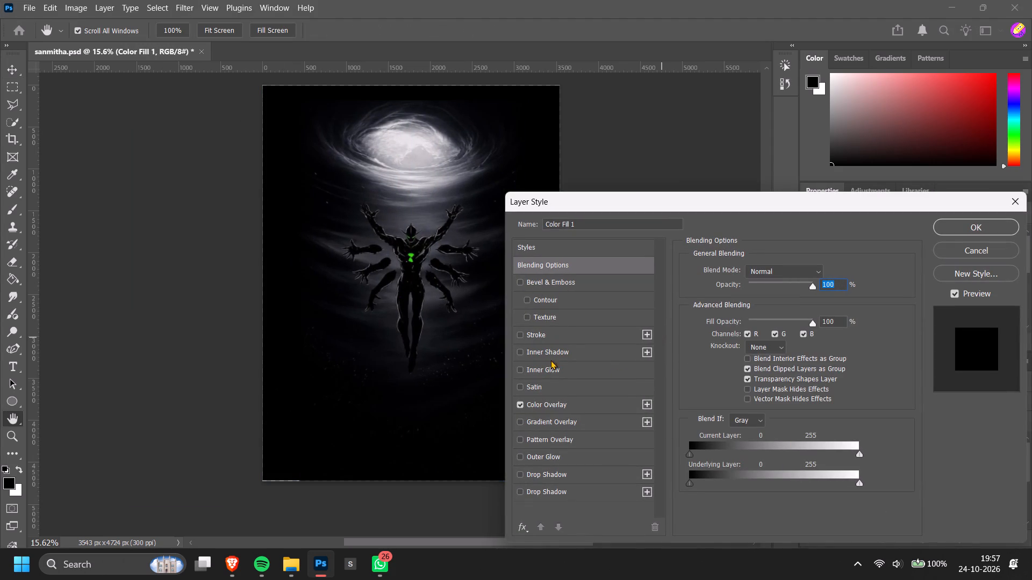
left_click(556, 405)
left_click(829, 273)
left_click_drag(671, 439, 625, 460)
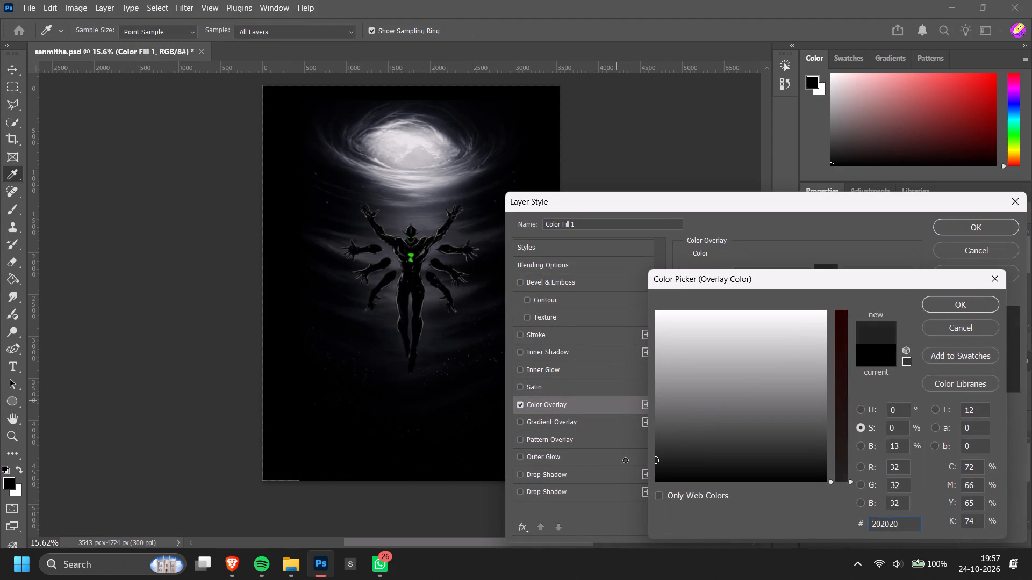
left_click_drag(625, 460, 585, 439)
left_click(956, 298)
left_click(965, 209)
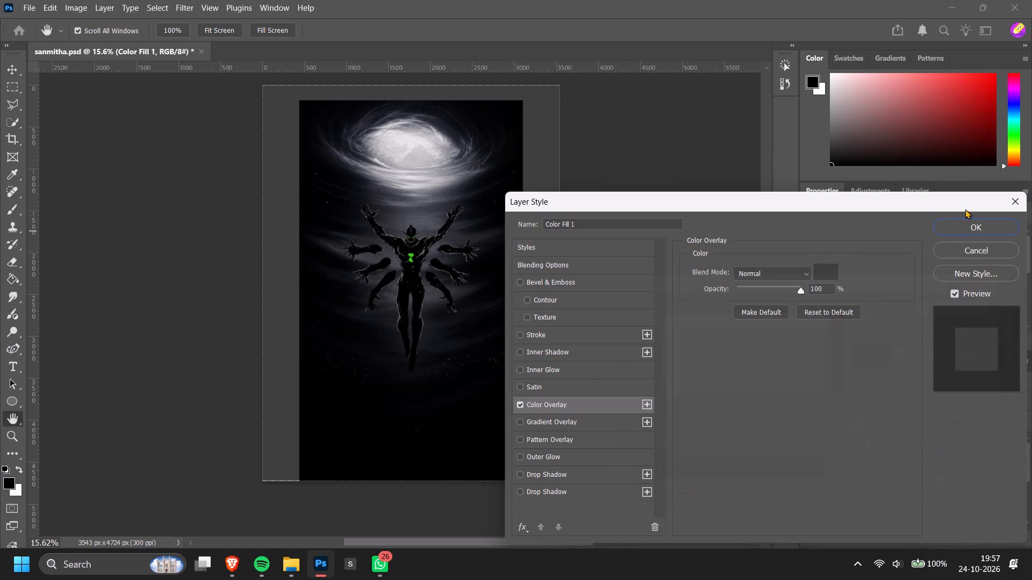
left_click(963, 221)
Move the Alien X image slightly up, to about X 441 px and Y 105 px.
left_click(735, 228)
scroll(618, 262, "up", 3)
left_click_drag(391, 357, 390, 346)
left_click(642, 320)
Run Select Subject on the image (1) layer to isolate the Alien X figure.
scroll(439, 314, "up", 12, "alt")
scroll(329, 266, "down", 9, "alt")
left_click(323, 287)
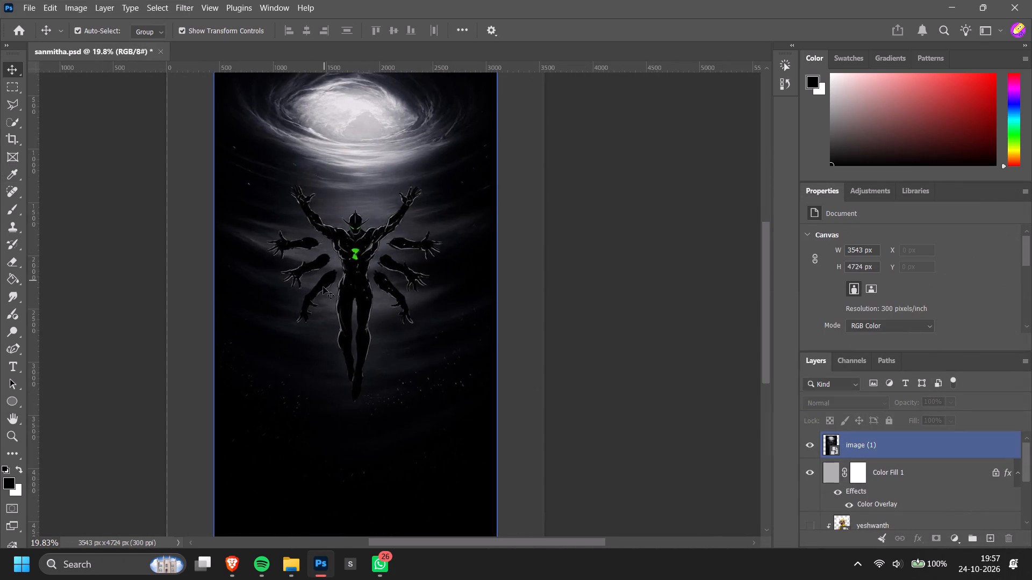
left_click(252, 522)
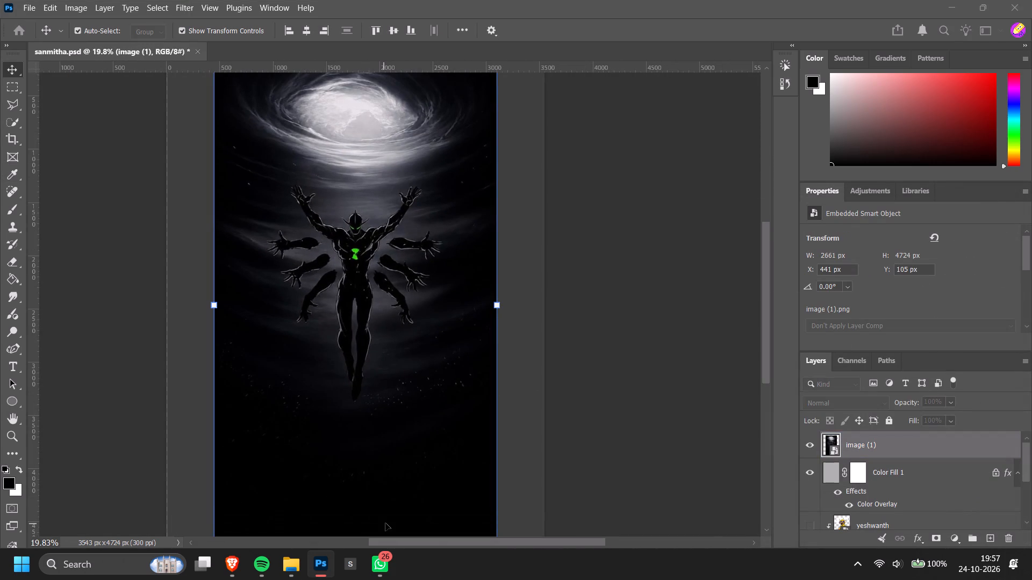
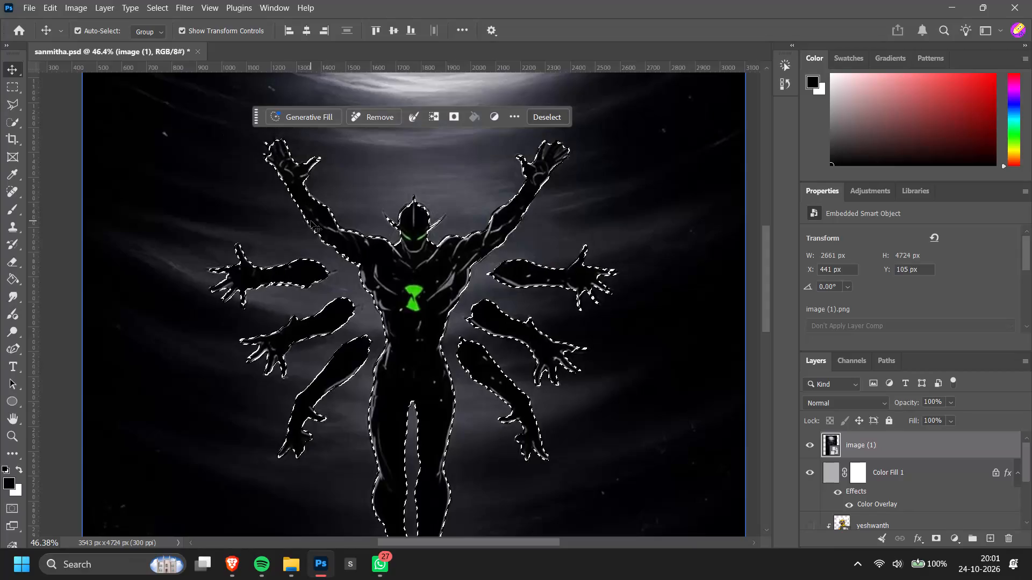
Add the ring finger of the figure's upper-left raised hand to the selection using a 15 px Quick Selection brush.
scroll(248, 136, "up", 13, "alt")
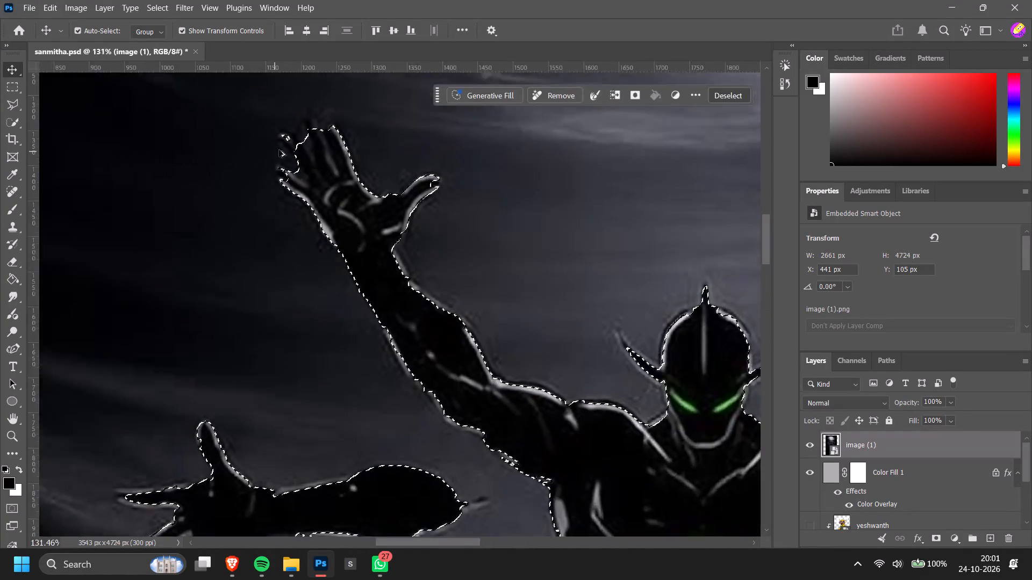
scroll(279, 150, "up", 12, "alt")
scroll(305, 191, "down", 1, "alt")
key("w")
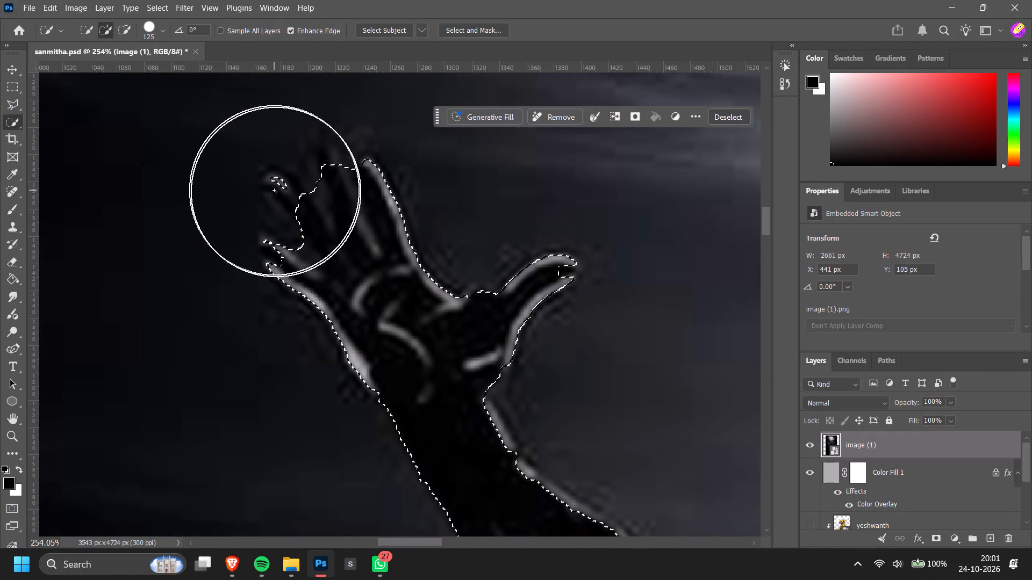
key("bracketleft")
key("bracketleft")
key("bracketleft")
key("bracketleft")
key("bracketleft")
key("bracketleft")
key("bracketleft")
key("bracketleft")
type("[[")
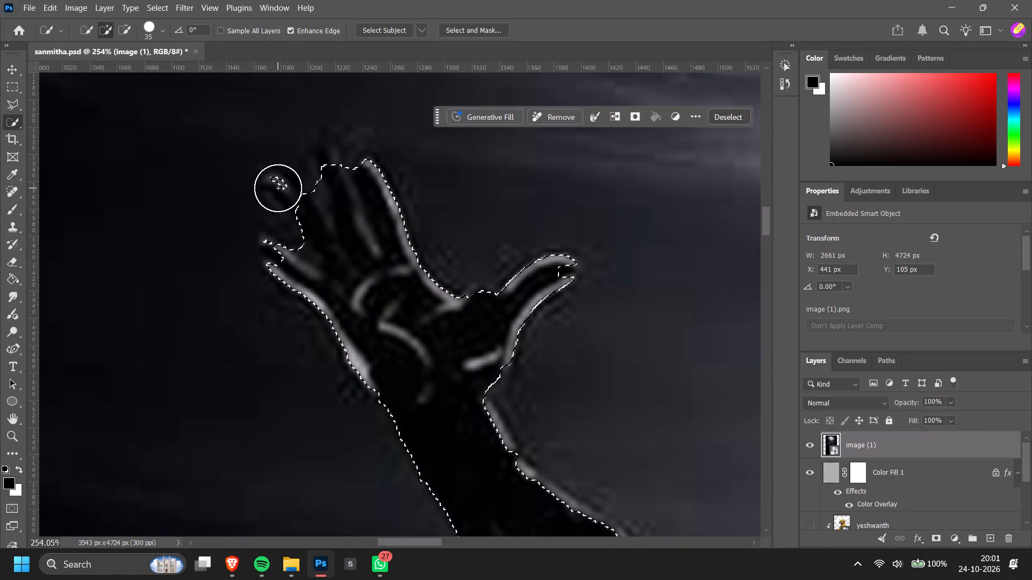
key("bracketleft")
key("bracketleft")
type("[[")
left_click(276, 186)
left_click_drag(285, 194, 296, 204)
left_click_drag(298, 208, 292, 205)
left_click_drag(288, 197, 268, 173)
left_click(285, 189)
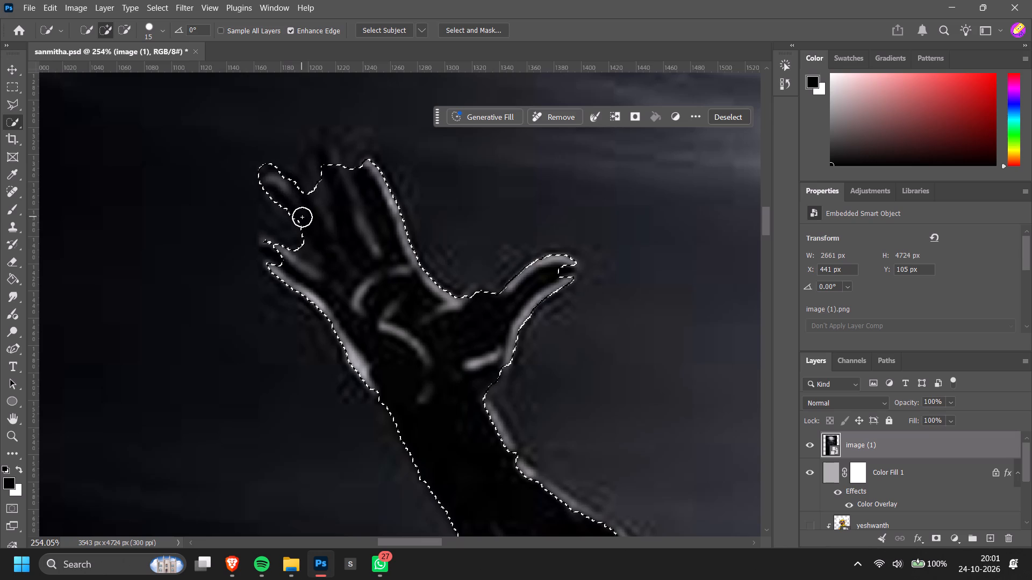
left_click(277, 182)
left_click(299, 172, "alt")
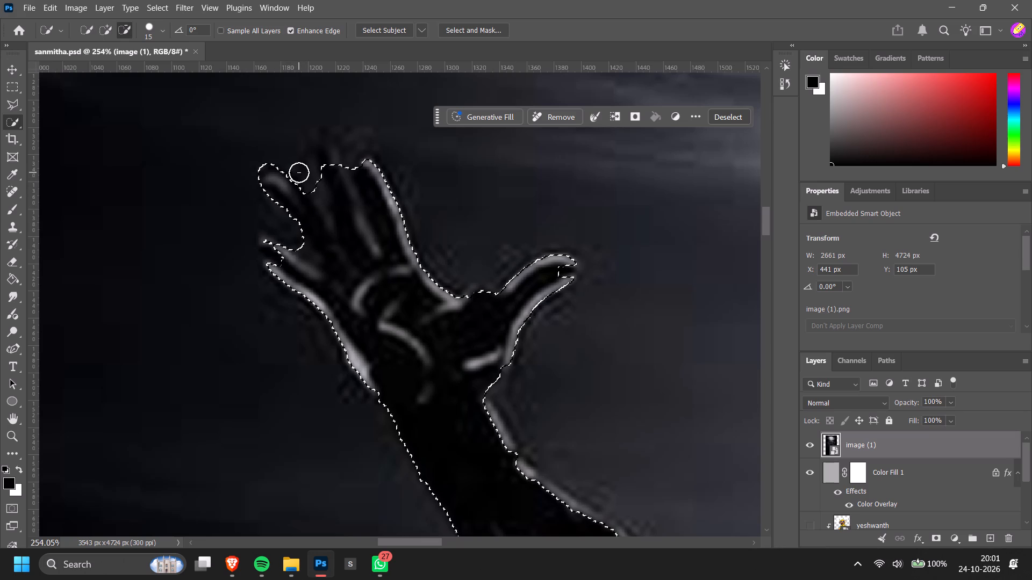
Add the raised hand's middle finger to the selection and subtract the background between it and the ring finger.
left_click_drag(318, 147, 338, 206)
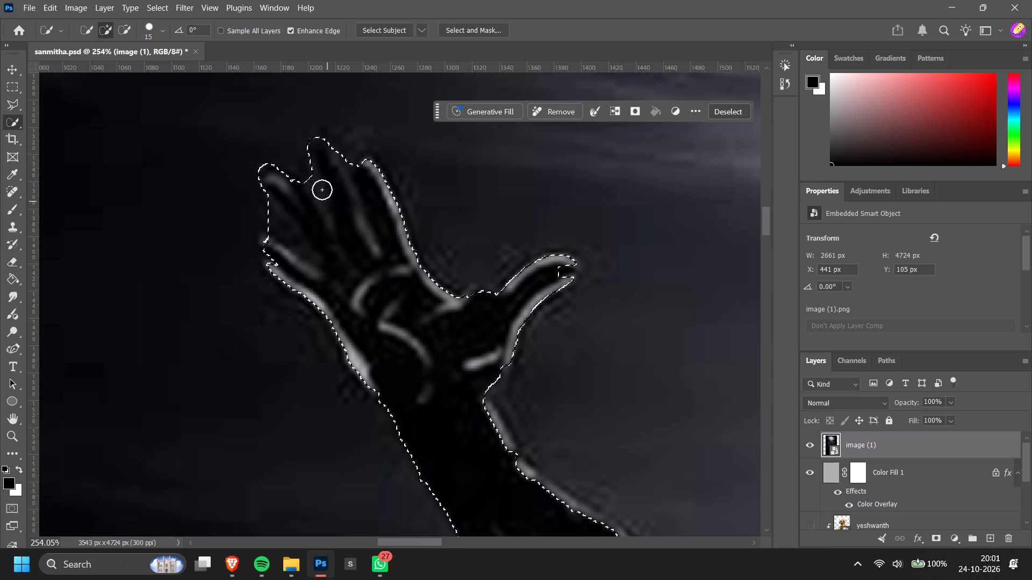
left_click_drag(316, 184, 329, 213, "alt")
left_click(336, 191)
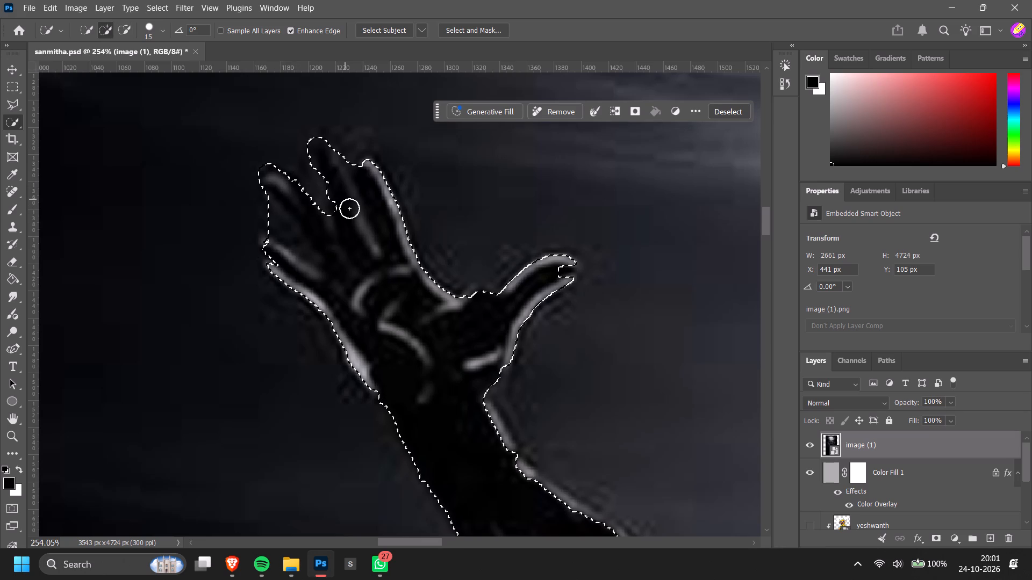
left_click(333, 174)
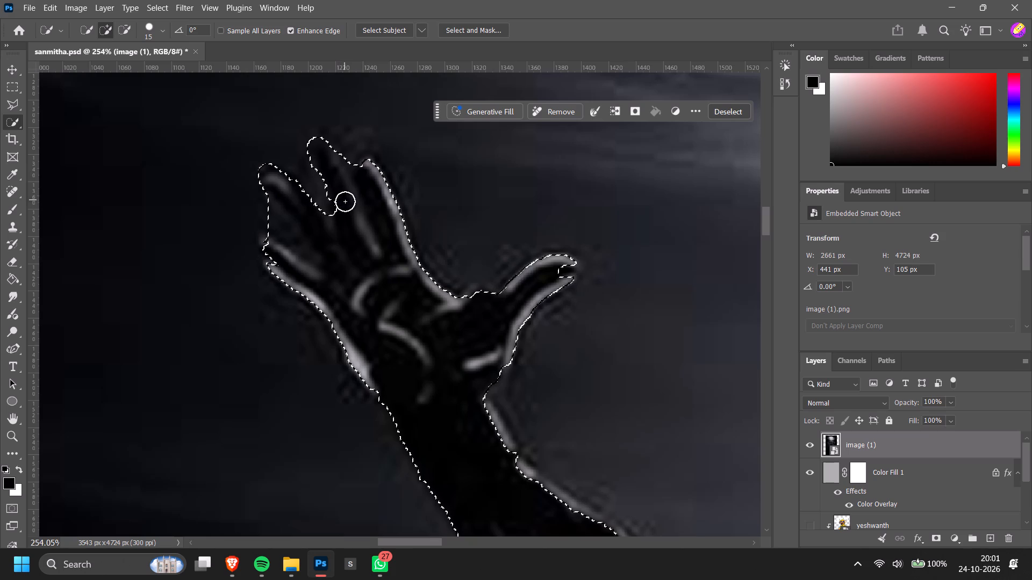
Extend the selection over the little finger and clean up its boundary along the outer edge of the palm down to the wrist.
left_click_drag(263, 247, 303, 291)
left_click(270, 256)
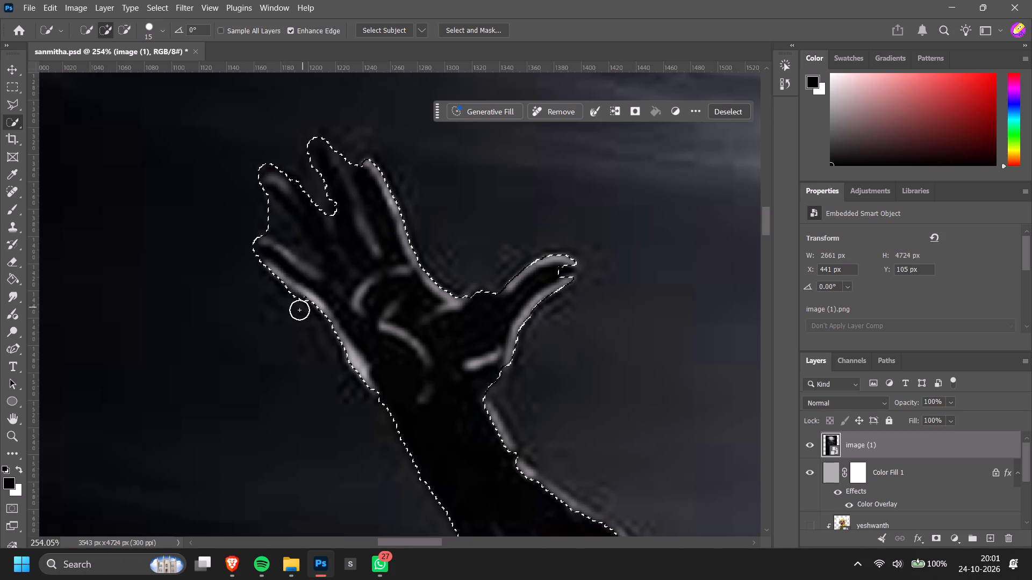
left_click(289, 300, "alt")
left_click(297, 307, "alt")
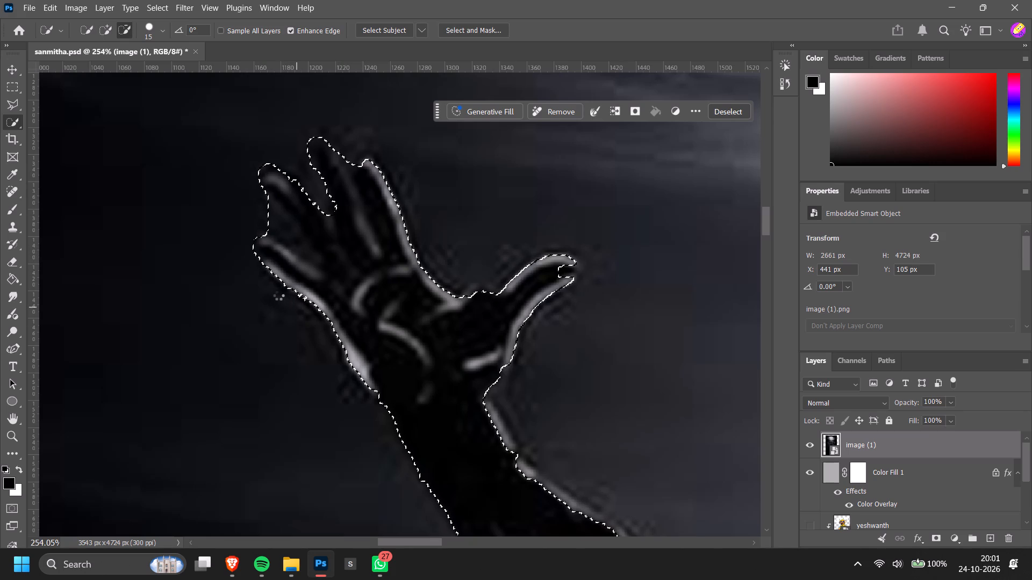
left_click(278, 295, "alt")
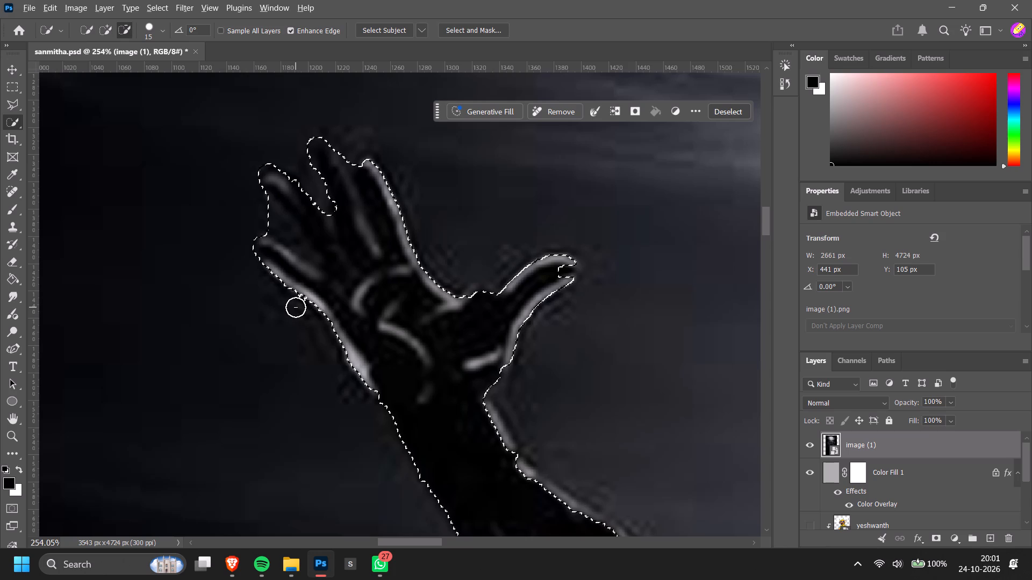
left_click(296, 307, "alt")
left_click_drag(280, 298, 304, 311, "alt")
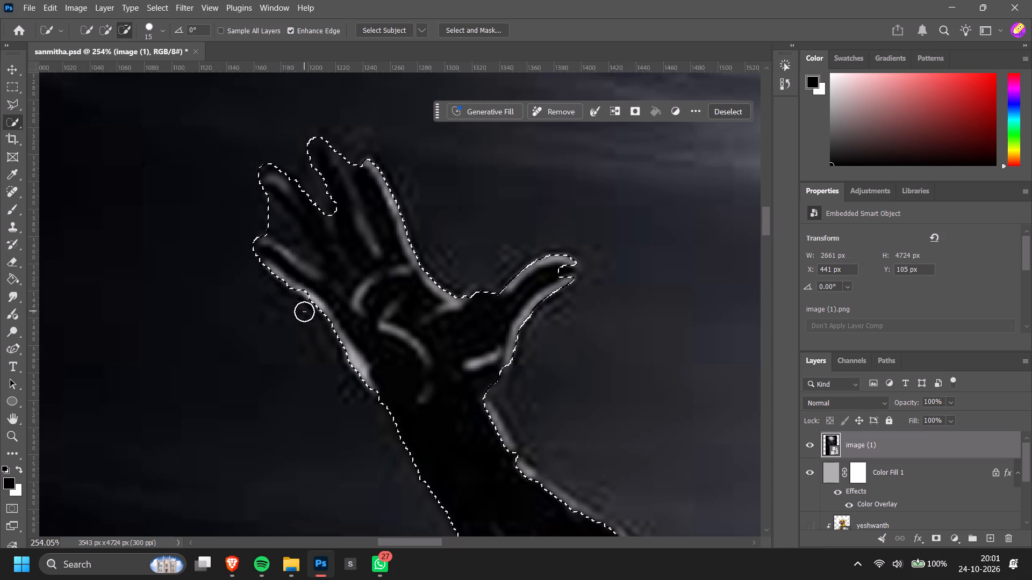
left_click_drag(304, 311, 313, 327, "alt")
left_click_drag(300, 282, 319, 296)
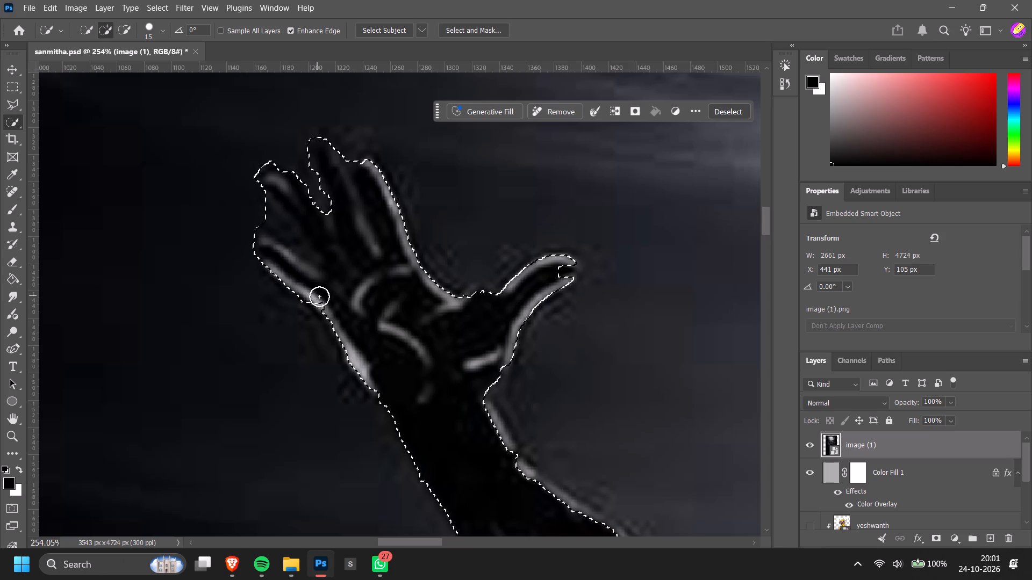
left_click_drag(319, 296, 355, 342)
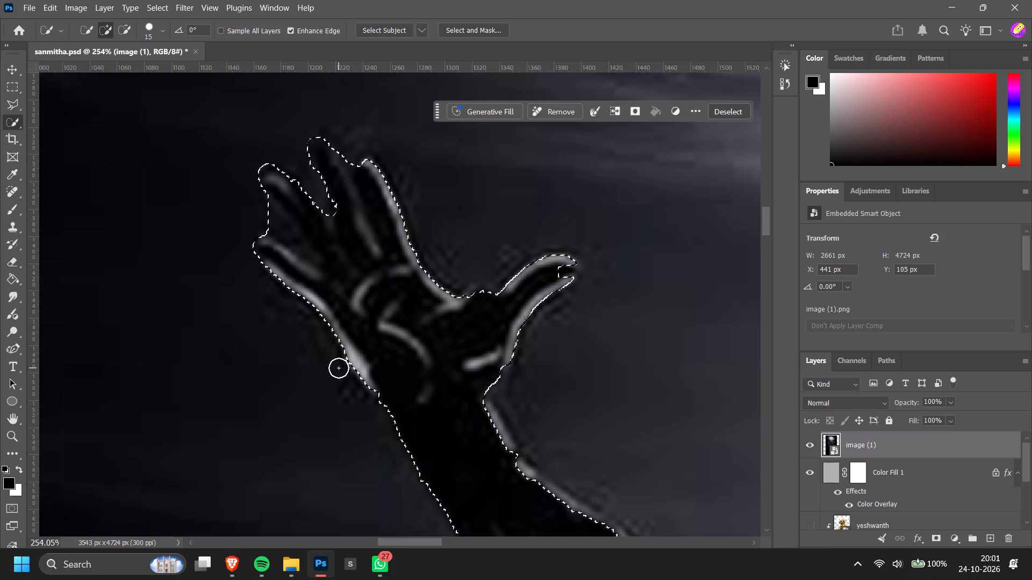
left_click(337, 366, "alt")
With a 7 px brush, subtract the background between the little and ring fingers and trim the ring finger's edges.
key("bracketleft")
key("bracketleft")
key("bracketleft")
key("bracketleft")
left_click_drag(269, 221, 281, 233, "alt")
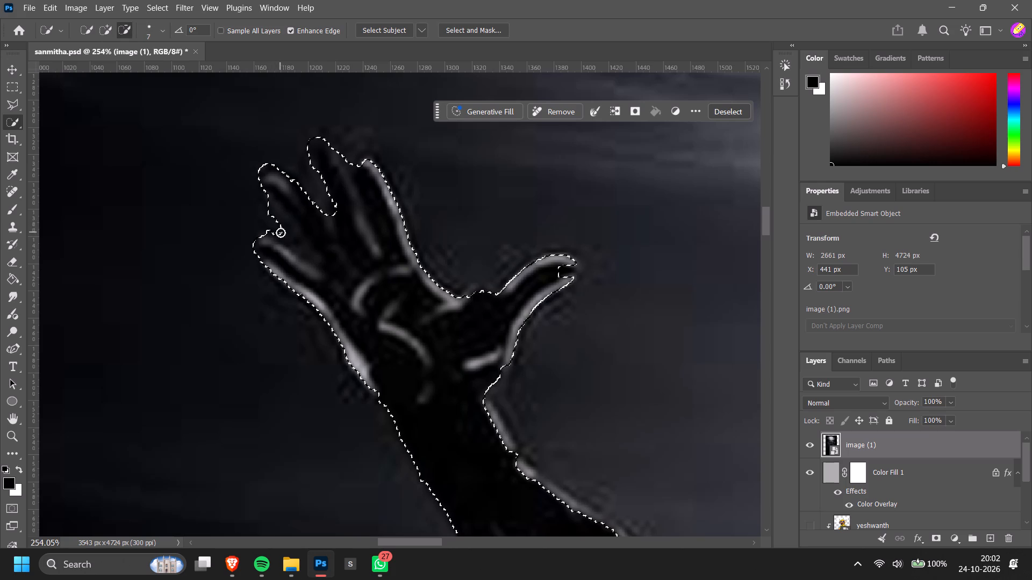
left_click_drag(281, 233, 328, 272, "alt")
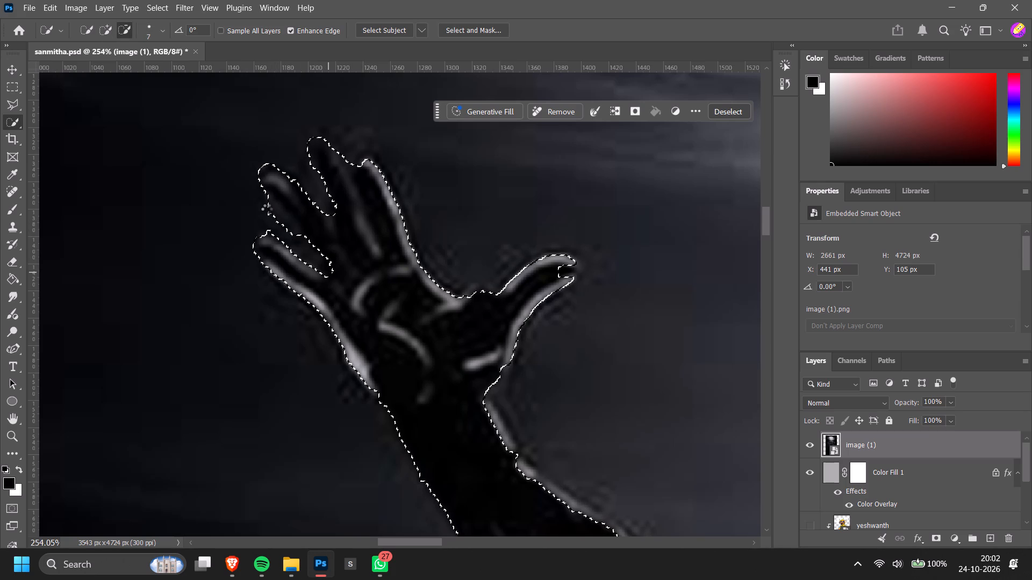
left_click_drag(266, 205, 303, 249, "alt")
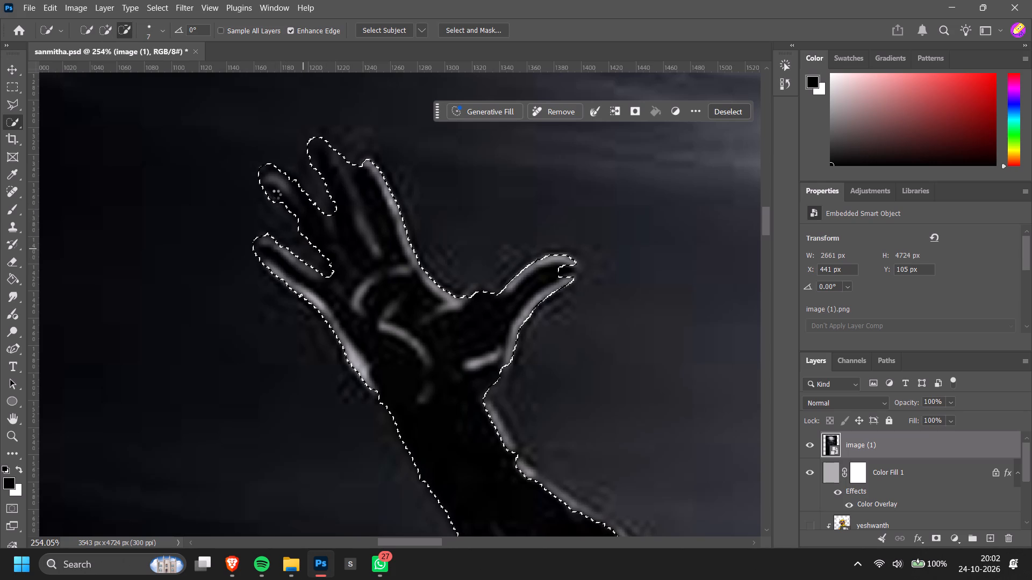
left_click_drag(280, 202, 306, 229)
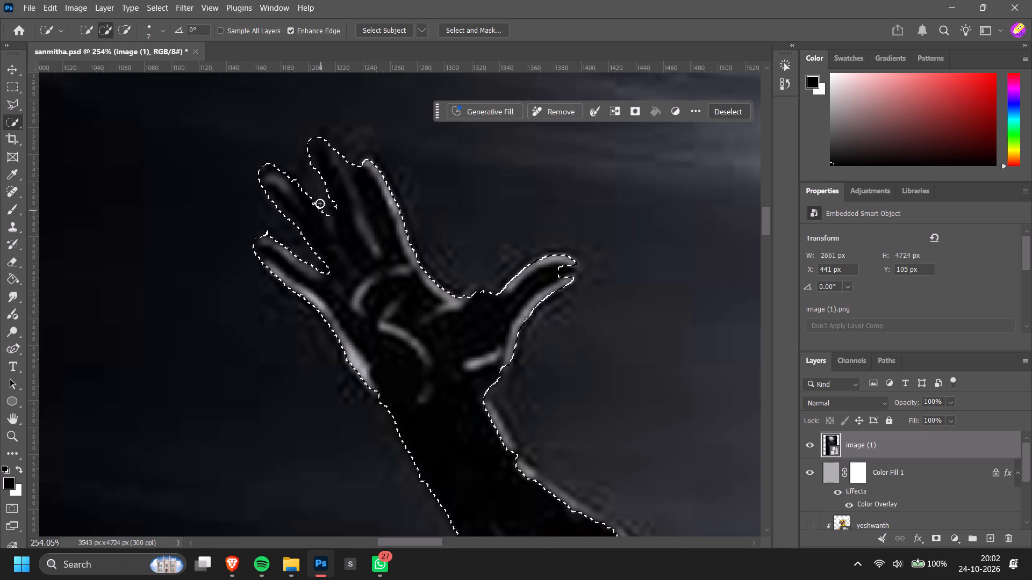
left_click_drag(293, 172, 312, 194, "alt")
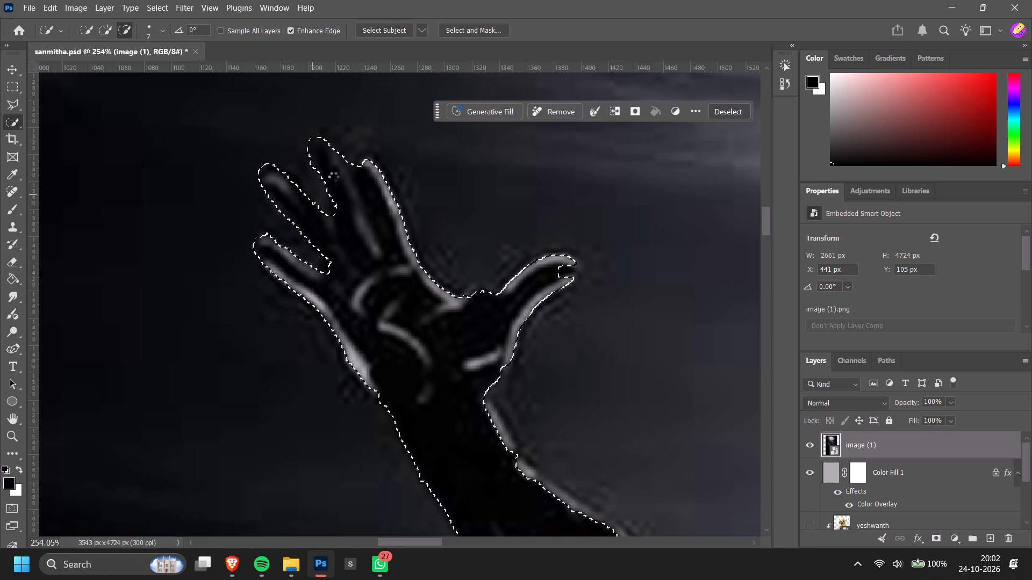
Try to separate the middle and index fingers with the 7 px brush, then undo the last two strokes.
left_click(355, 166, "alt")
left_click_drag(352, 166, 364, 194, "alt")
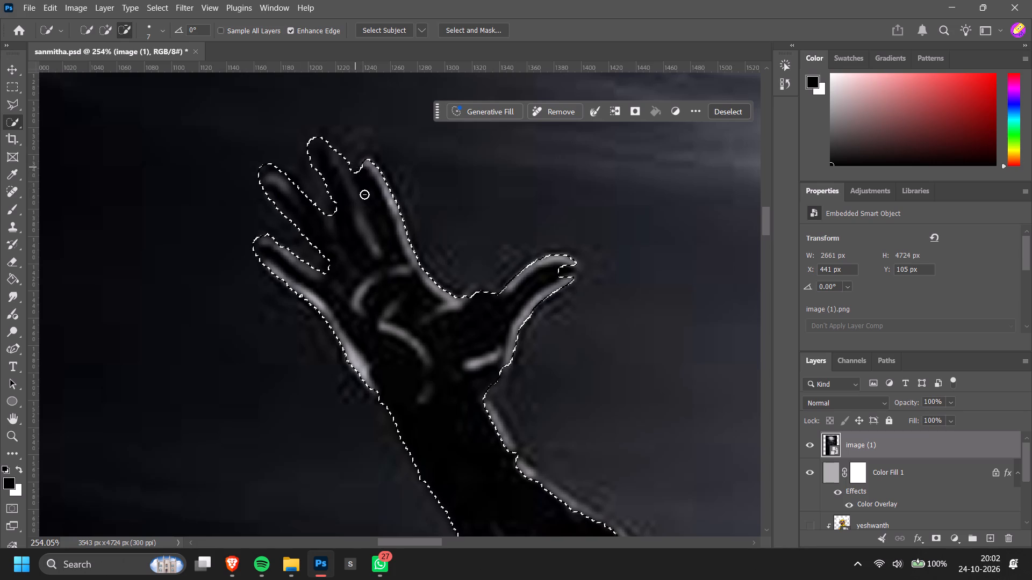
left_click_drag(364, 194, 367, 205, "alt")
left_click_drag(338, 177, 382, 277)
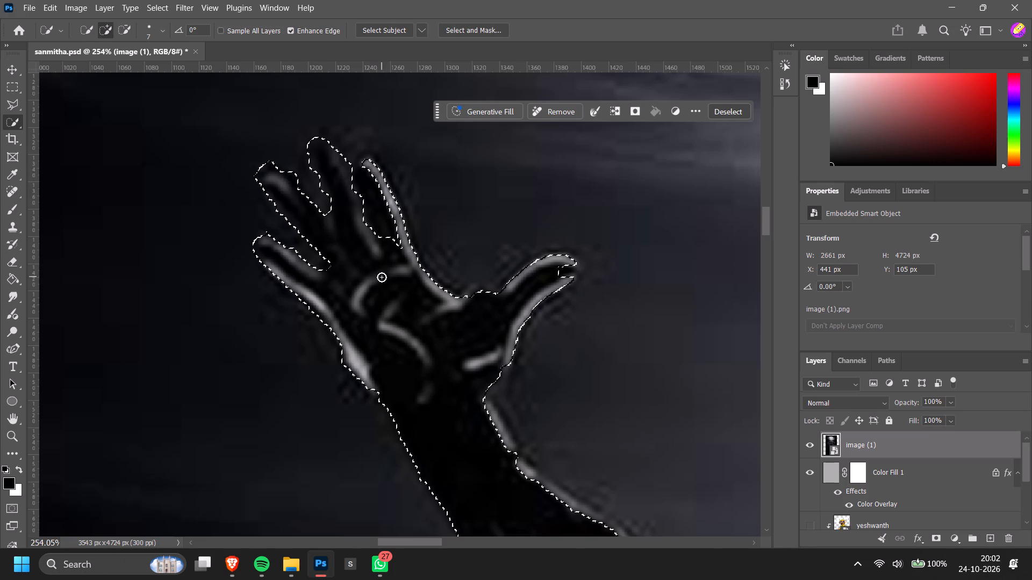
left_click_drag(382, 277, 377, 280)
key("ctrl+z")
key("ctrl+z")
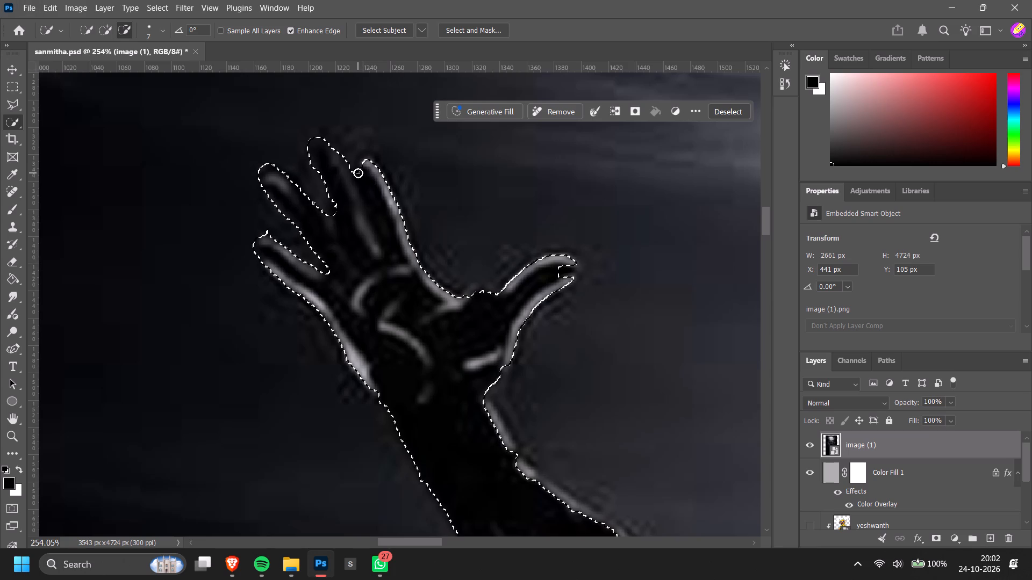
With a 4 px brush, subtract the gap between the middle and index fingers and add back the middle finger's edge.
key("bracketleft")
key("bracketleft")
key("bracketleft")
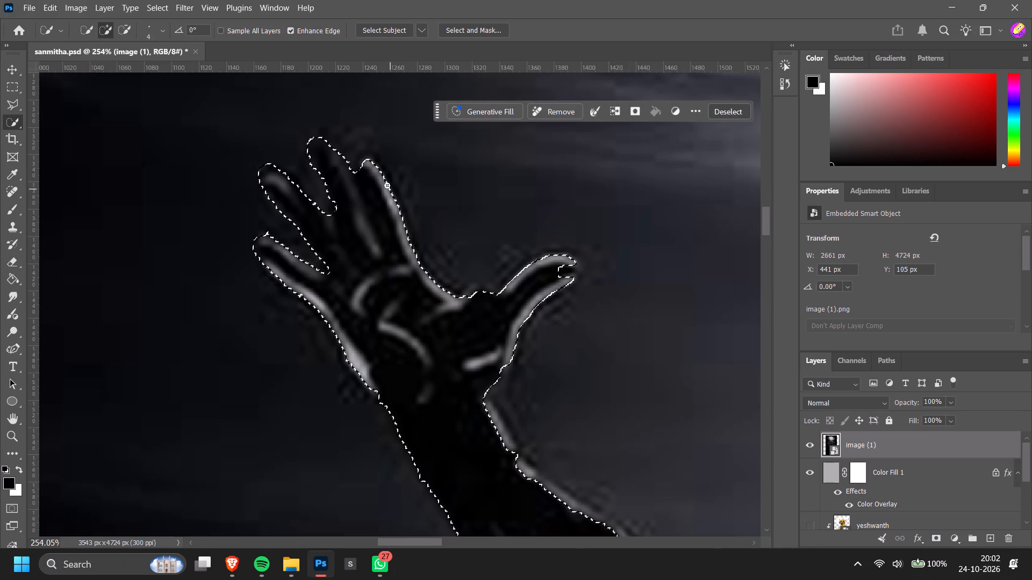
left_click_drag(356, 170, 381, 220, "alt")
left_click(336, 184, "alt")
left_click_drag(333, 178, 382, 279)
left_click_drag(348, 176, 344, 169)
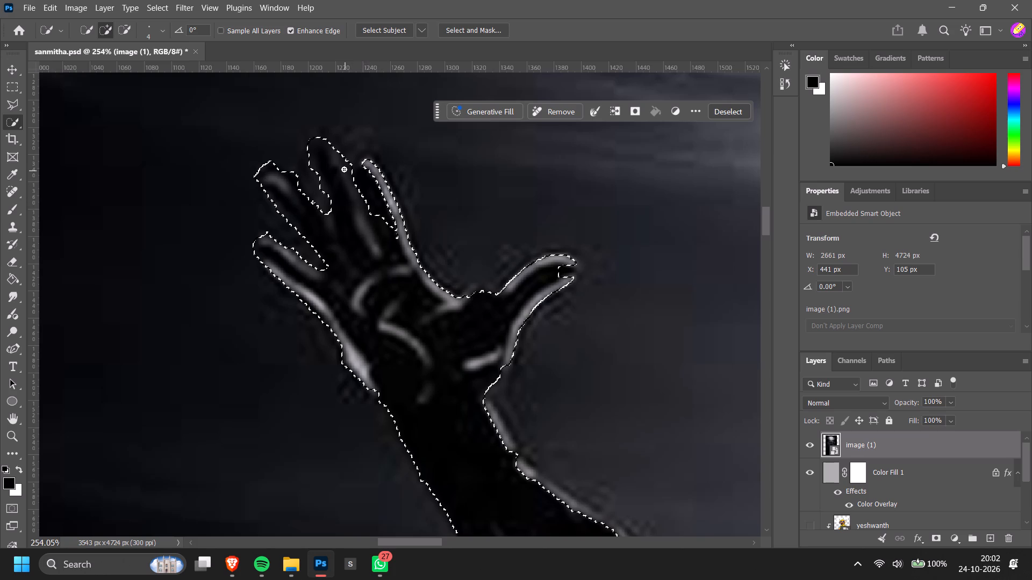
left_click_drag(344, 169, 378, 229)
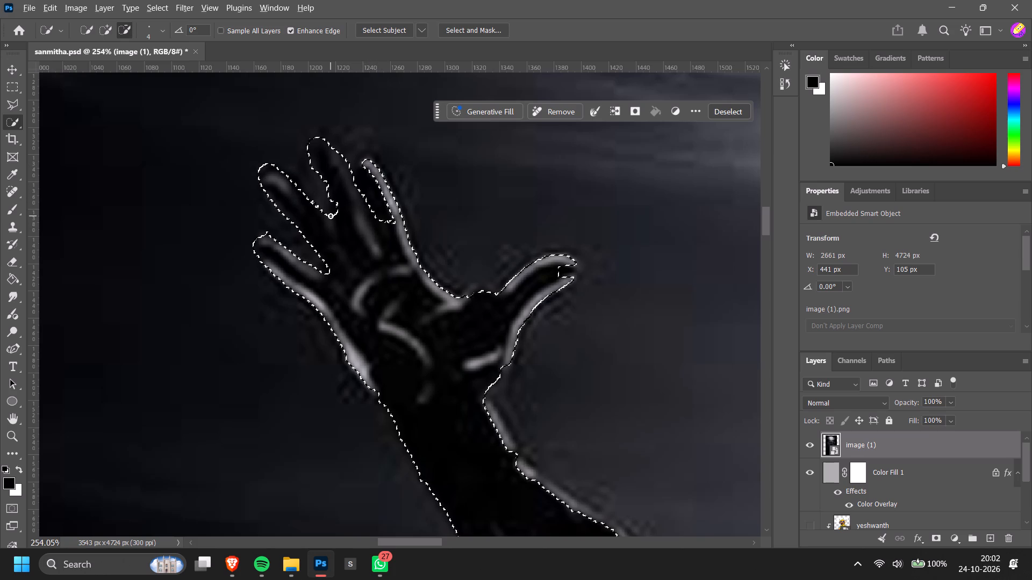
Clean up the base of the gap between the ring and middle fingers and restore the middle finger's side.
left_click(333, 216, "alt")
left_click(335, 218, "alt")
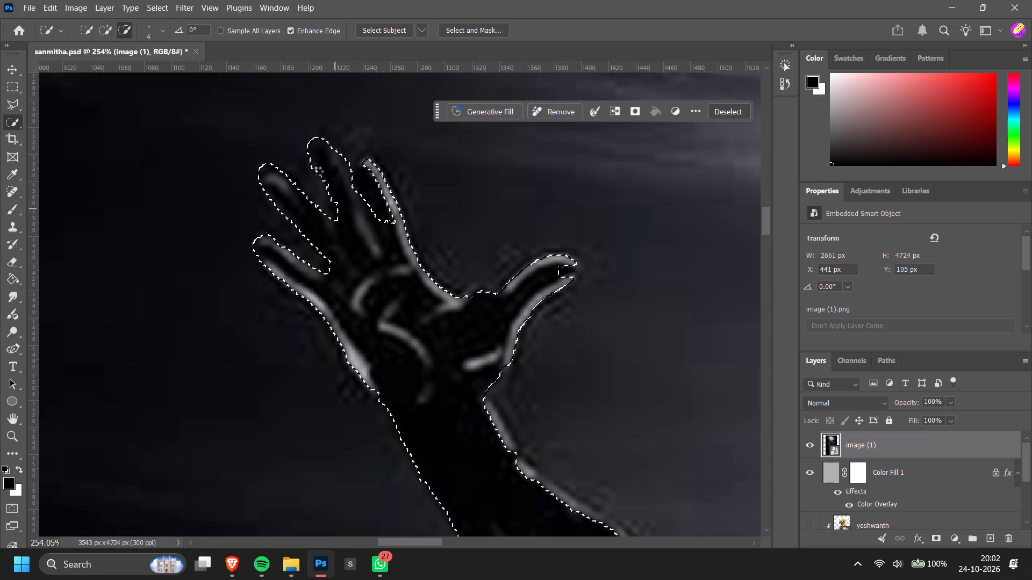
left_click_drag(320, 171, 343, 213)
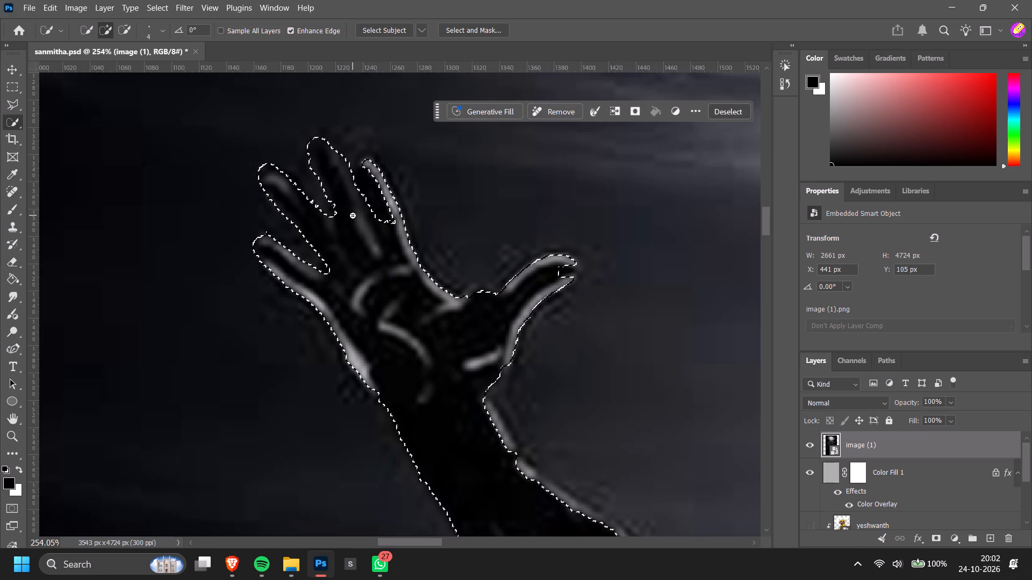
Add the missing inner side of the index finger back into the selection.
scroll(403, 281, "down", 2, "alt")
scroll(394, 208, "up", 5, "alt")
left_click_drag(360, 178, 368, 195)
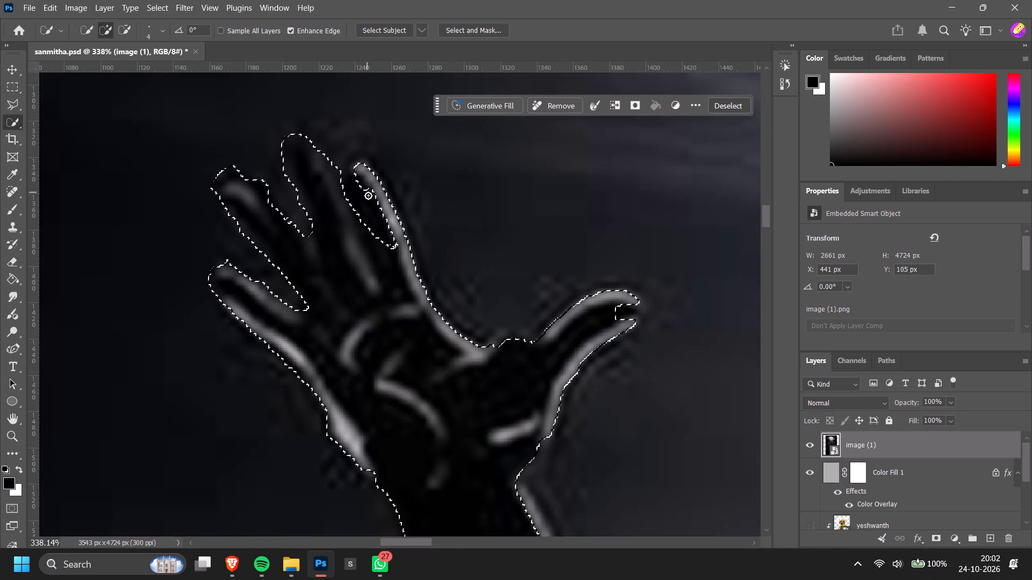
left_click_drag(368, 195, 397, 251)
left_click_drag(375, 197, 381, 218, "alt")
left_click_drag(369, 183, 388, 233)
left_click_drag(379, 197, 392, 236)
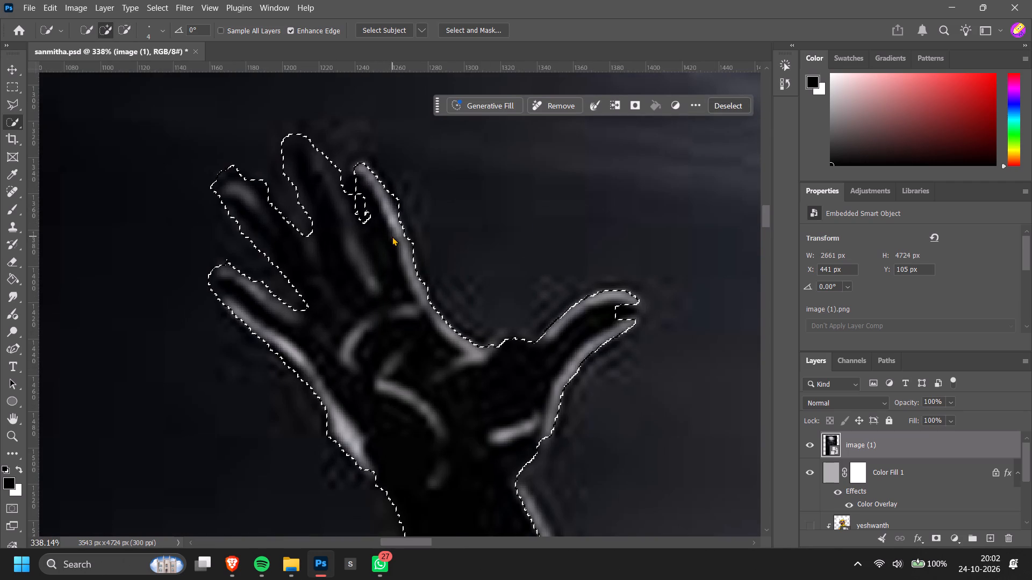
Subtract the background between the middle and index fingers, following the middle finger's edge down to the finger base.
left_click(364, 214, "alt")
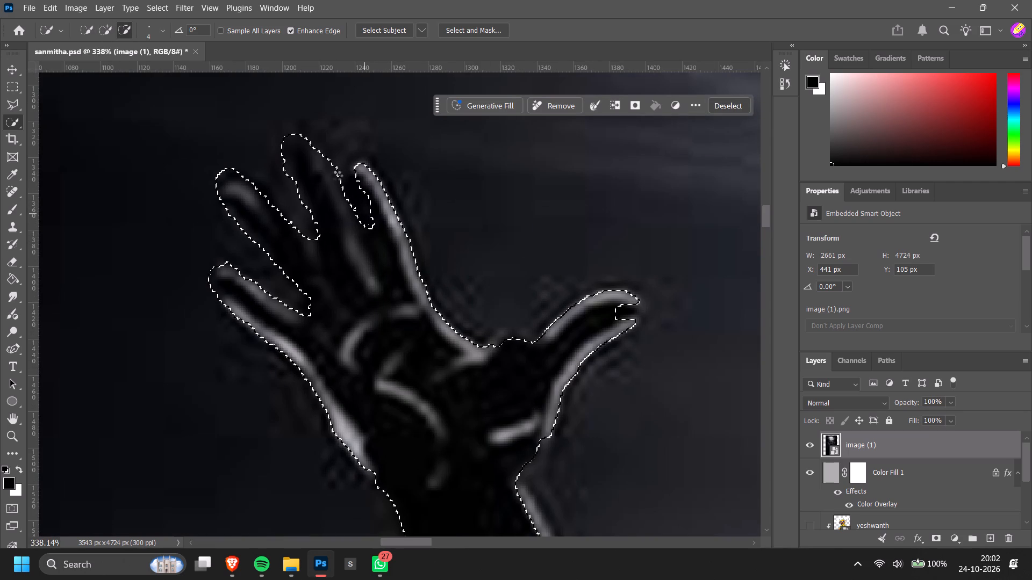
left_click(335, 170, "alt")
left_click_drag(327, 154, 342, 182, "alt")
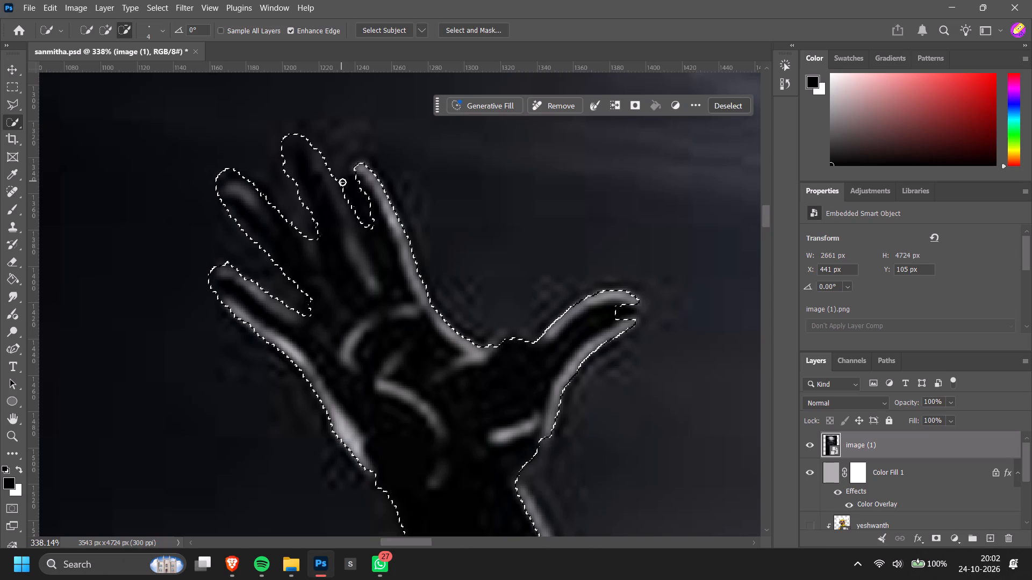
left_click_drag(342, 182, 379, 244, "alt")
Add the index finger's inner edge to the selection from its tip down to the palm.
left_click_drag(356, 173, 362, 193)
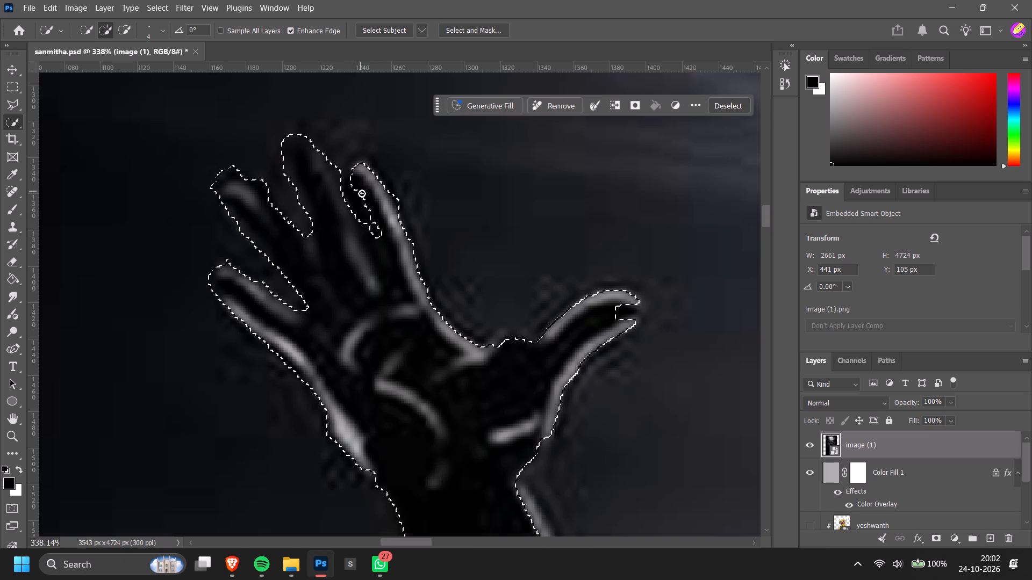
left_click_drag(362, 193, 390, 251)
scroll(391, 252, "down", 3)
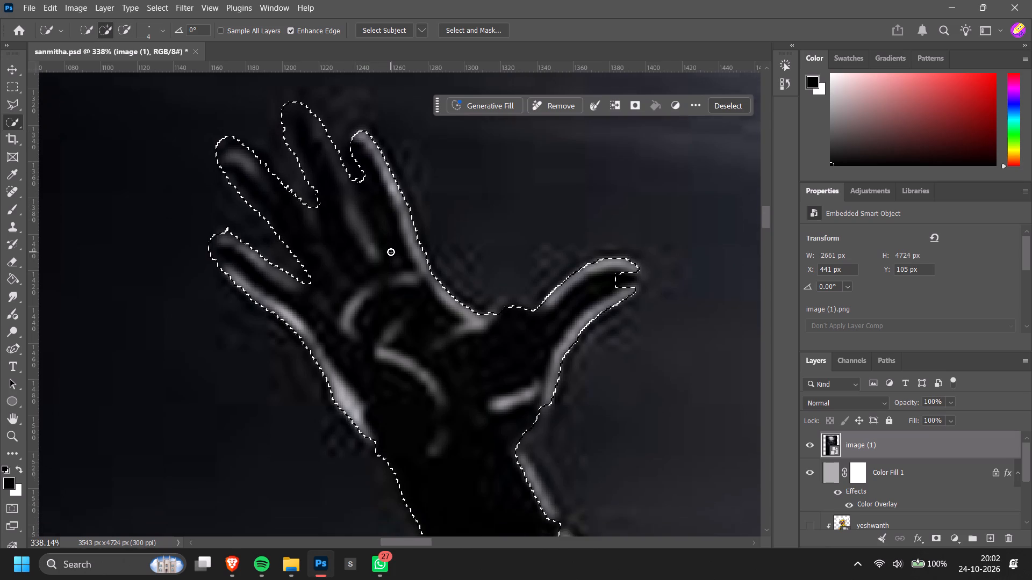
Subtract the leftover background at the bases of the gaps beside the raised hand's middle finger, deepening both gaps.
left_click(314, 207, "alt")
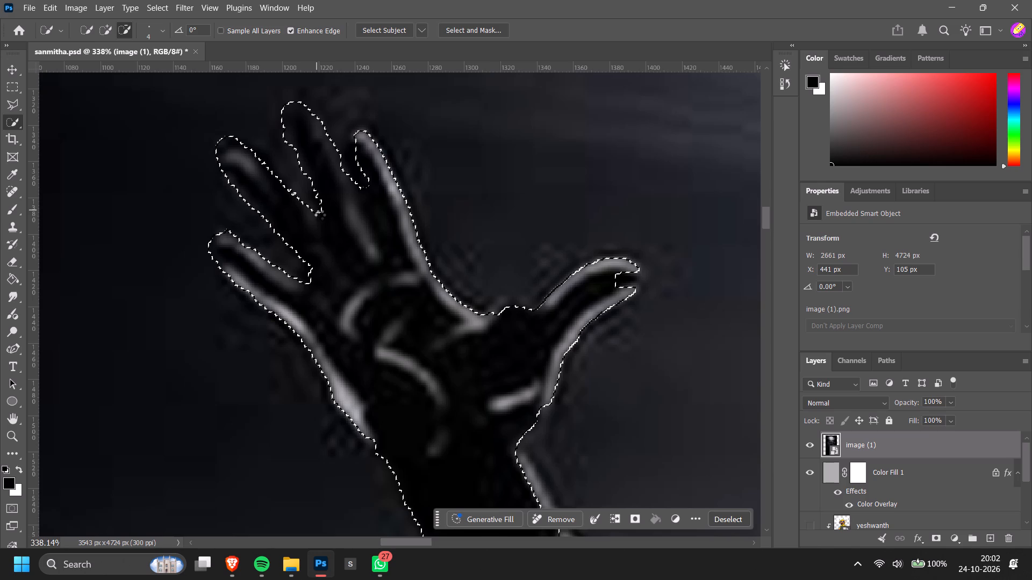
left_click(320, 215, "alt")
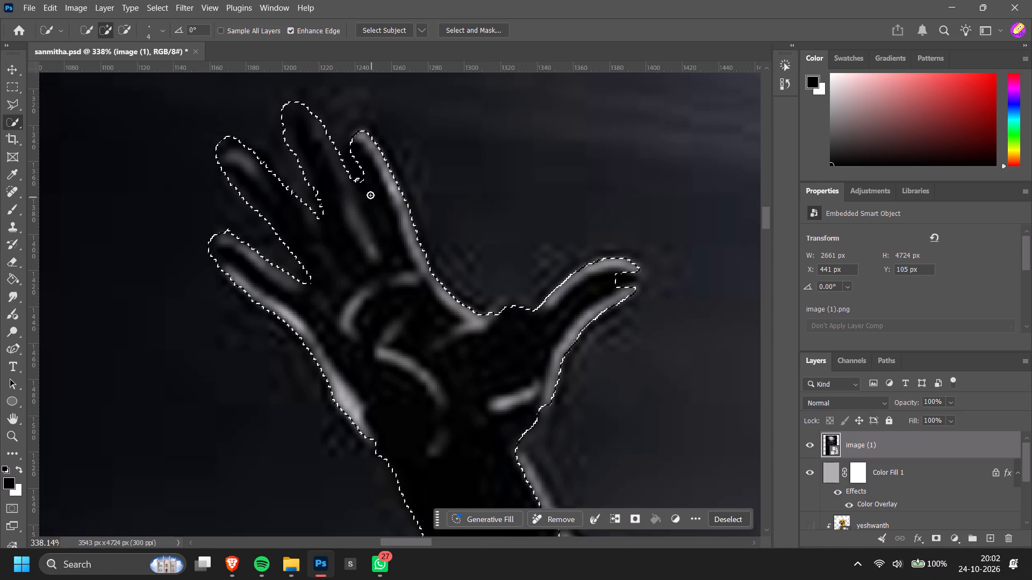
left_click(362, 187, "alt")
left_click(359, 180, "alt")
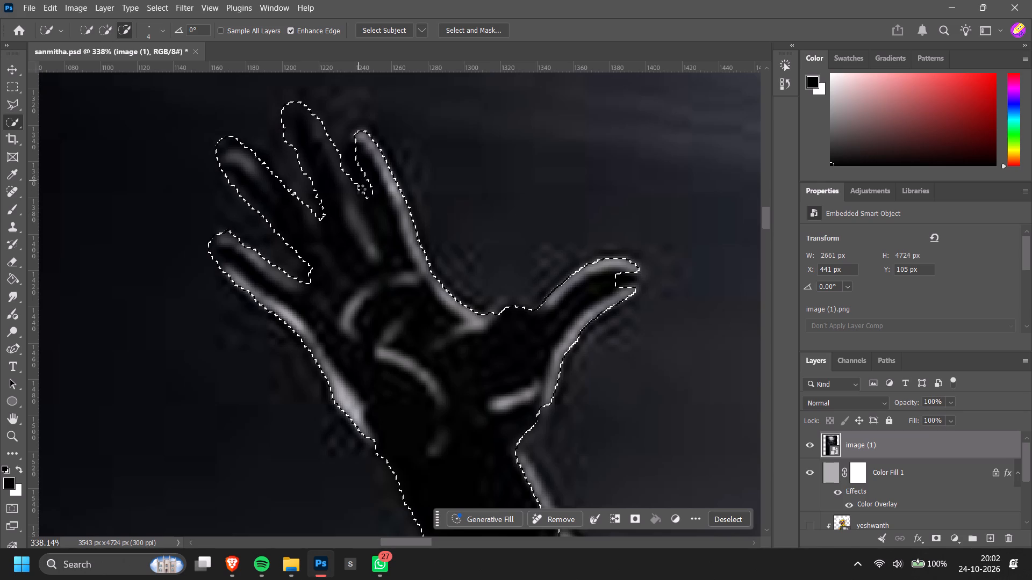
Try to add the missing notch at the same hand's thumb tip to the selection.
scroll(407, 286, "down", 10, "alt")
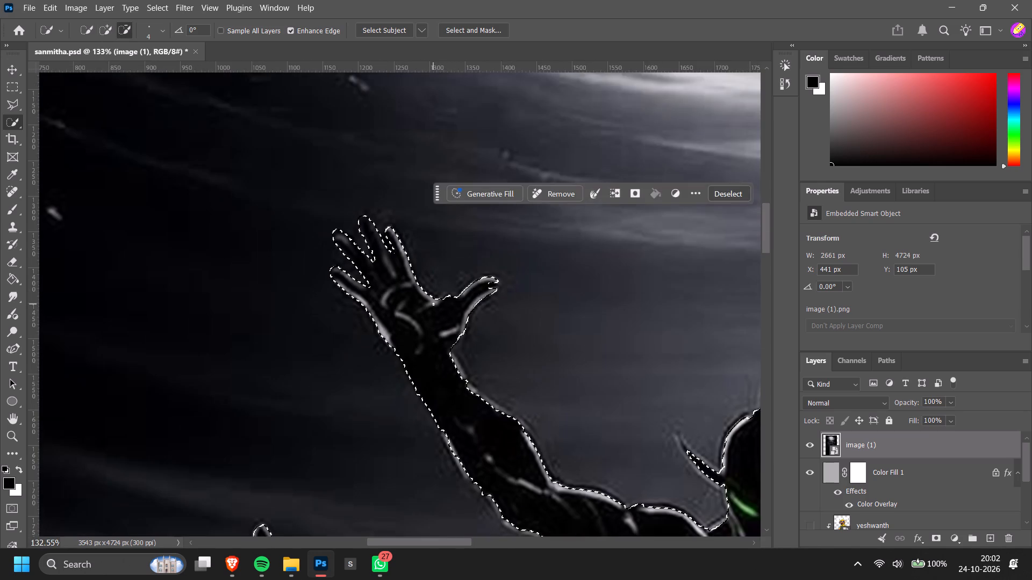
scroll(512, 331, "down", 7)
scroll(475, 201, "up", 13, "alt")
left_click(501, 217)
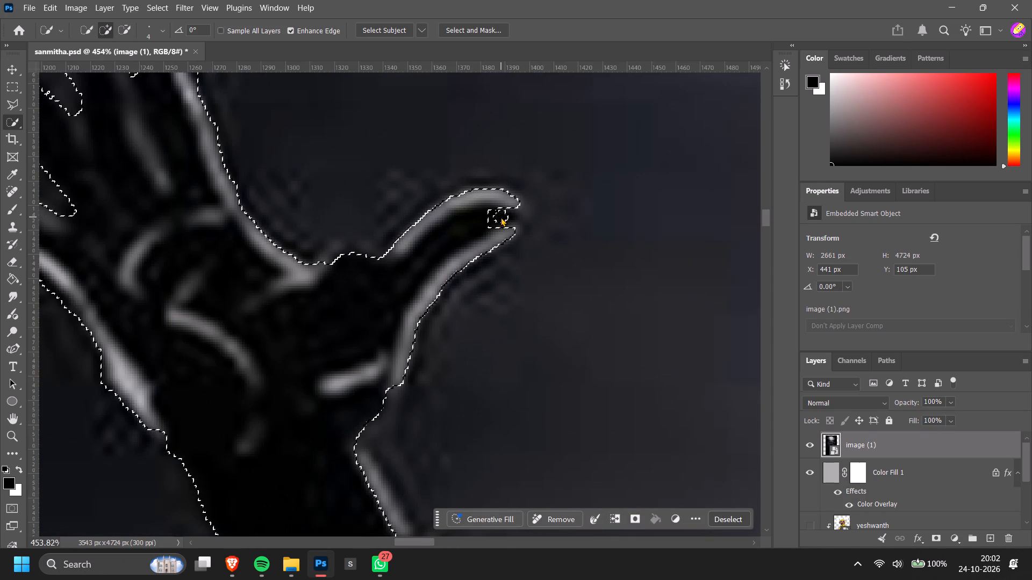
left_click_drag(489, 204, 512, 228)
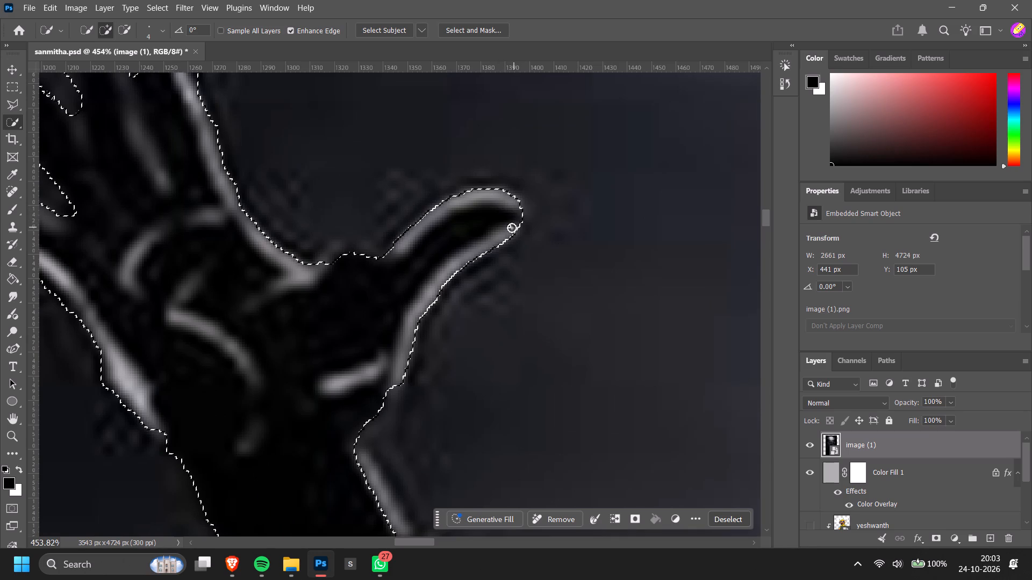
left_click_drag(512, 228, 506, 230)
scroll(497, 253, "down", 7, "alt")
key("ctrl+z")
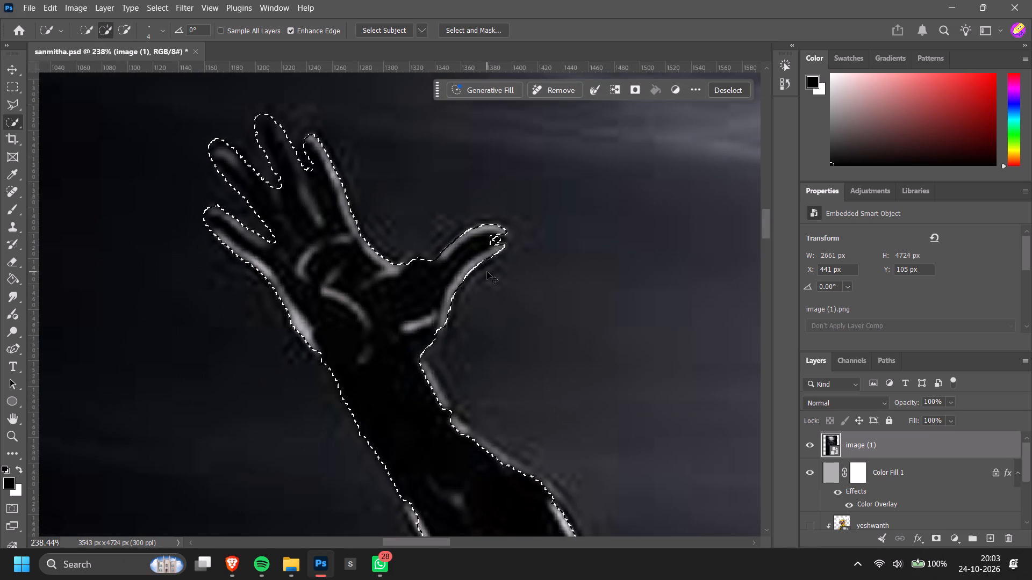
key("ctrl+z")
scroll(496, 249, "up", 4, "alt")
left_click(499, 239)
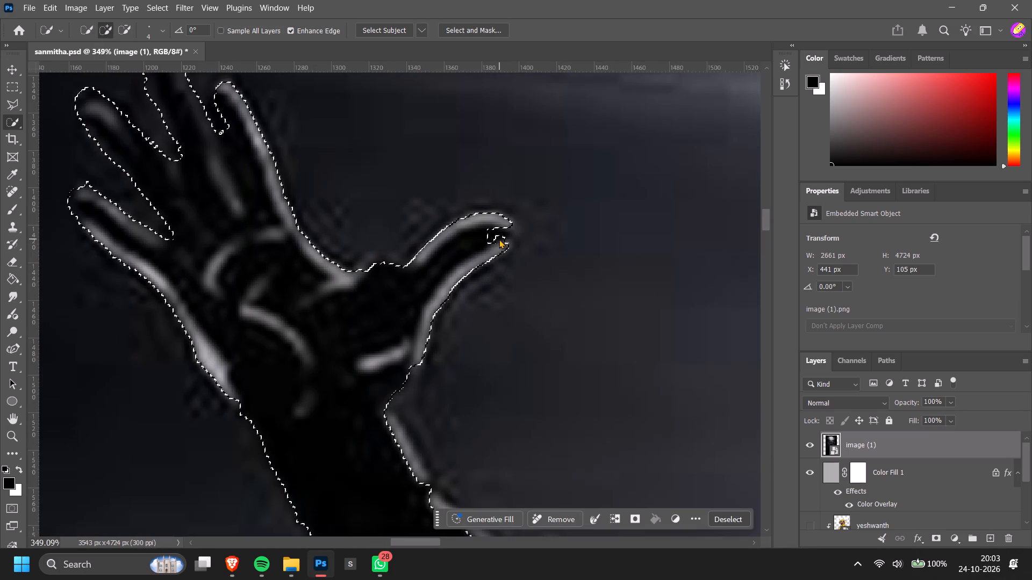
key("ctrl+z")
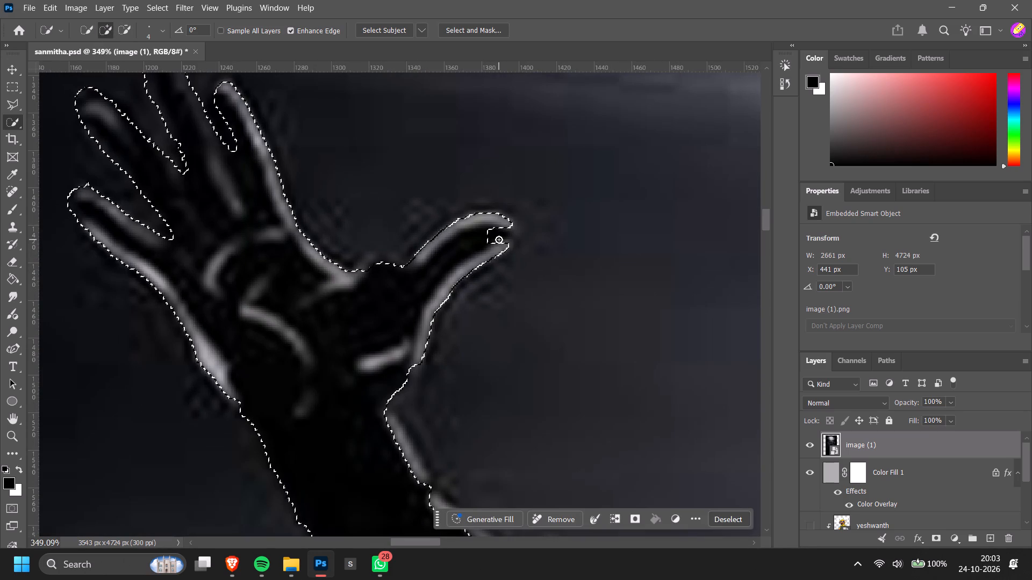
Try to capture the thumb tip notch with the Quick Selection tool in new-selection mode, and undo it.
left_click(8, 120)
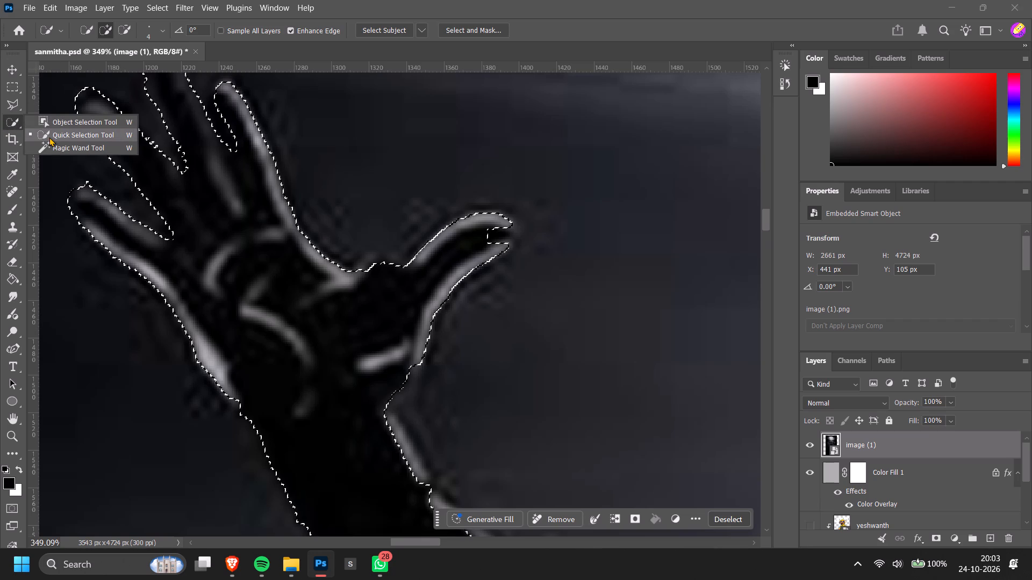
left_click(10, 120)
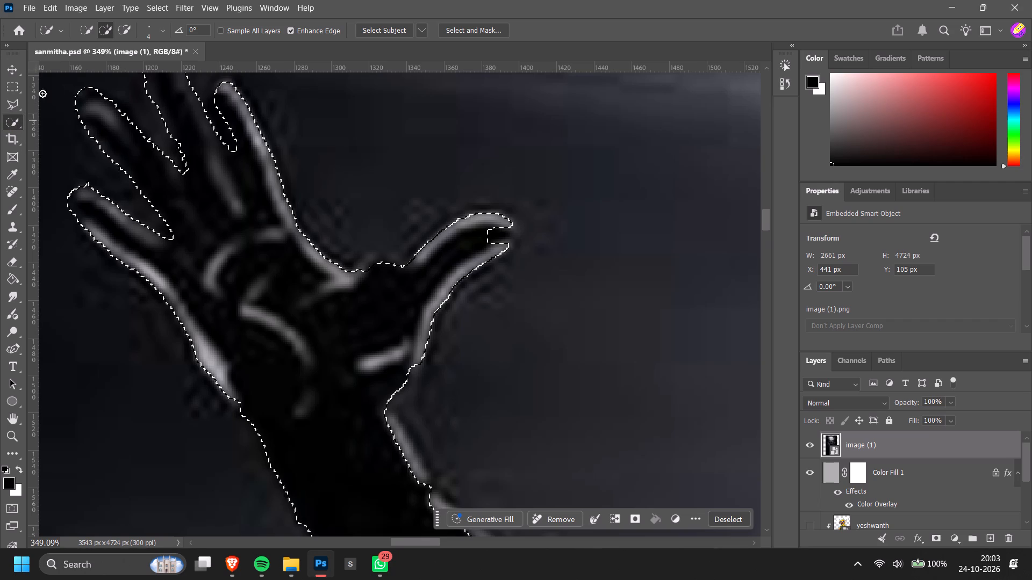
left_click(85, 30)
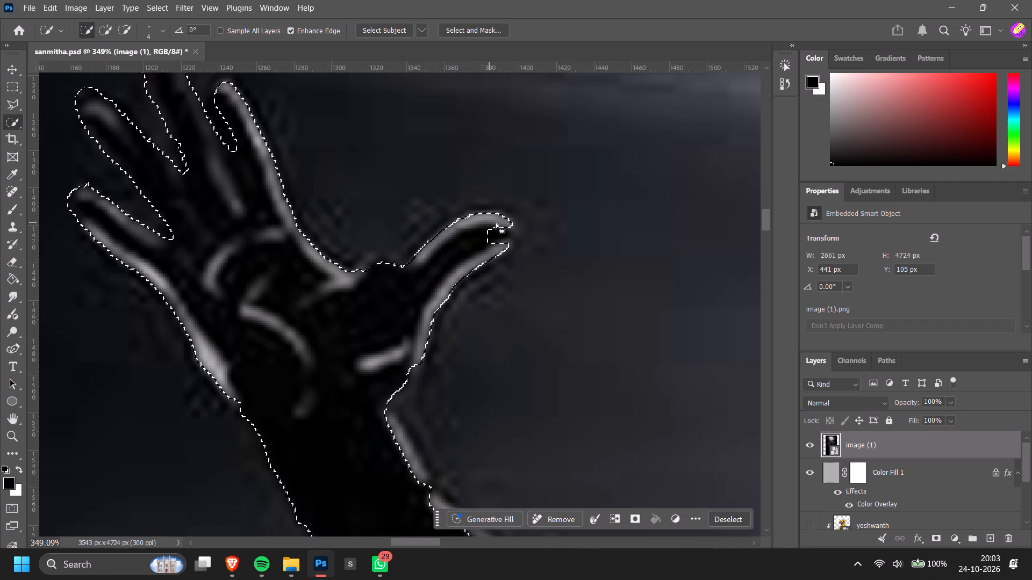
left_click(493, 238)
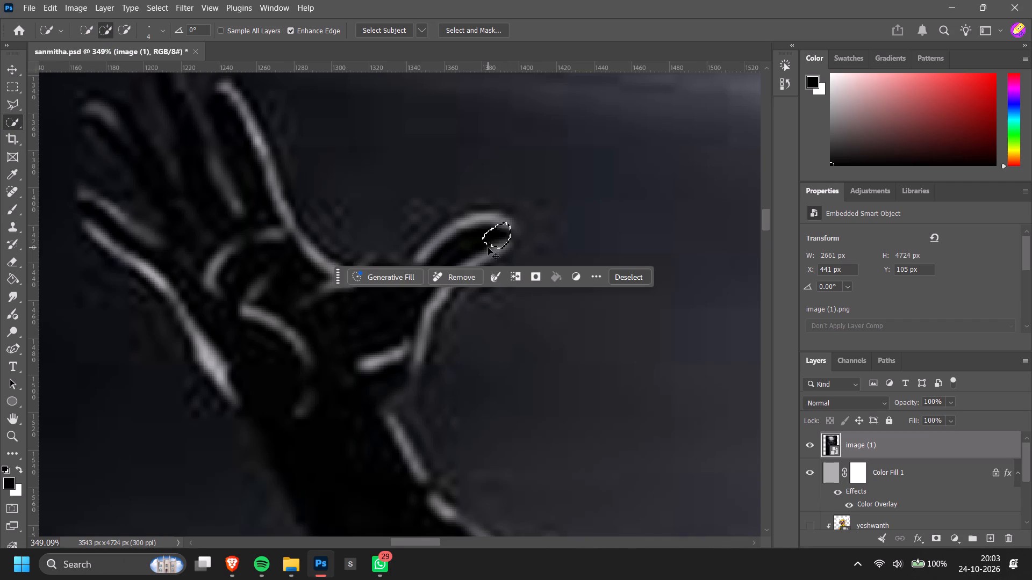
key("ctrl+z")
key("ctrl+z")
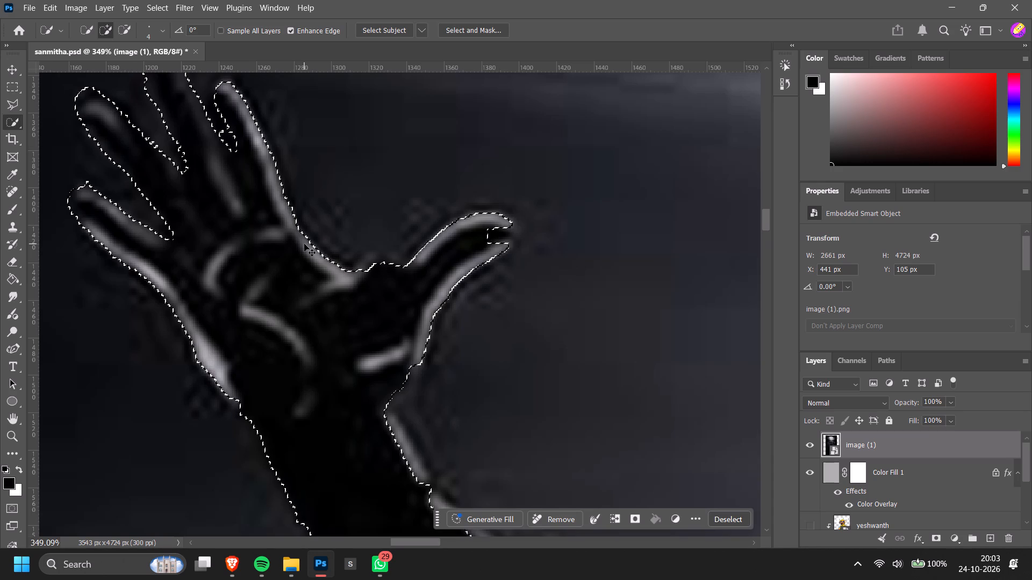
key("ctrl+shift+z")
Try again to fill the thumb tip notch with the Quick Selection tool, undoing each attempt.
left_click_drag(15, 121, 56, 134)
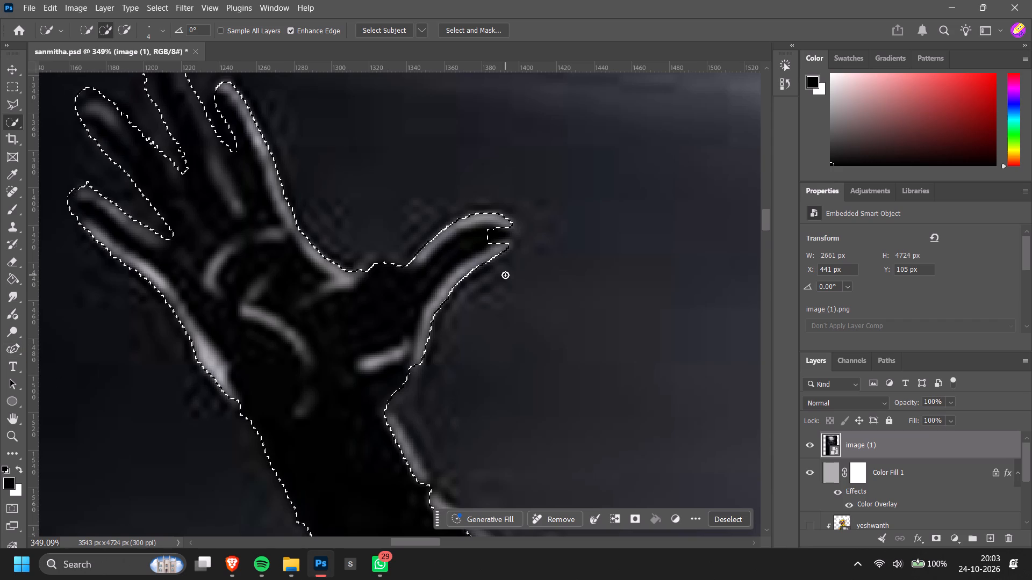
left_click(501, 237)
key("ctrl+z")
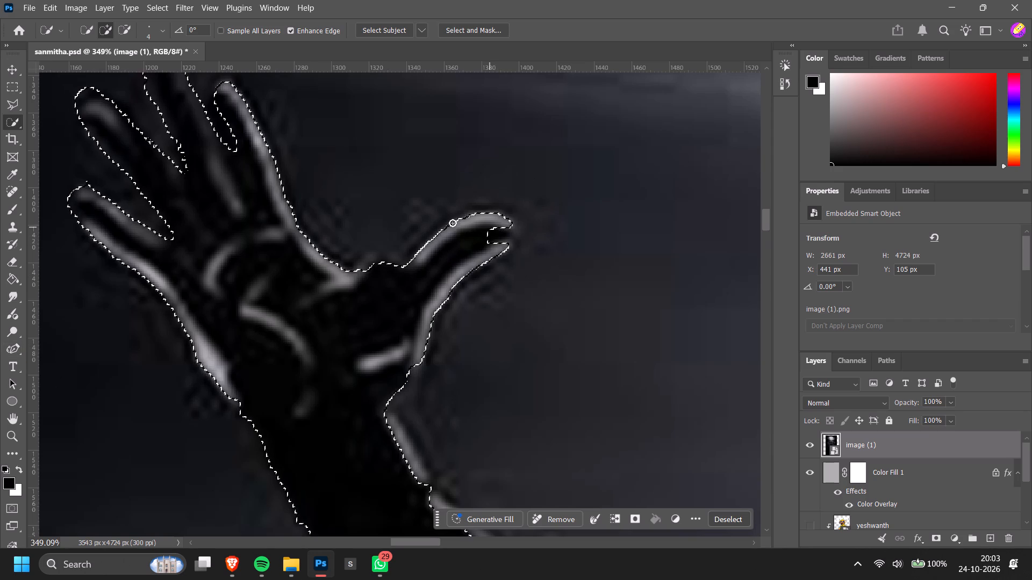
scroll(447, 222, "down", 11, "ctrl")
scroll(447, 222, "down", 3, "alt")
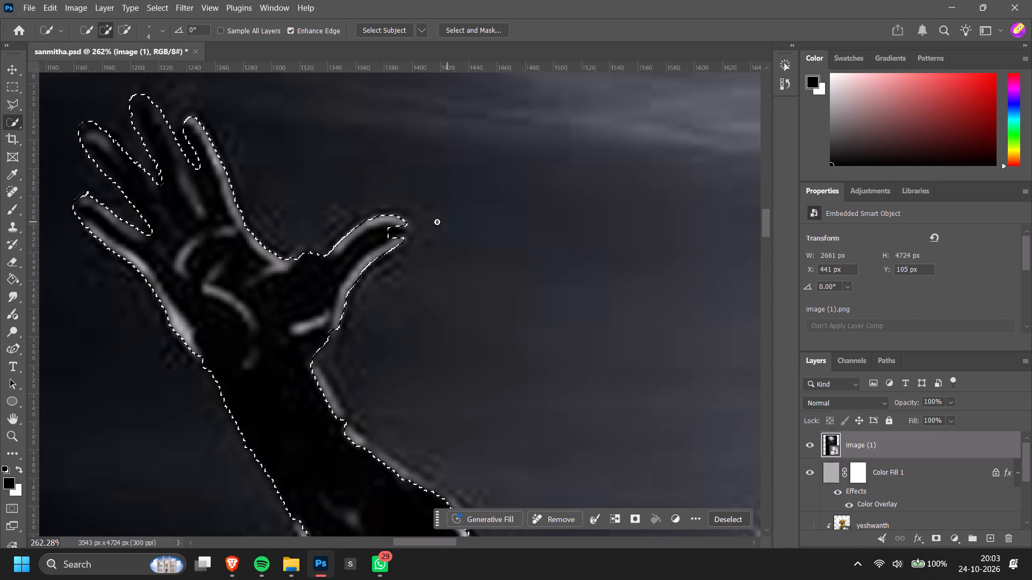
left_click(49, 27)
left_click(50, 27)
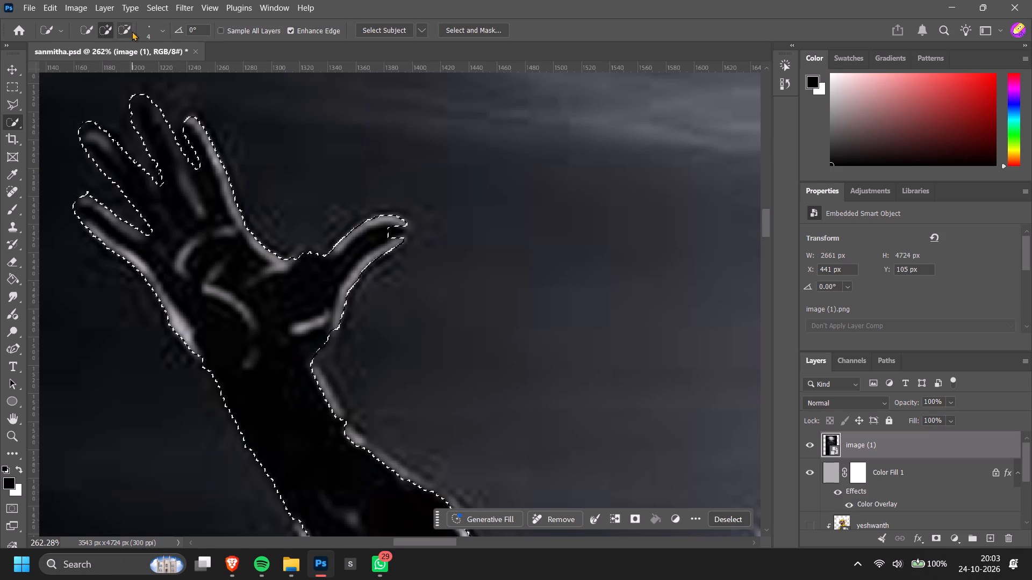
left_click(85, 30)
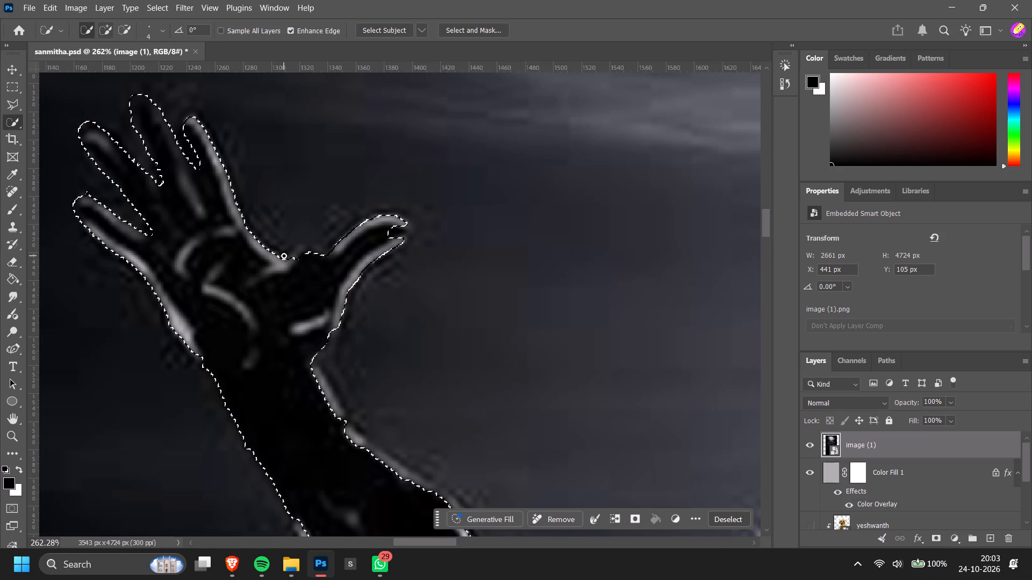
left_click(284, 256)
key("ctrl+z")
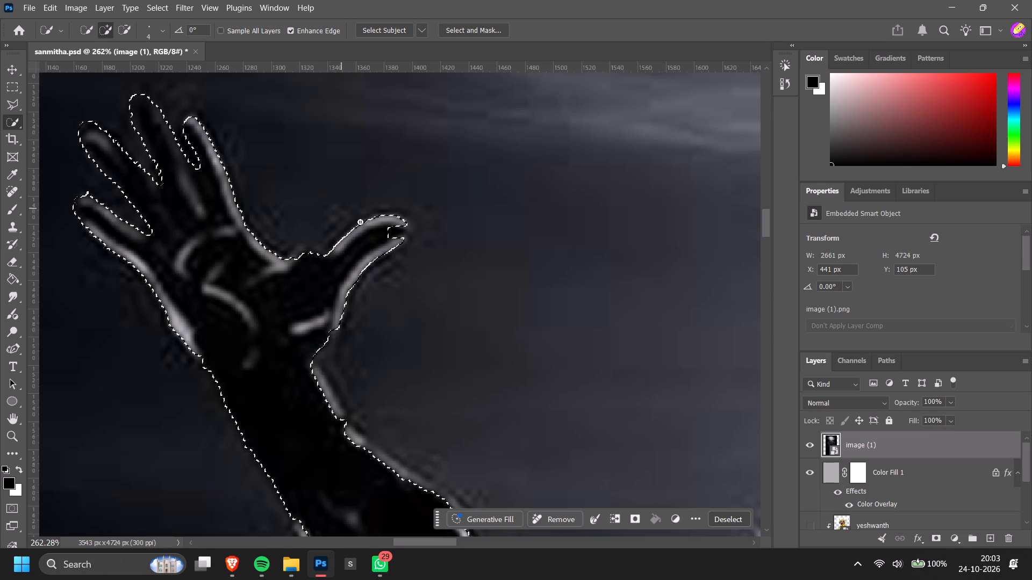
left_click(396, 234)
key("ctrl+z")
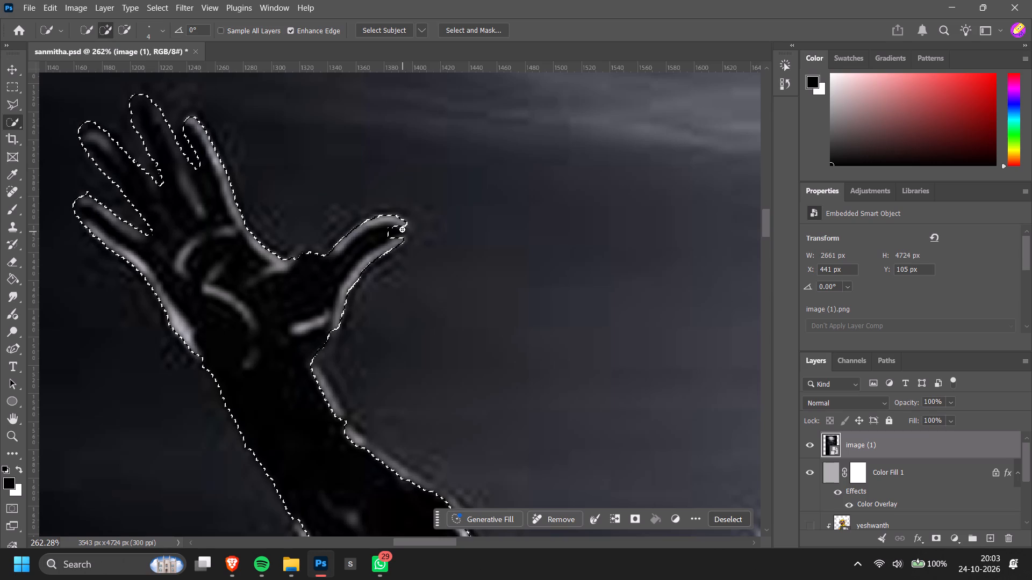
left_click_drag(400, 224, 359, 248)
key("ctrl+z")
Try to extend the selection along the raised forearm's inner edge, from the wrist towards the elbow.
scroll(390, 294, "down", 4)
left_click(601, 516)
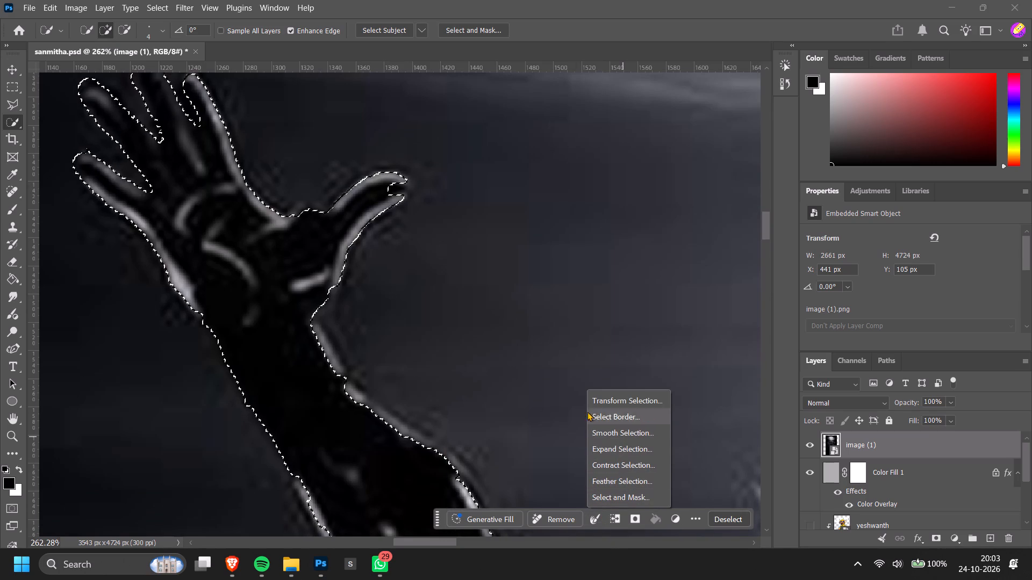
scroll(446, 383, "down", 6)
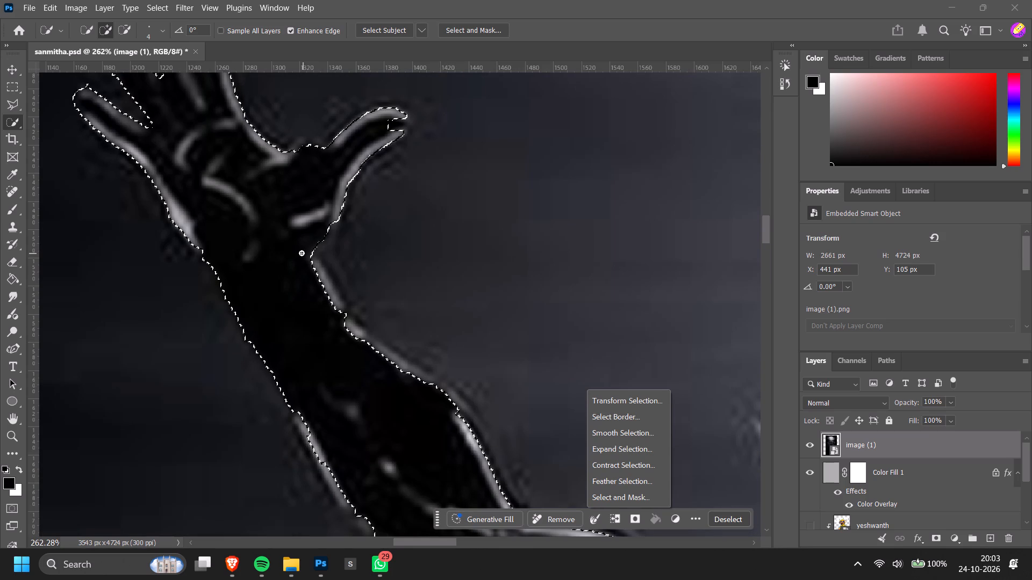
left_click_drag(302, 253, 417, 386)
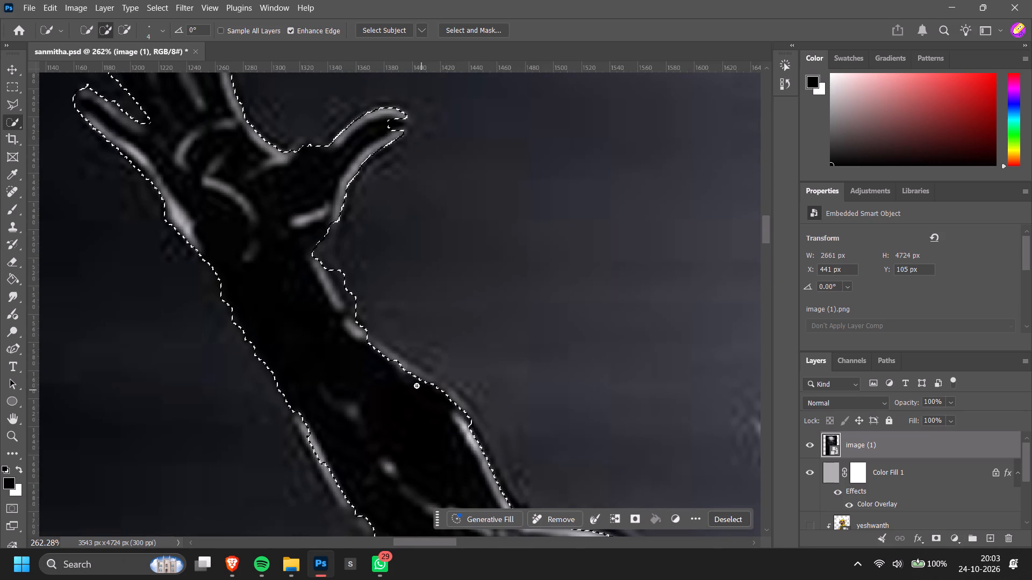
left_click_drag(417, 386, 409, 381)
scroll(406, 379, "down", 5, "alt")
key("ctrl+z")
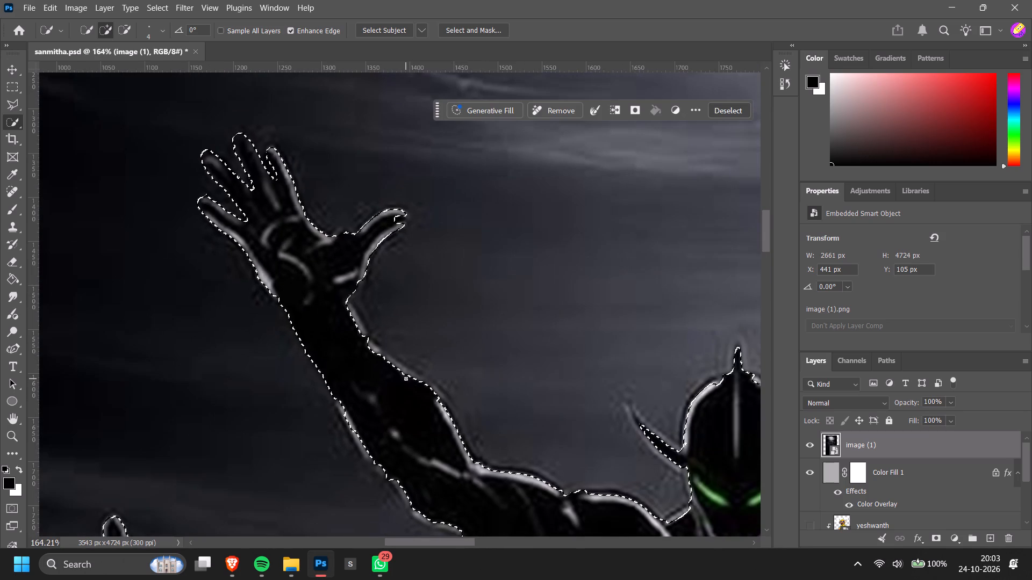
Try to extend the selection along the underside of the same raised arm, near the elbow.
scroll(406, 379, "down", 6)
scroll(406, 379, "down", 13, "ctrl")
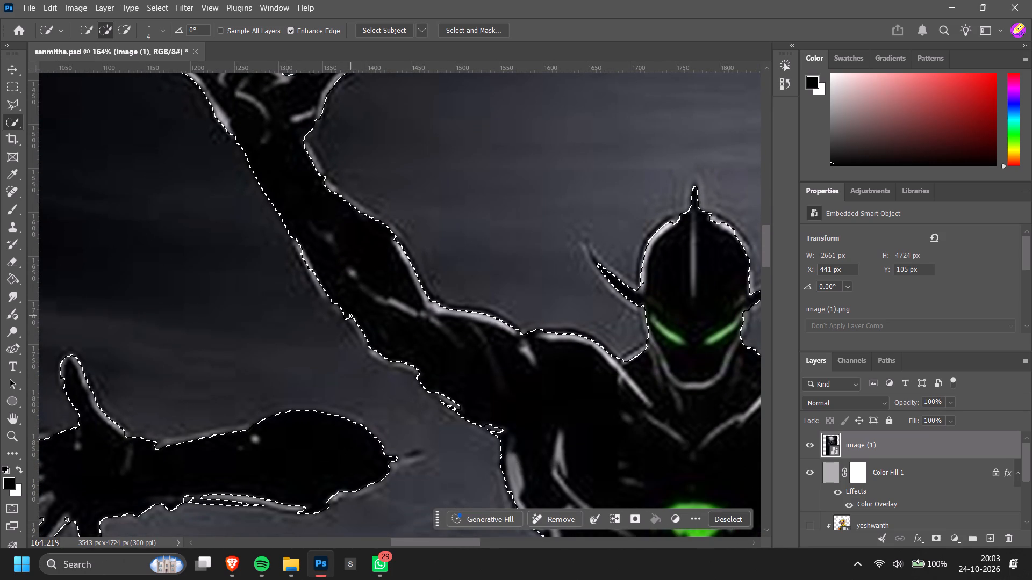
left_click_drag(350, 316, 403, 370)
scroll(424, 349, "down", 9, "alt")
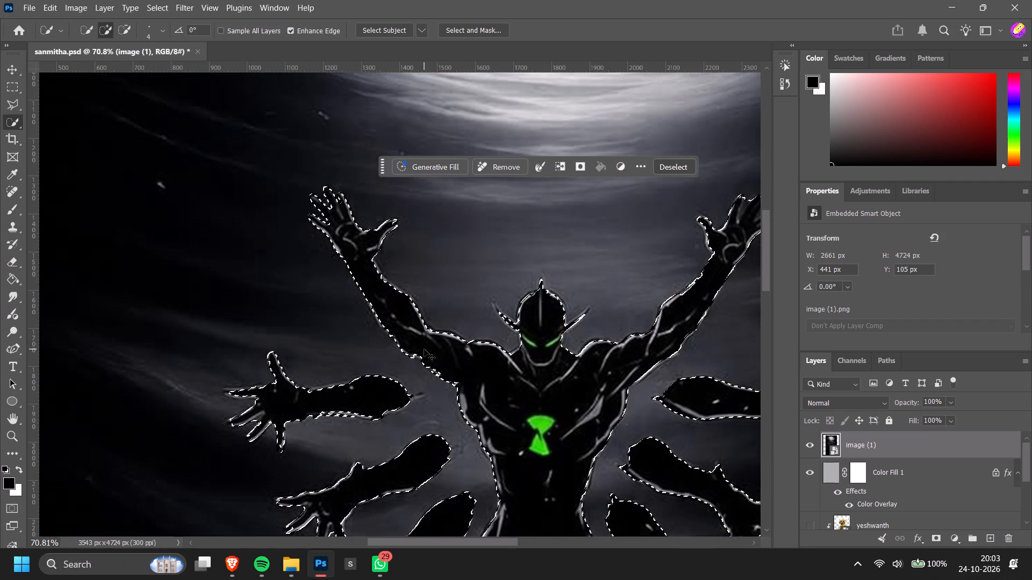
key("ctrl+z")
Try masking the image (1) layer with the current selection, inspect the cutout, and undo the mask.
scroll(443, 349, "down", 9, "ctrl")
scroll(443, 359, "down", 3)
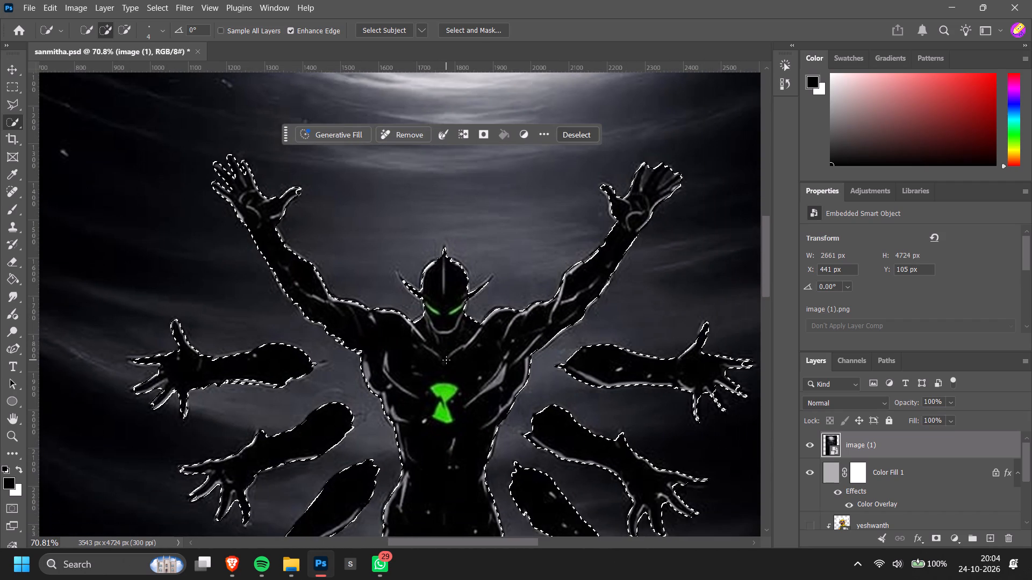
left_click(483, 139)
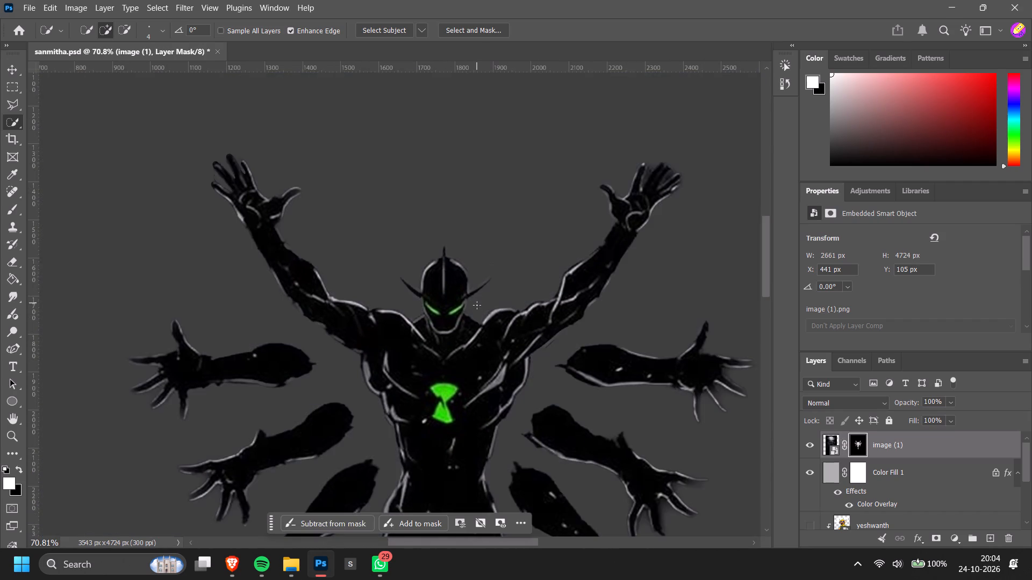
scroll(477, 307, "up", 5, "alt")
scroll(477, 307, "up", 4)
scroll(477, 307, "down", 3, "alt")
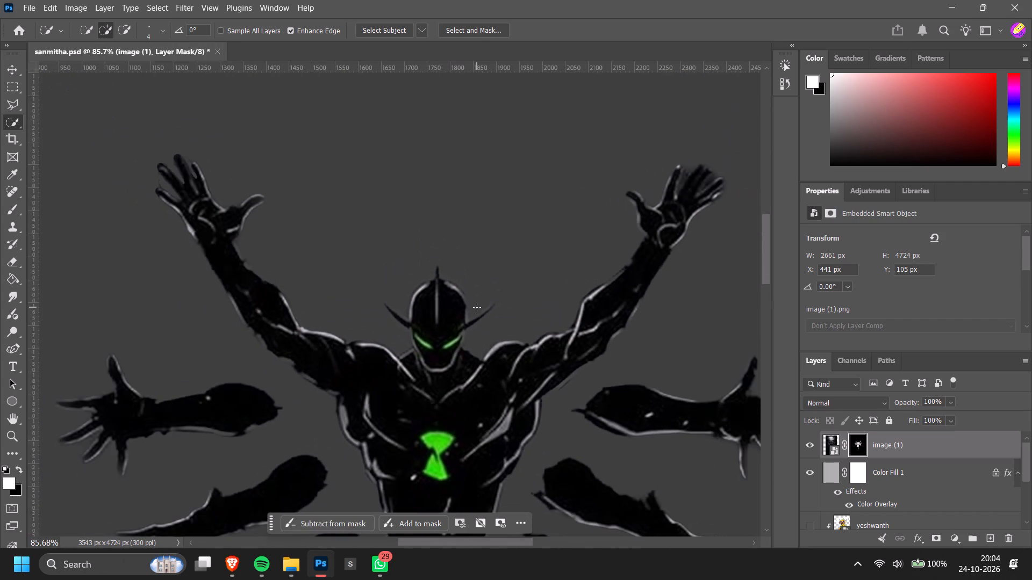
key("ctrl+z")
Subtract the background between the index and middle fingers of the opposite raised hand.
scroll(743, 184, "down", 5, "ctrl")
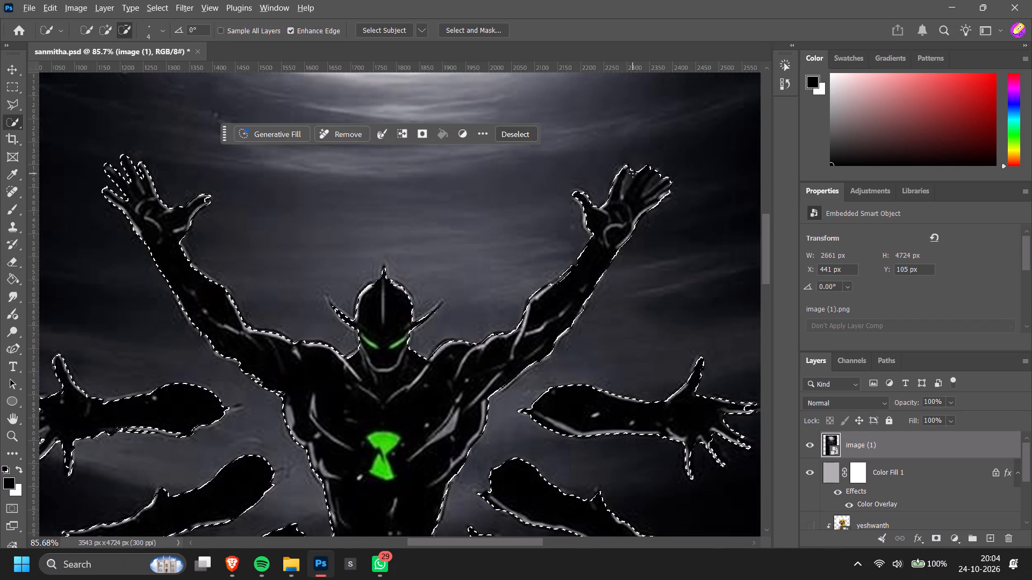
left_click_drag(633, 172, 623, 187, "alt")
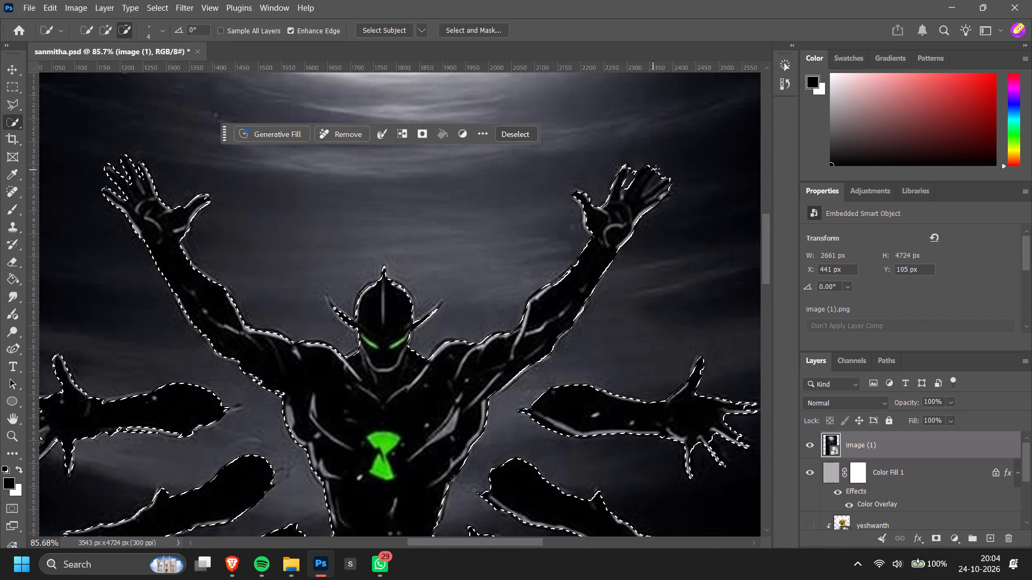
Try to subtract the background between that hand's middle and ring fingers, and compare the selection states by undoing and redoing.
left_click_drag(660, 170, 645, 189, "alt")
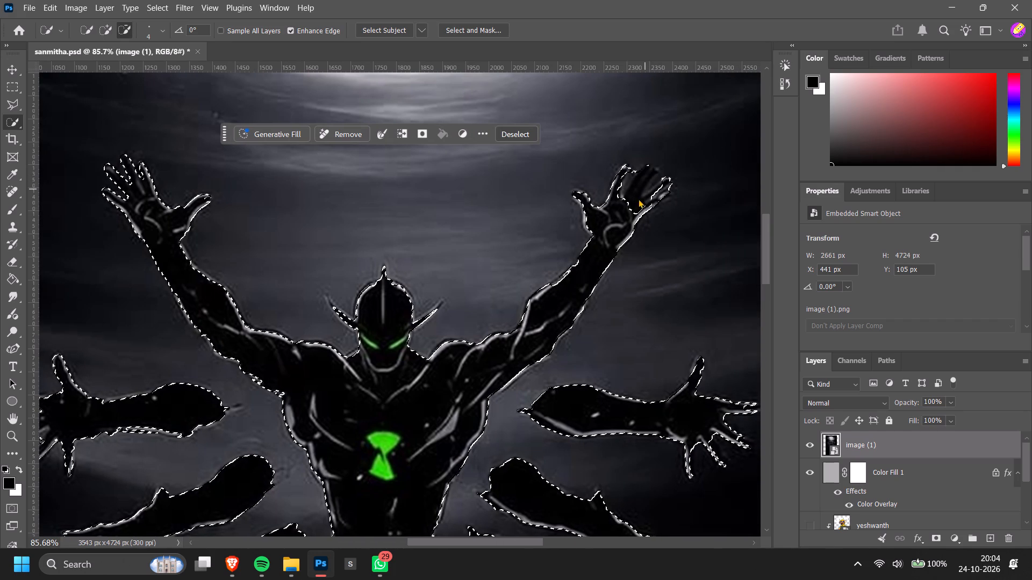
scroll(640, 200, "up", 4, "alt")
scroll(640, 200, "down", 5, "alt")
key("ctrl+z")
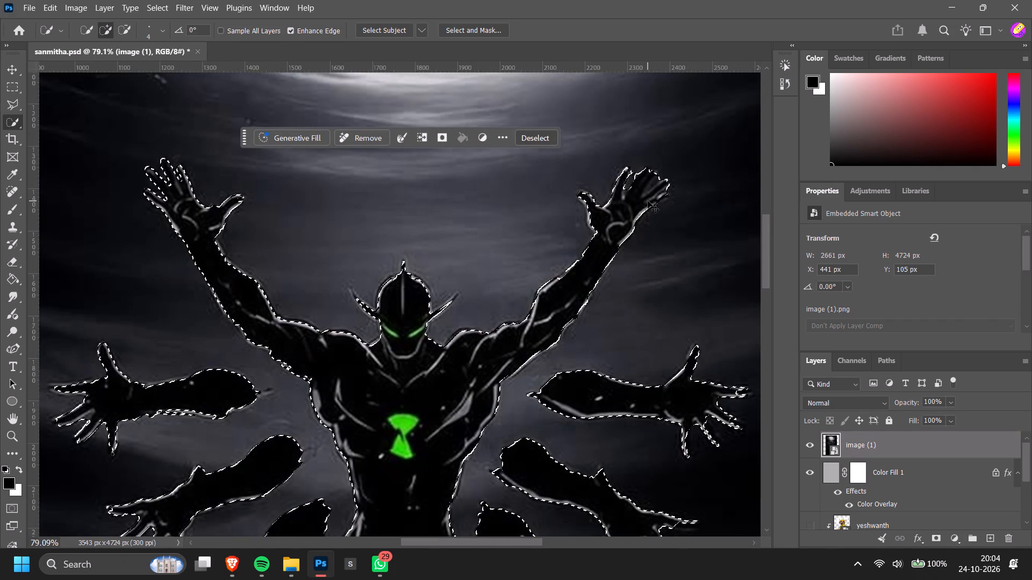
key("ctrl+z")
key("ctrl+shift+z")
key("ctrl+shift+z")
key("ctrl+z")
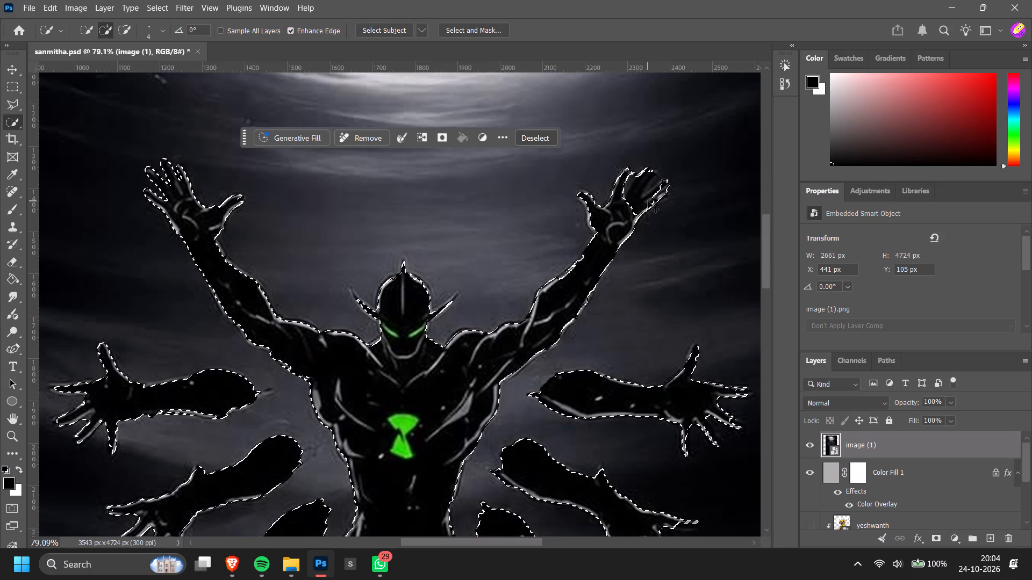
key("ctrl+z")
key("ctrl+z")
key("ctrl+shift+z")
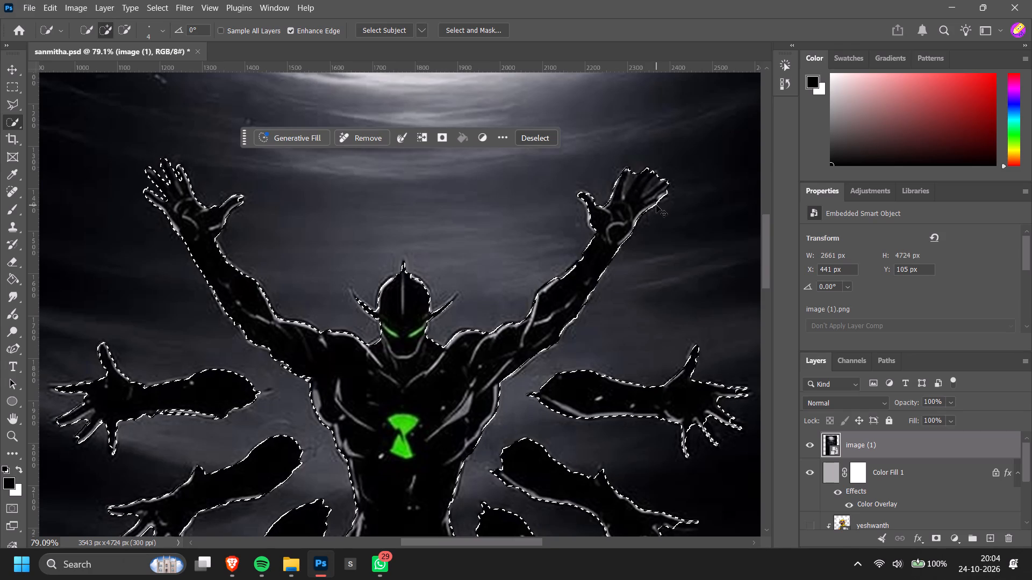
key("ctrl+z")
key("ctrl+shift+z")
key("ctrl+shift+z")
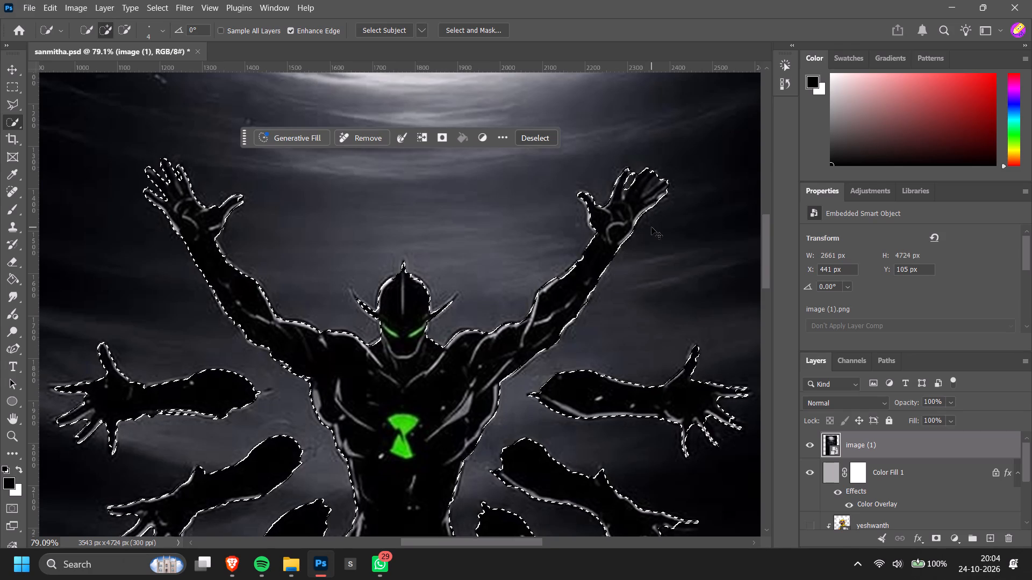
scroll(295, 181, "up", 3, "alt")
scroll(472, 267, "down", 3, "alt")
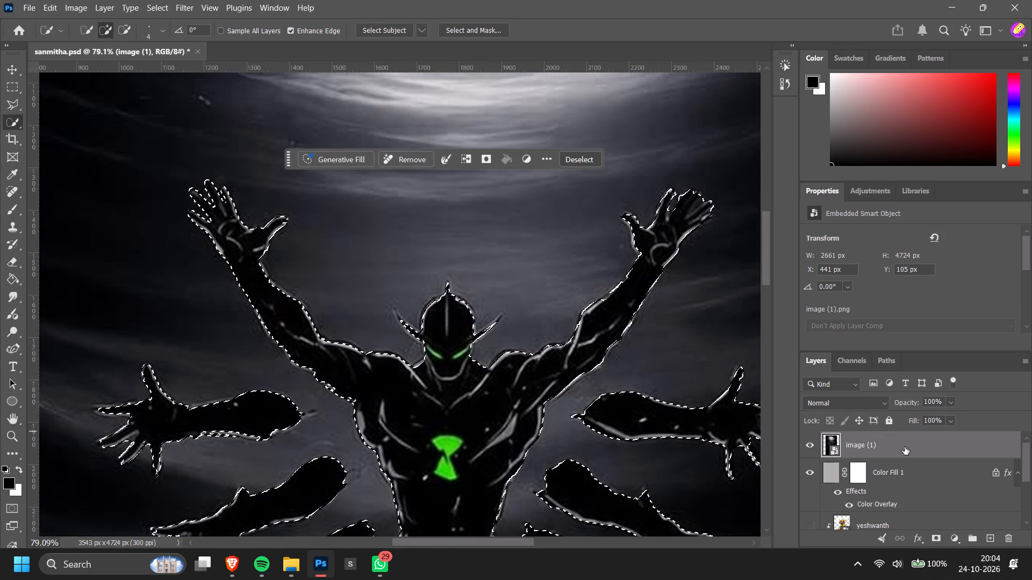
Mask the image (1) layer with the current figure selection.
left_click(494, 166)
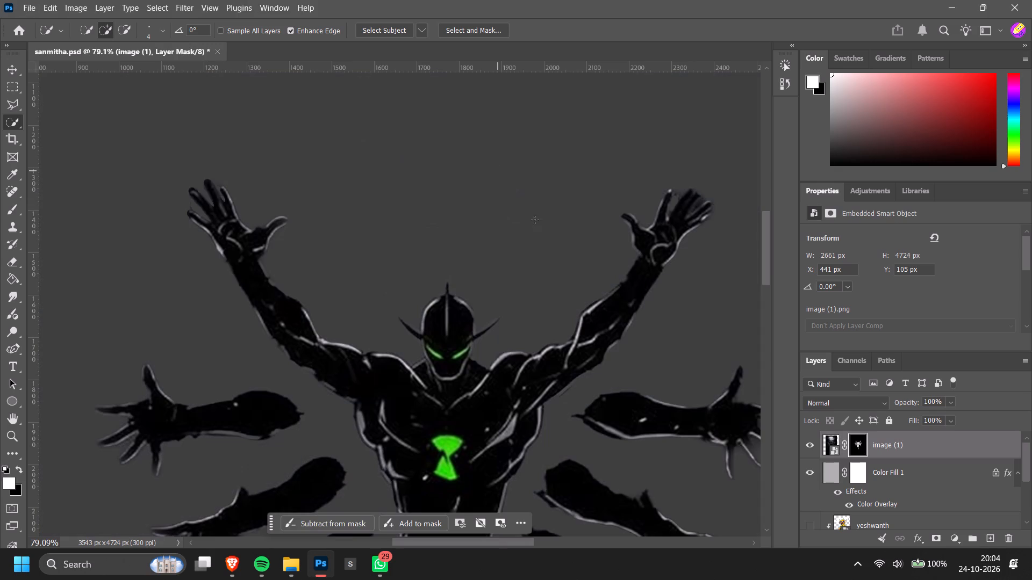
Duplicate the masked image (1) layer directly above the original and delete the duplicate's layer mask.
left_click_drag(926, 443, 931, 427, "alt")
left_click(858, 443)
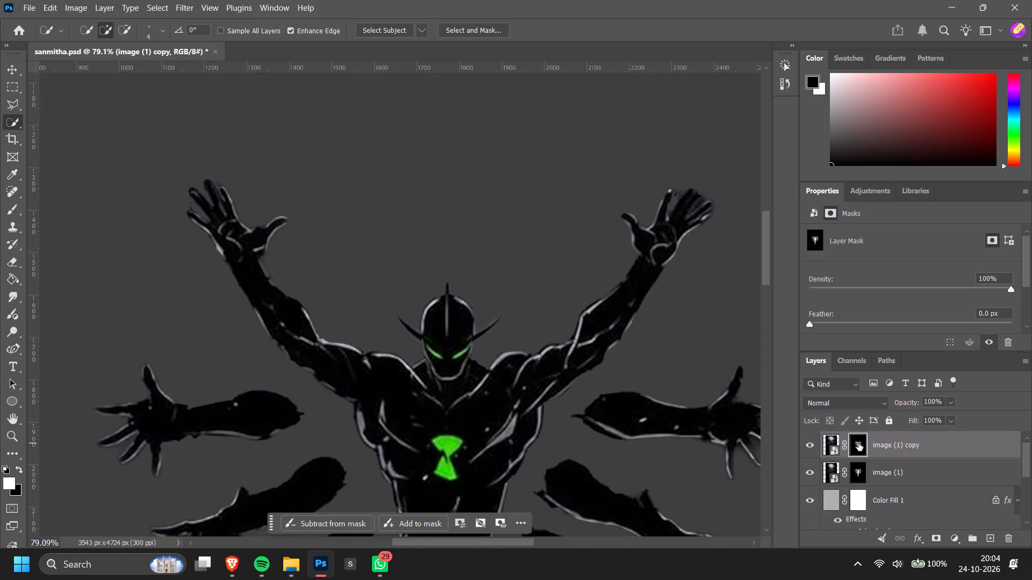
key("BackSpace")
Run Select Subject on the unmasked duplicate of the image (1) layer.
scroll(499, 361, "up", 1)
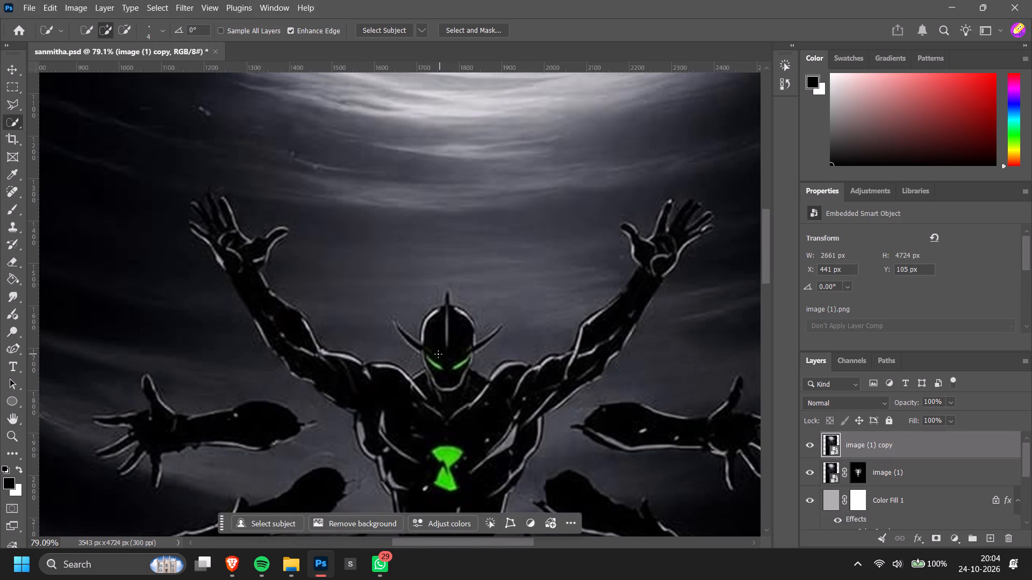
left_click(279, 516)
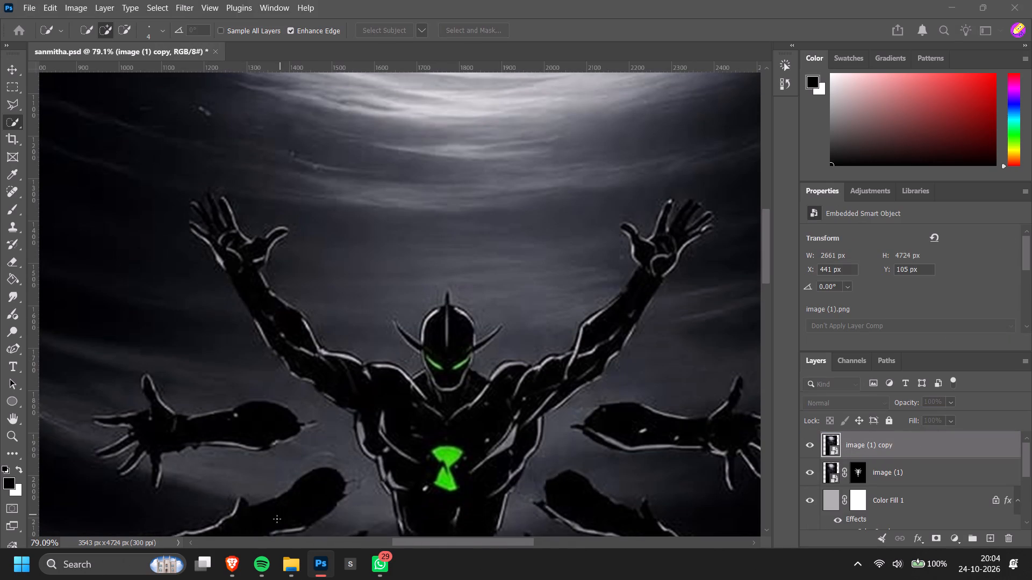
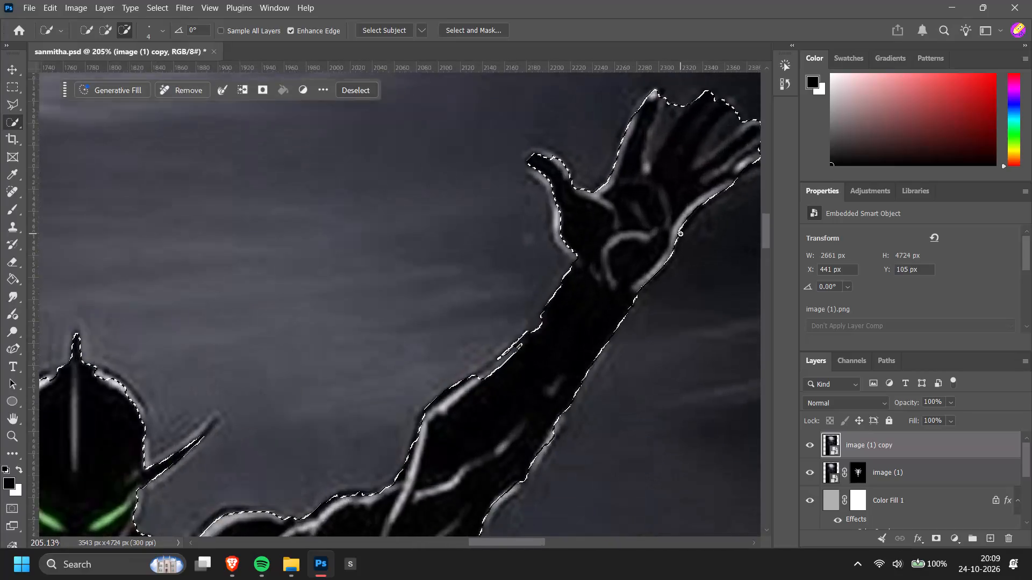
Subtract the background gap between the index and middle fingers of the open raised hand from the selection.
scroll(680, 234, "down", 11, "ctrl")
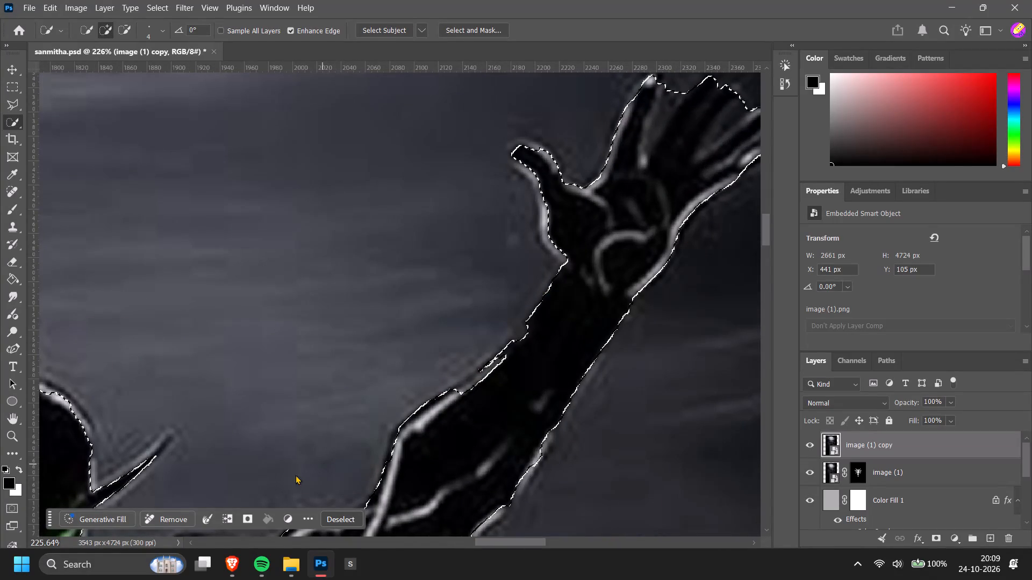
scroll(610, 280, "up", 4)
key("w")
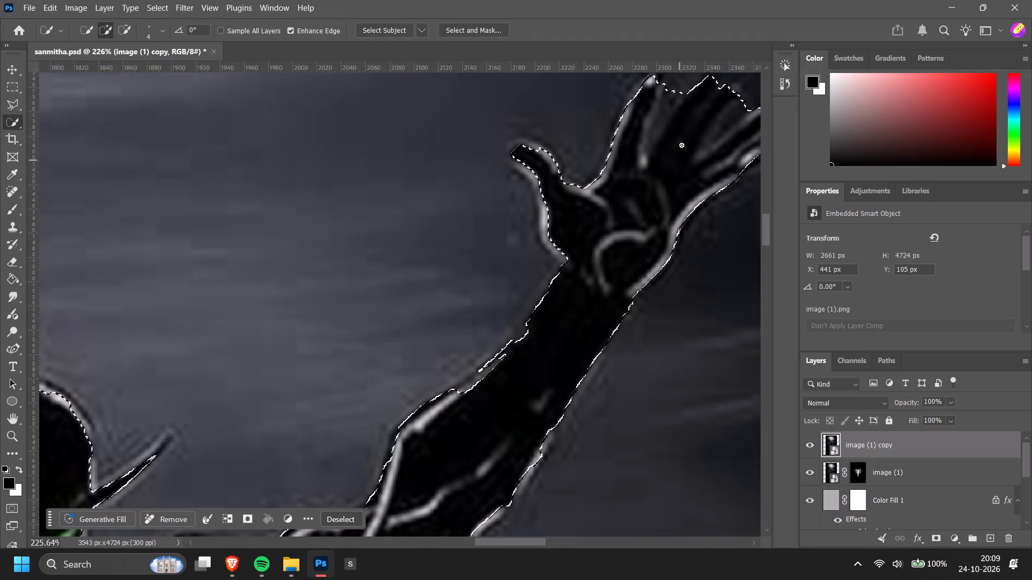
scroll(682, 145, "up", 8)
scroll(683, 183, "down", 6, "shift")
scroll(561, 199, "up", 13)
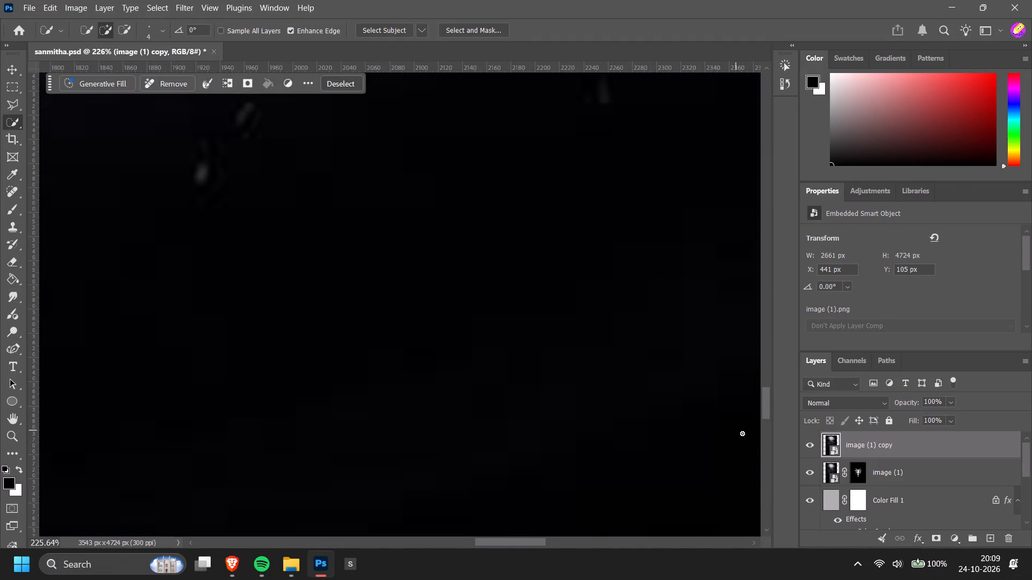
left_click_drag(764, 408, 772, 331)
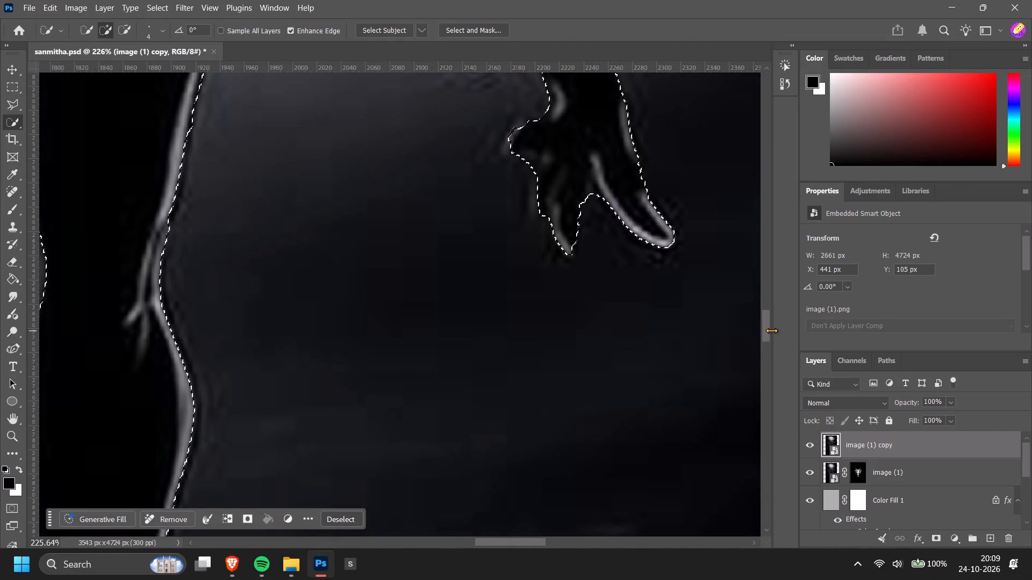
left_click_drag(769, 327, 771, 259)
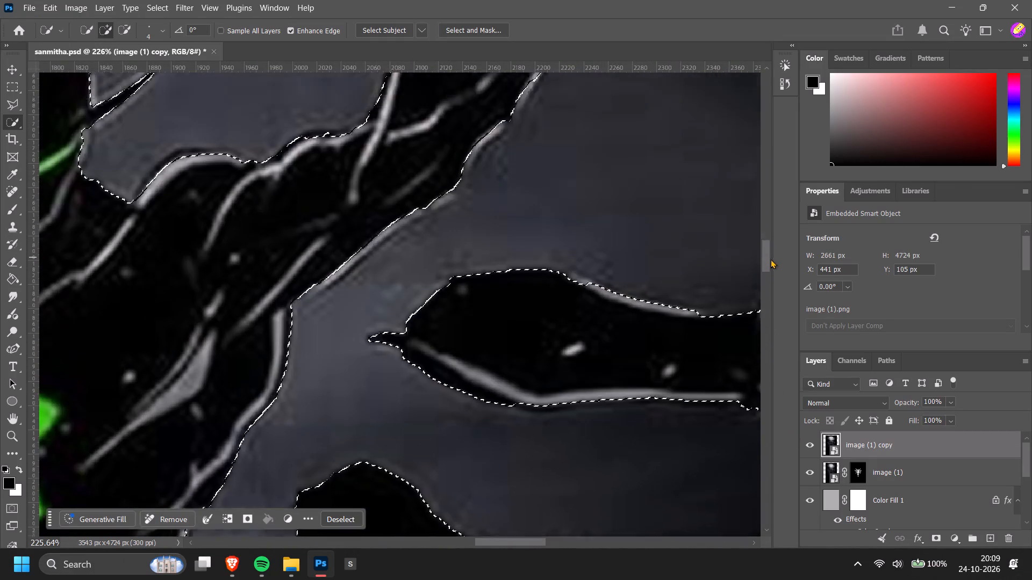
left_click_drag(771, 259, 764, 228)
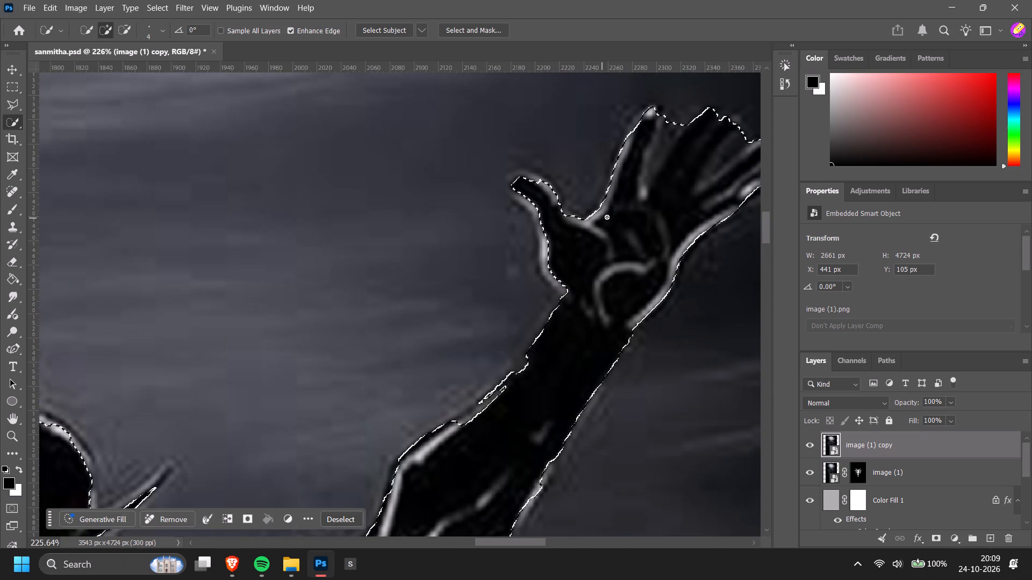
middle_click_drag(607, 217, 578, 238)
scroll(578, 238, "down", 8, "ctrl")
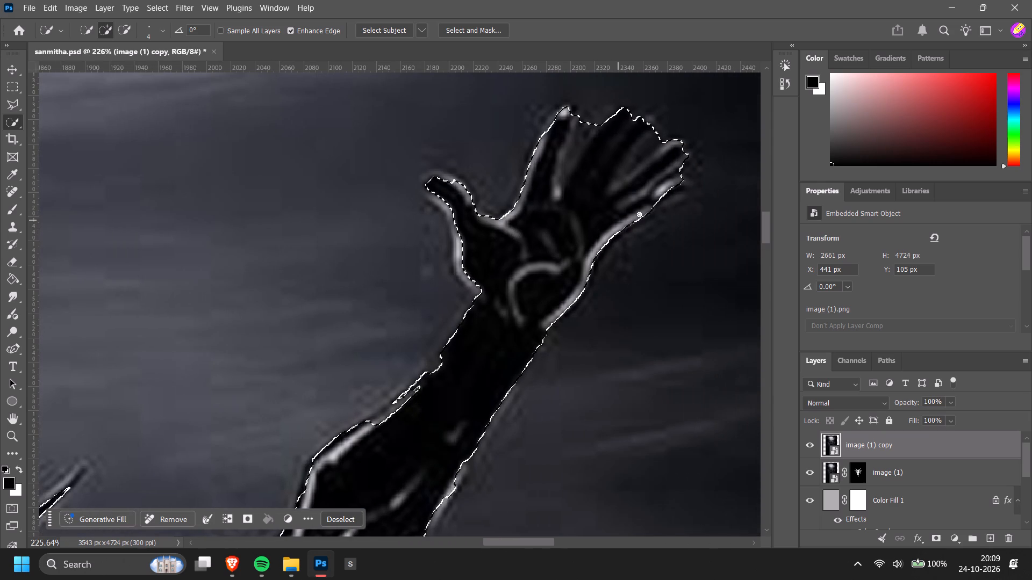
scroll(639, 214, "up", 5)
left_click_drag(592, 172, 566, 222, "alt")
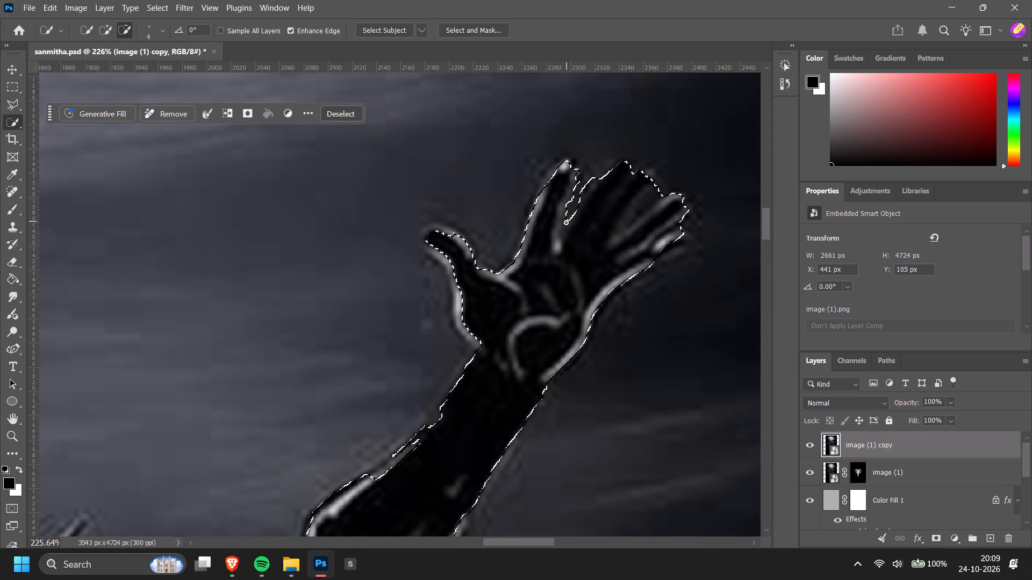
left_click_drag(566, 222, 564, 234, "alt")
Subtract the background between the remaining fingers of the same hand and add the middle finger's outer edge back to the selection.
left_click_drag(633, 171, 626, 177, "alt")
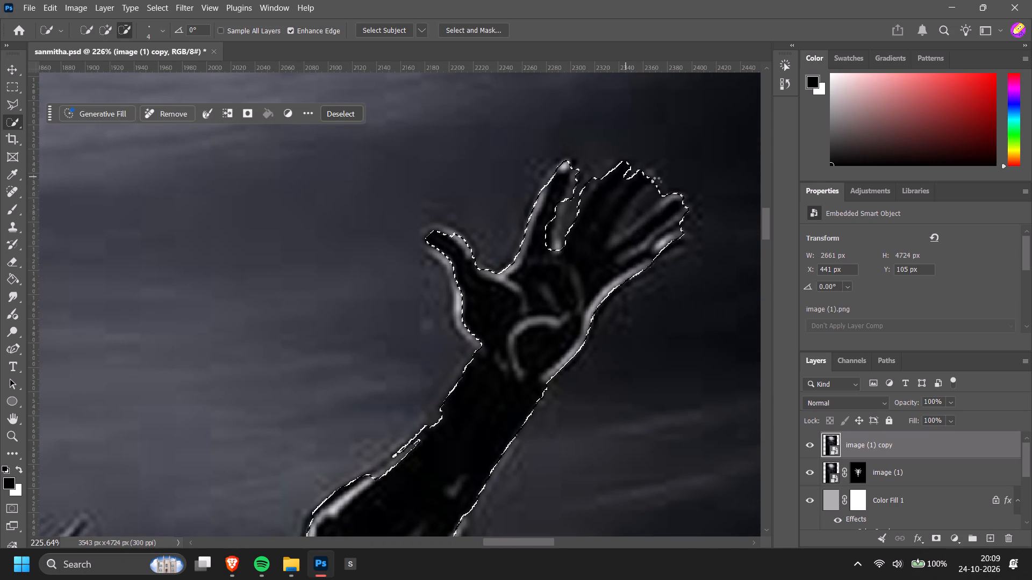
left_click_drag(664, 186, 622, 227, "alt")
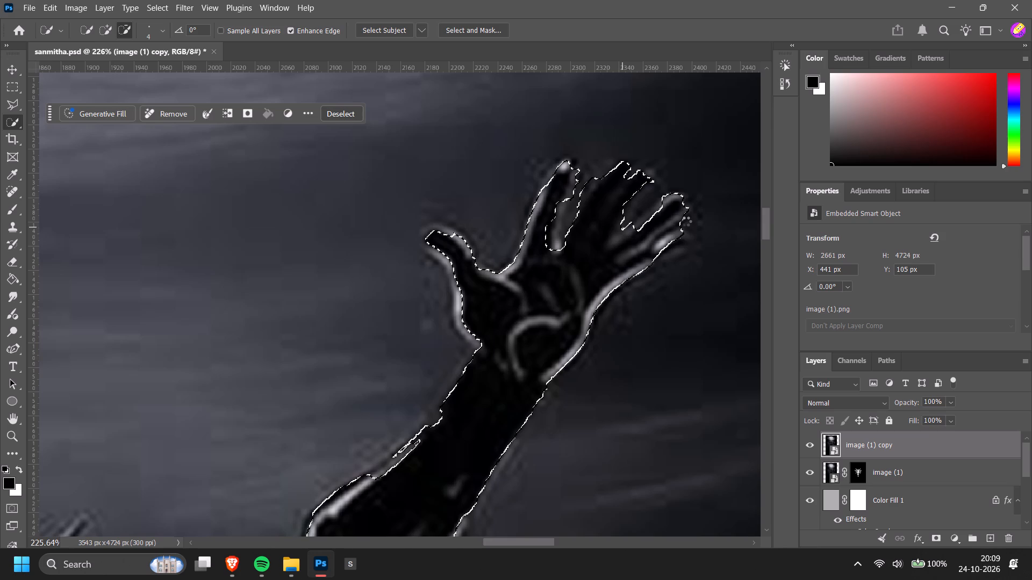
left_click(680, 226, "alt")
left_click_drag(644, 174, 630, 202)
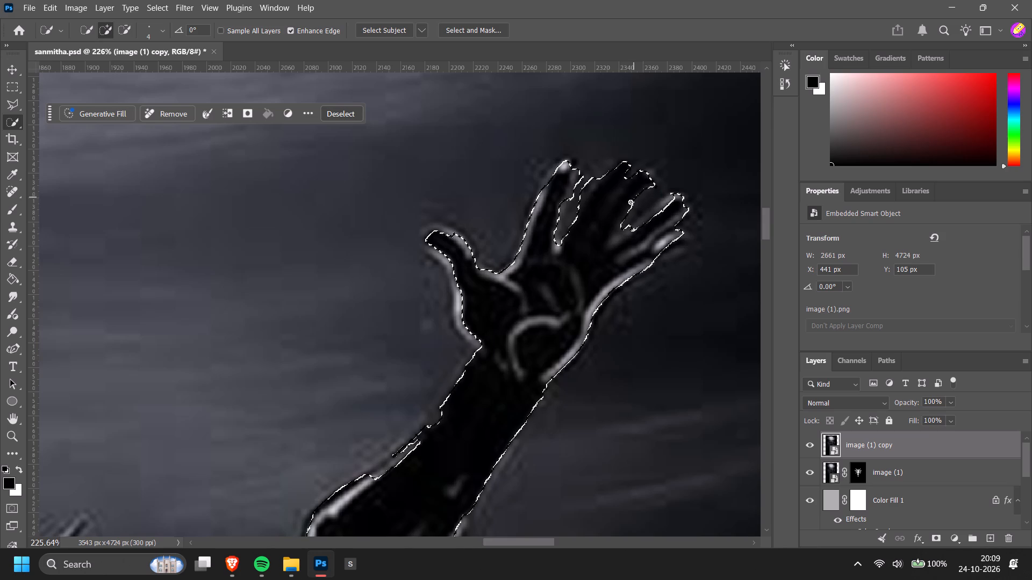
Refine the raised hand's selection by subtracting the background between the middle and ring fingers and between the index and middle fingers.
left_click_drag(630, 202, 654, 176)
left_click_drag(655, 193, 643, 206, "alt")
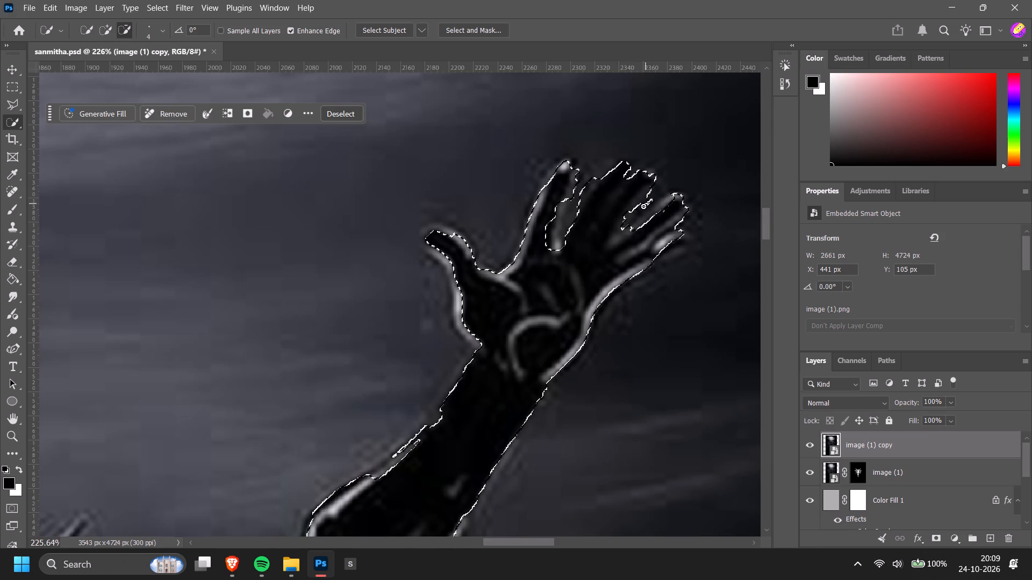
left_click_drag(643, 206, 634, 215, "alt")
left_click_drag(677, 200, 643, 219)
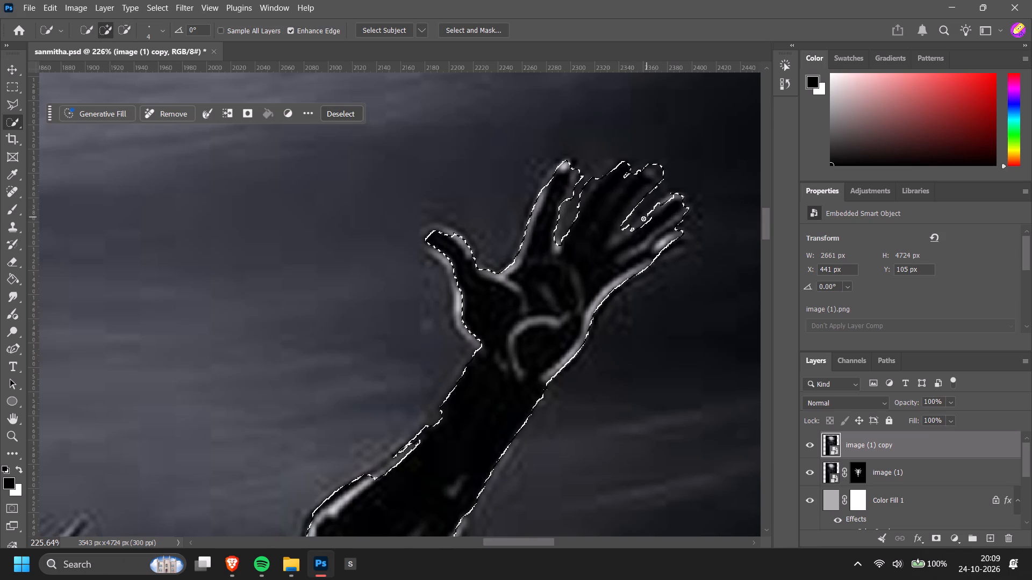
left_click_drag(643, 219, 669, 194)
left_click_drag(663, 185, 643, 208, "alt")
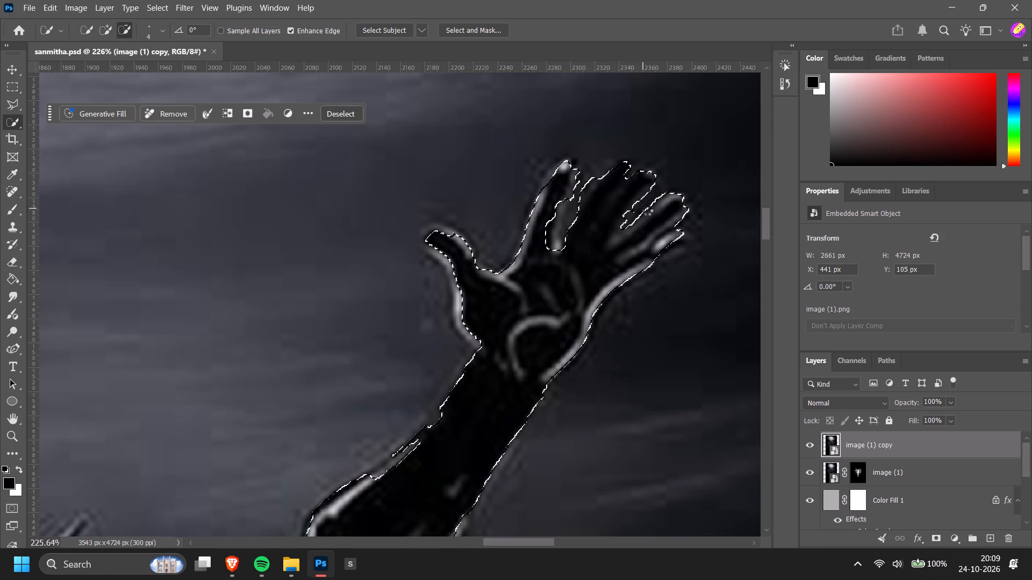
left_click_drag(599, 170, 565, 219, "alt")
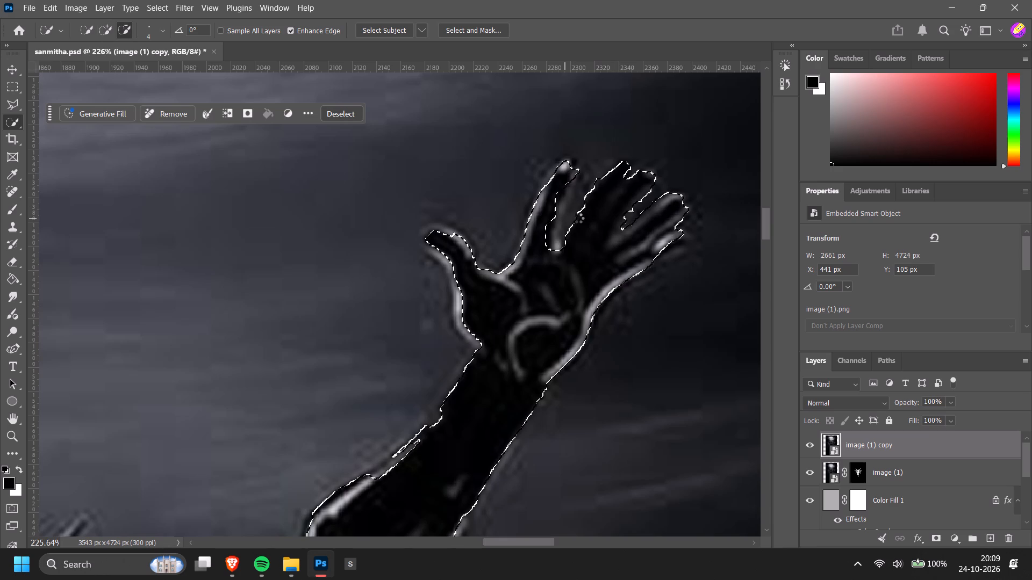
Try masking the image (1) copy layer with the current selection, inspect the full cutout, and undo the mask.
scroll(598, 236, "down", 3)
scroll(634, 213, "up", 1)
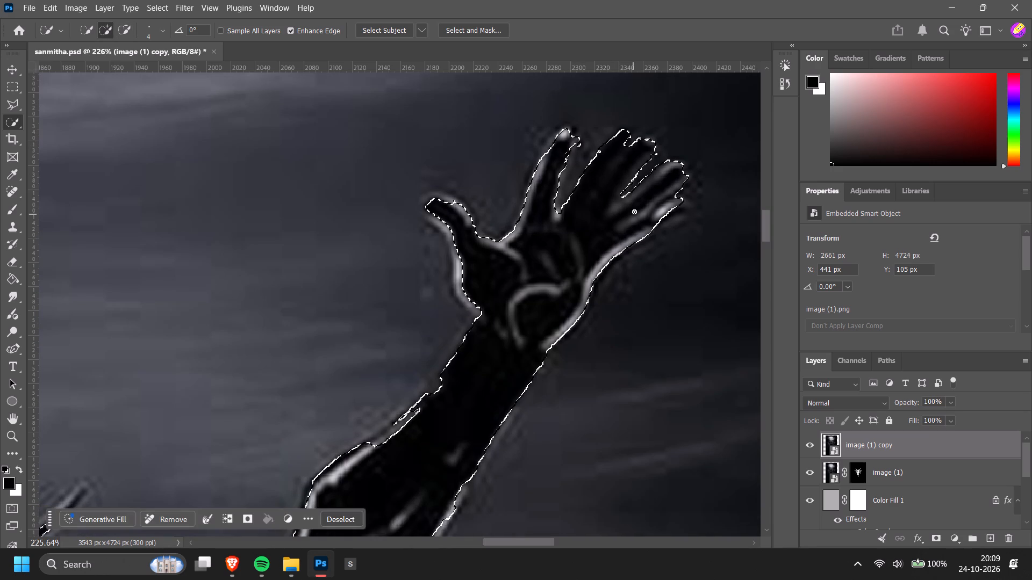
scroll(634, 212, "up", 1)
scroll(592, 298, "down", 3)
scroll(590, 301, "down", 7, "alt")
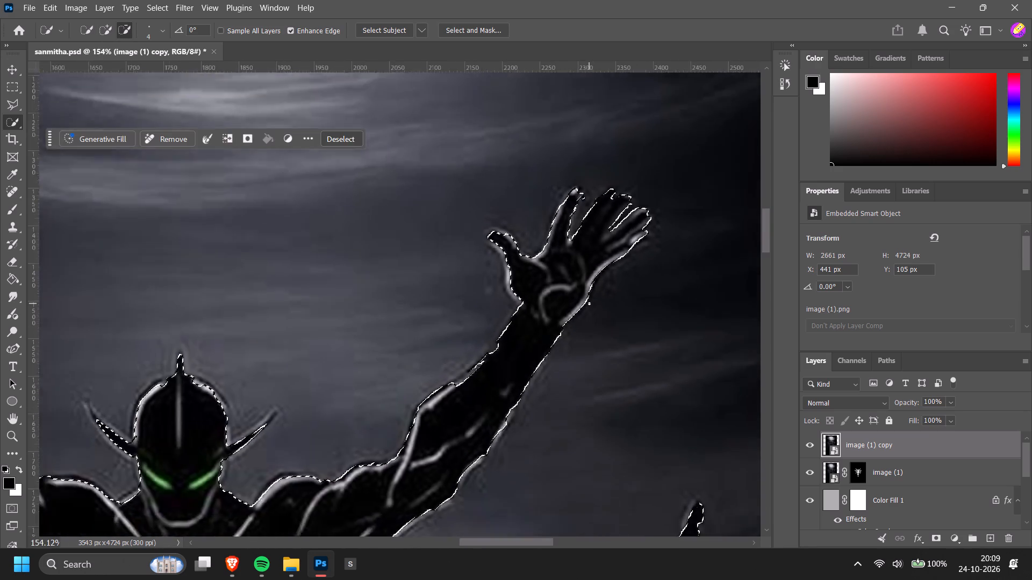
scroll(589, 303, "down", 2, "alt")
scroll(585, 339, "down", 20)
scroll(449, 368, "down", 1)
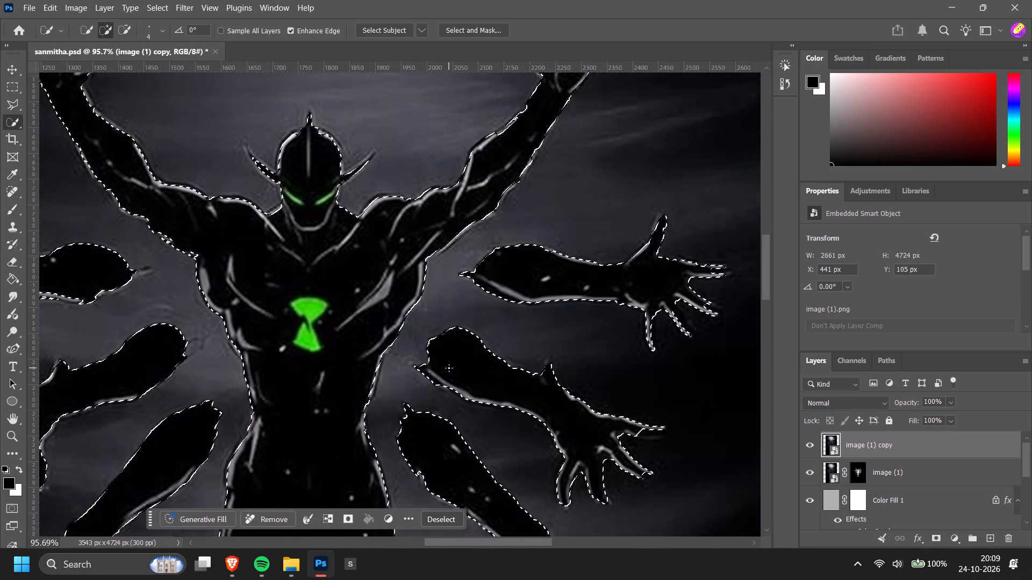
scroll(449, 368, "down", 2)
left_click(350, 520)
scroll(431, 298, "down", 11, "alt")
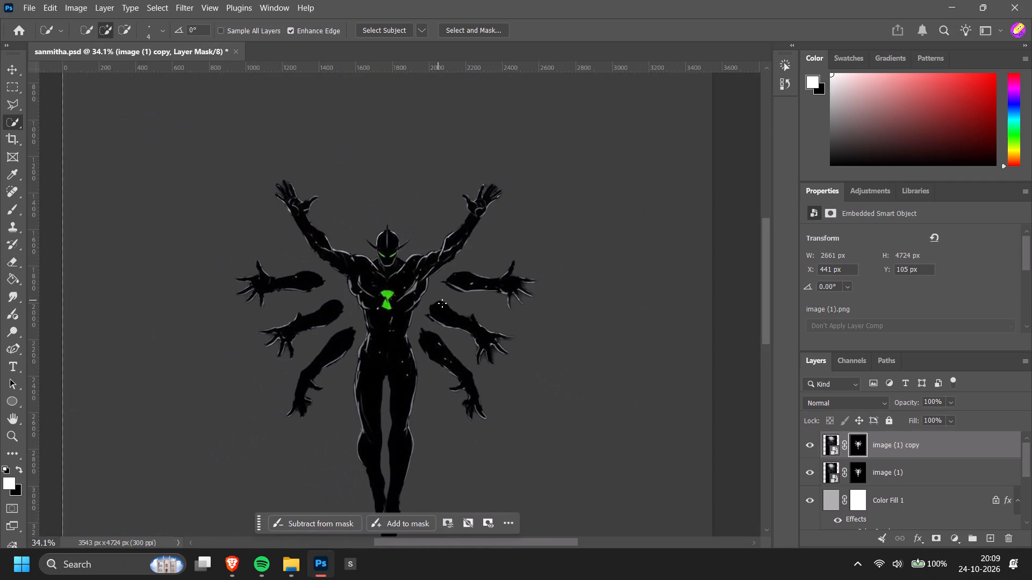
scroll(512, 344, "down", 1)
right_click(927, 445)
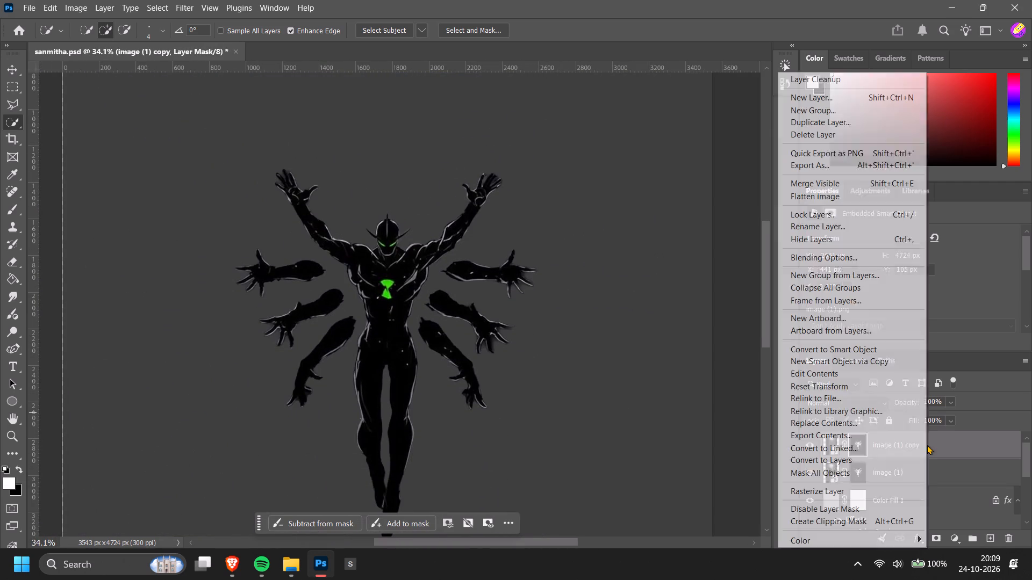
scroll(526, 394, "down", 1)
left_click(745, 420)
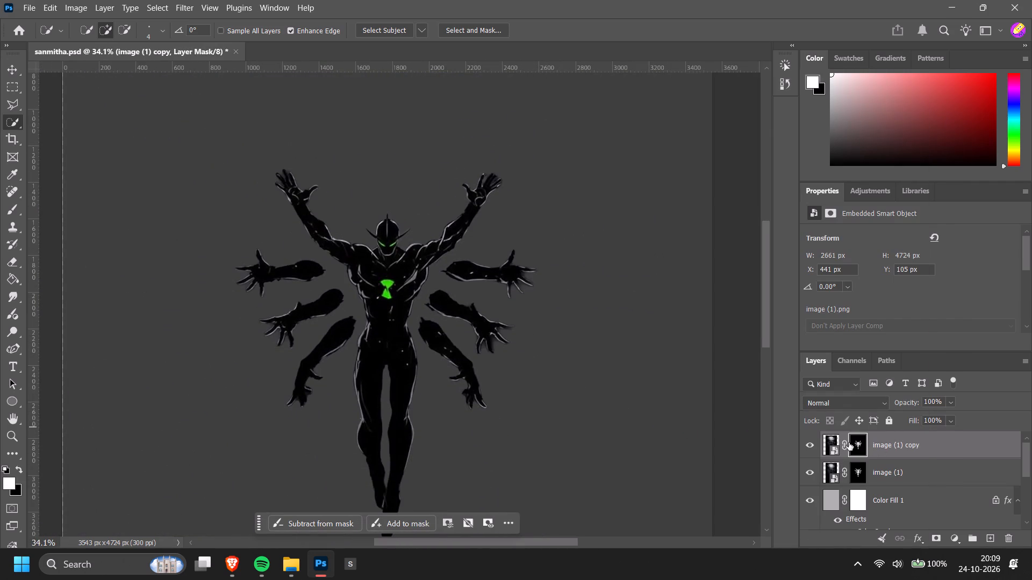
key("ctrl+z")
Refine the selection between the fingers of the lowest hand on the artwork's left side, subtracting the background gap.
scroll(302, 381, "up", 16, "alt")
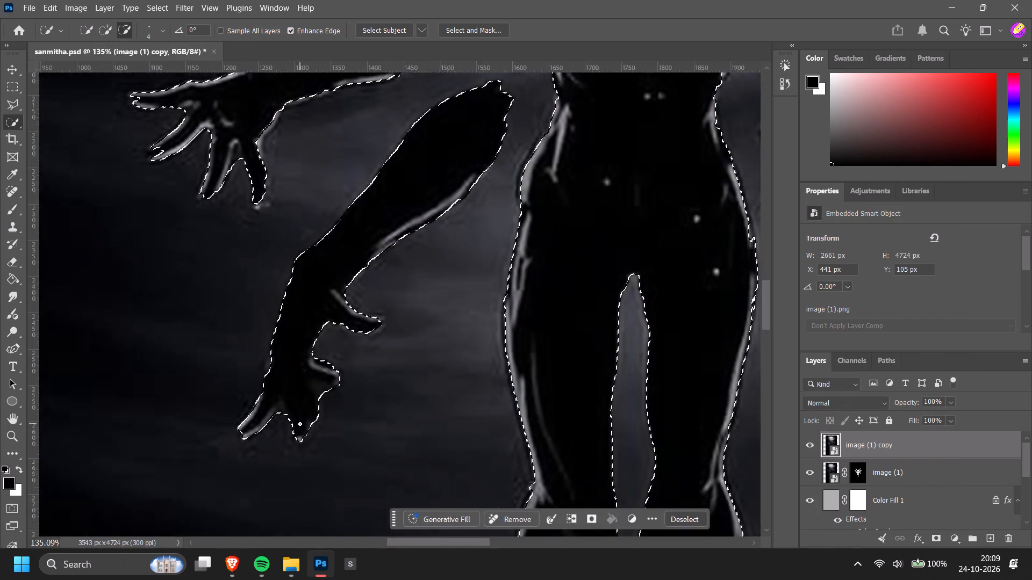
left_click_drag(279, 410, 279, 404, "alt")
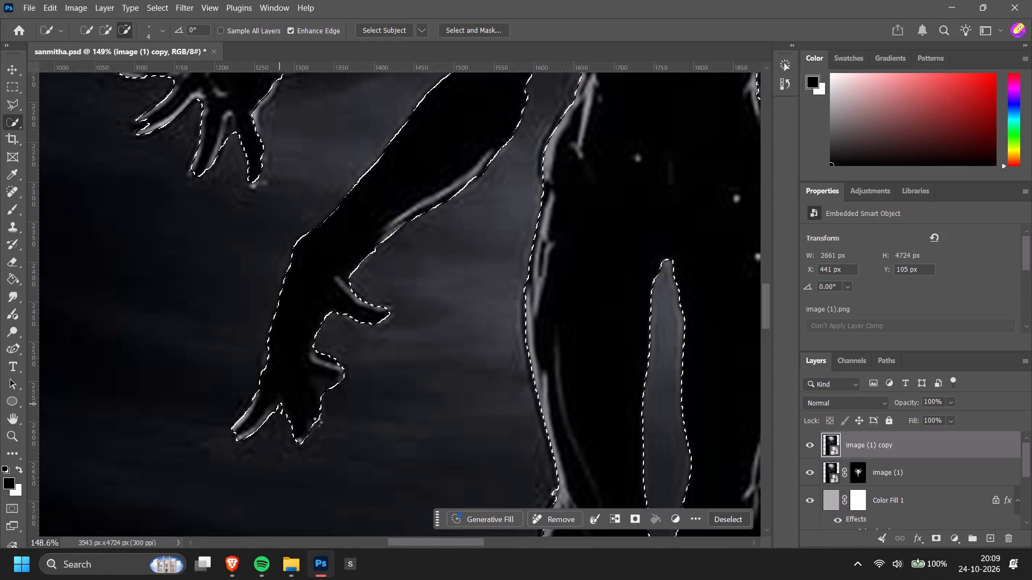
left_click_drag(310, 427, 302, 395, "alt")
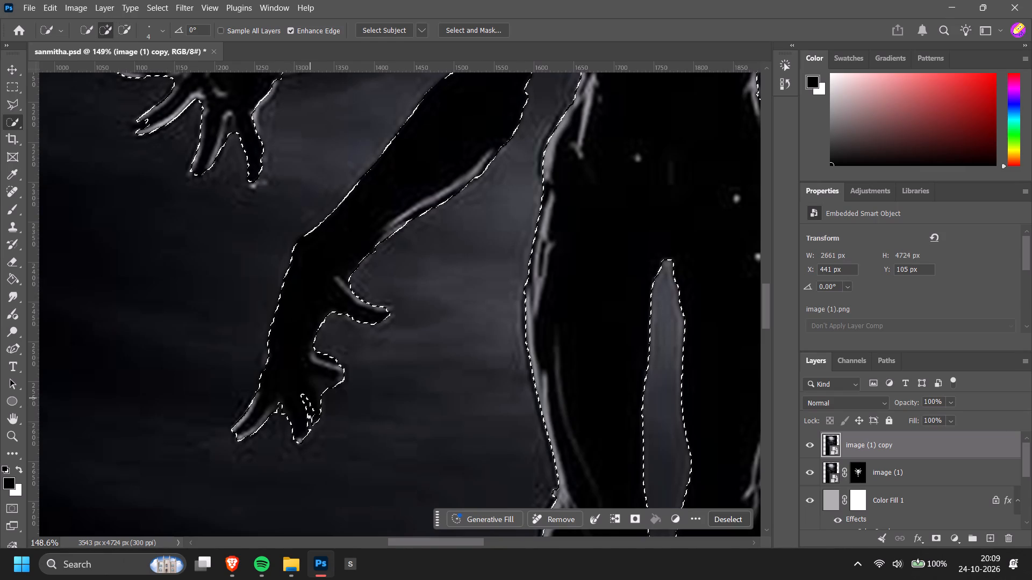
left_click_drag(309, 434, 301, 391, "alt")
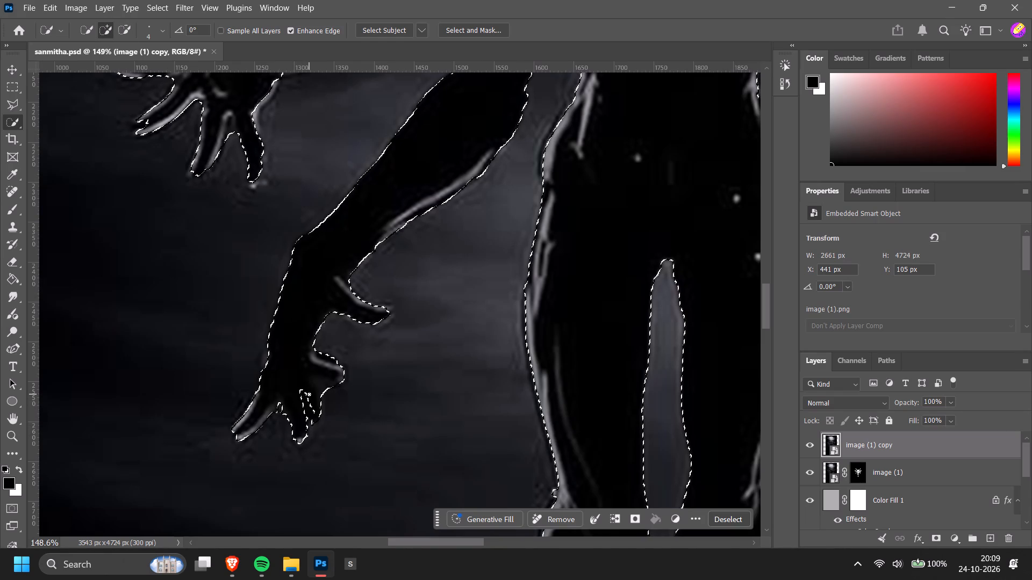
left_click_drag(312, 409, 314, 417)
Refine the finger outlines of the lowest hand on the artwork's right side, subtracting the background notch below its curled finger.
scroll(380, 406, "down", 10, "alt")
scroll(607, 417, "down", 6)
scroll(680, 338, "up", 15, "alt")
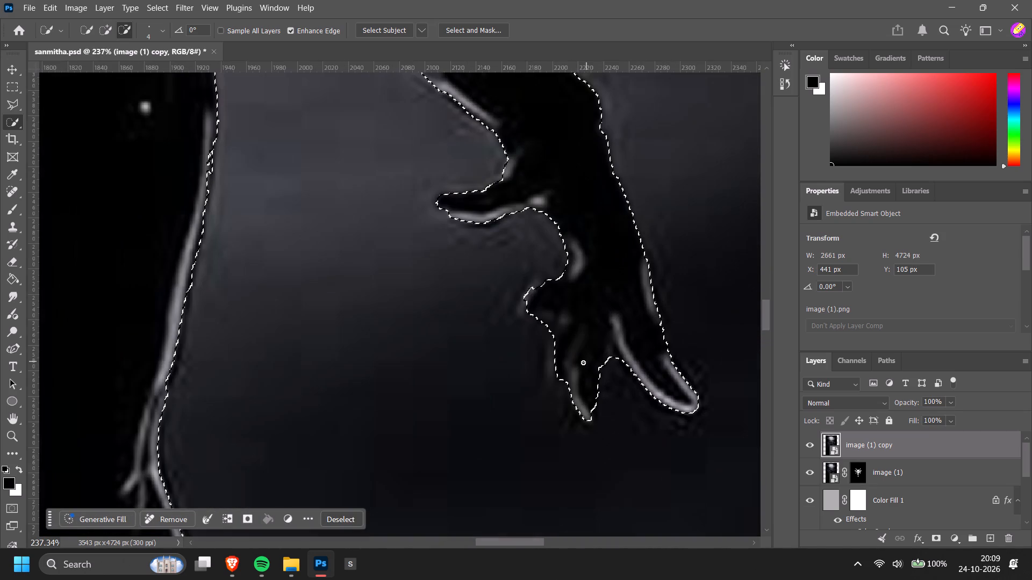
left_click_drag(559, 359, 531, 323, "alt")
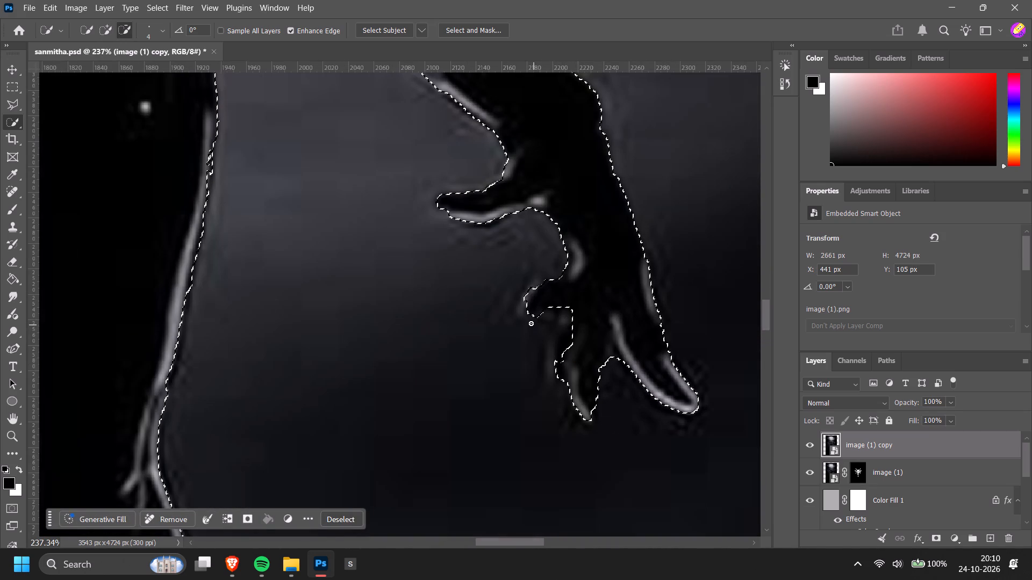
left_click_drag(531, 323, 557, 374, "alt")
left_click_drag(563, 326, 561, 356)
left_click_drag(561, 356, 562, 371)
left_click_drag(563, 375, 561, 324)
left_click_drag(563, 327, 571, 349)
scroll(603, 346, "down", 2)
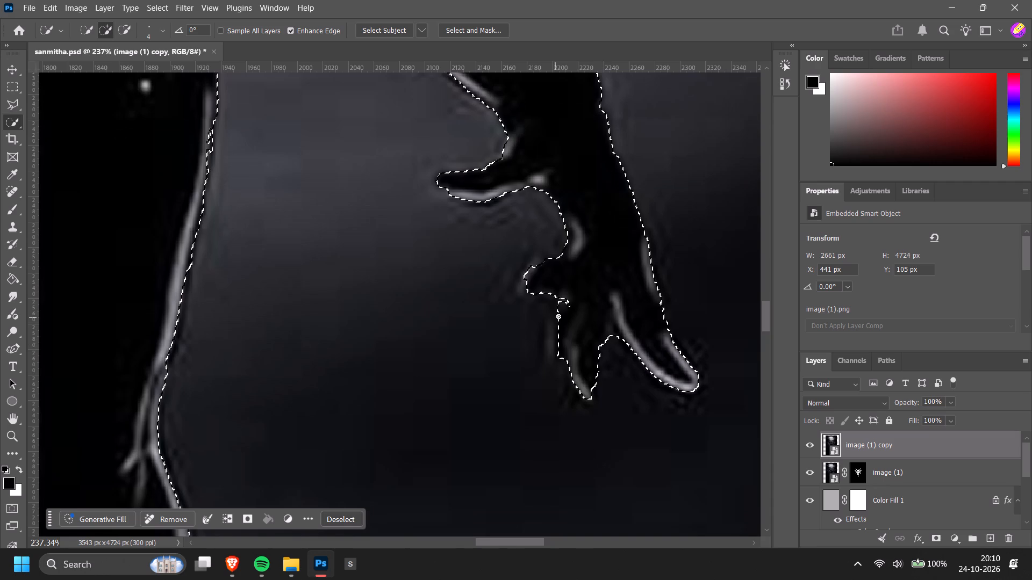
left_click_drag(561, 320, 555, 355)
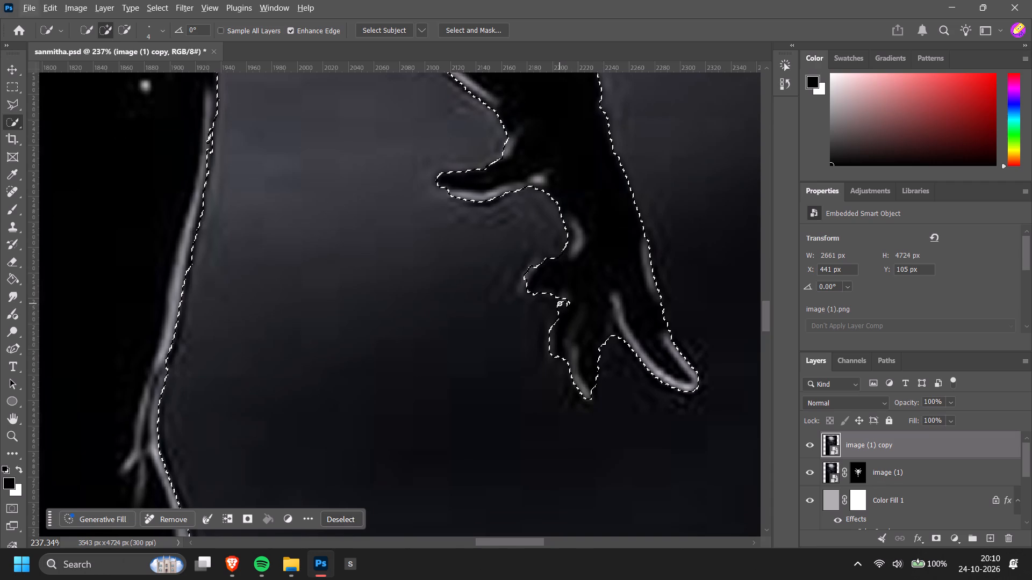
left_click_drag(560, 303, 553, 316, "alt")
Add the thumb tip of the middle arm on the artwork's left side to the selection.
scroll(686, 361, "down", 2)
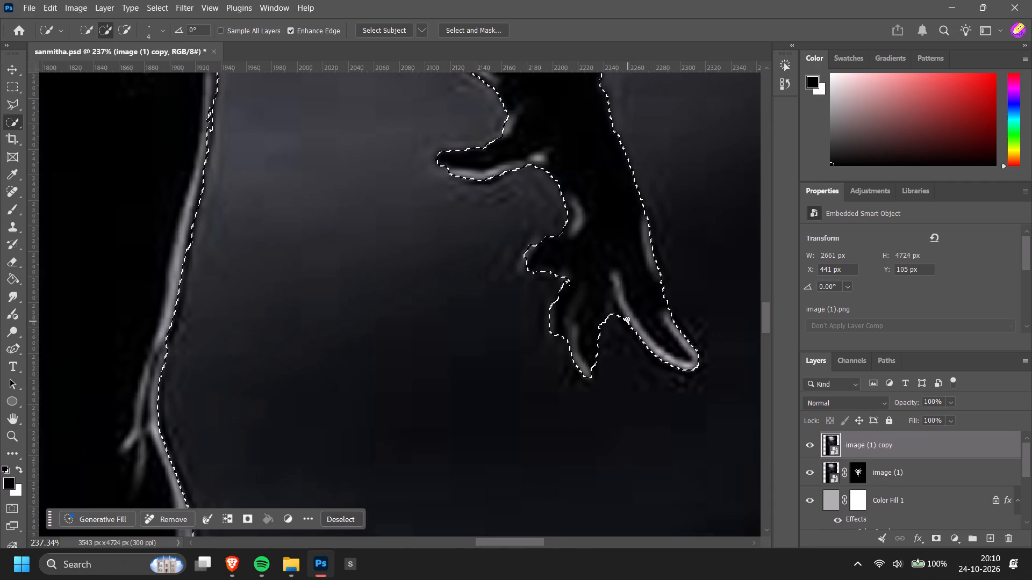
scroll(623, 356, "down", 13, "alt")
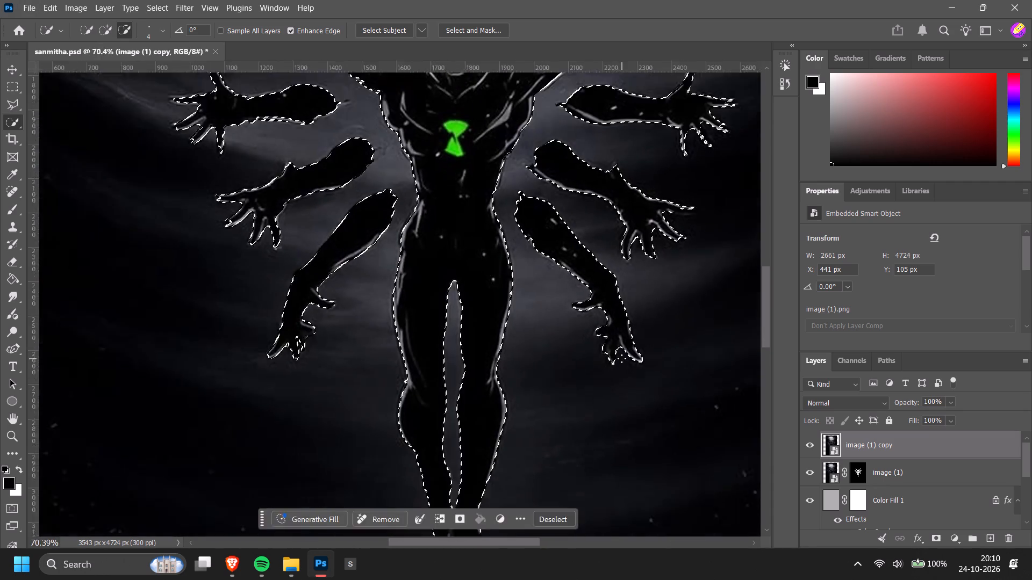
scroll(622, 359, "down", 4, "alt")
scroll(622, 359, "up", 1)
scroll(343, 196, "up", 6, "alt")
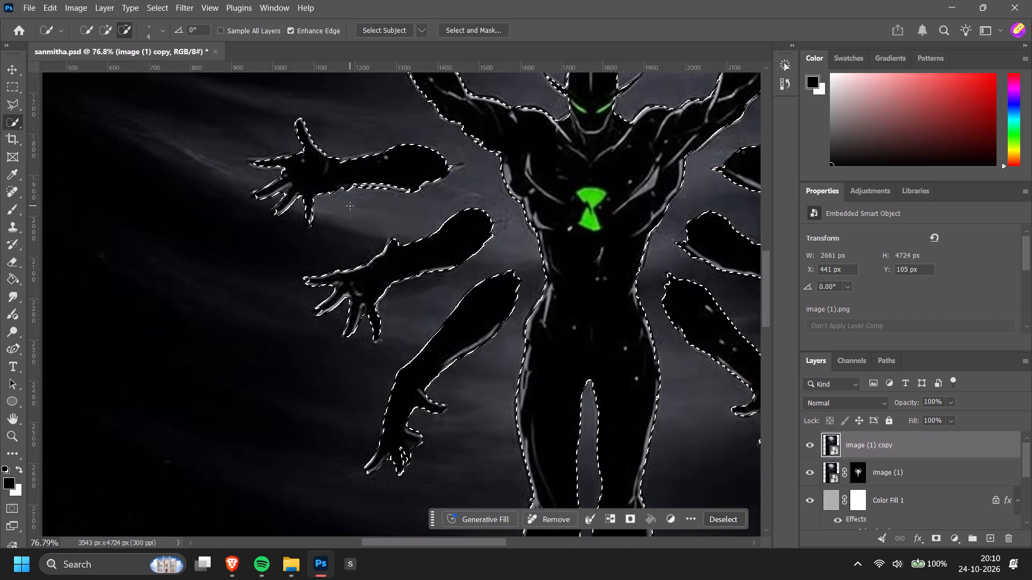
scroll(350, 206, "up", 15, "alt")
left_click_drag(398, 264, 391, 289)
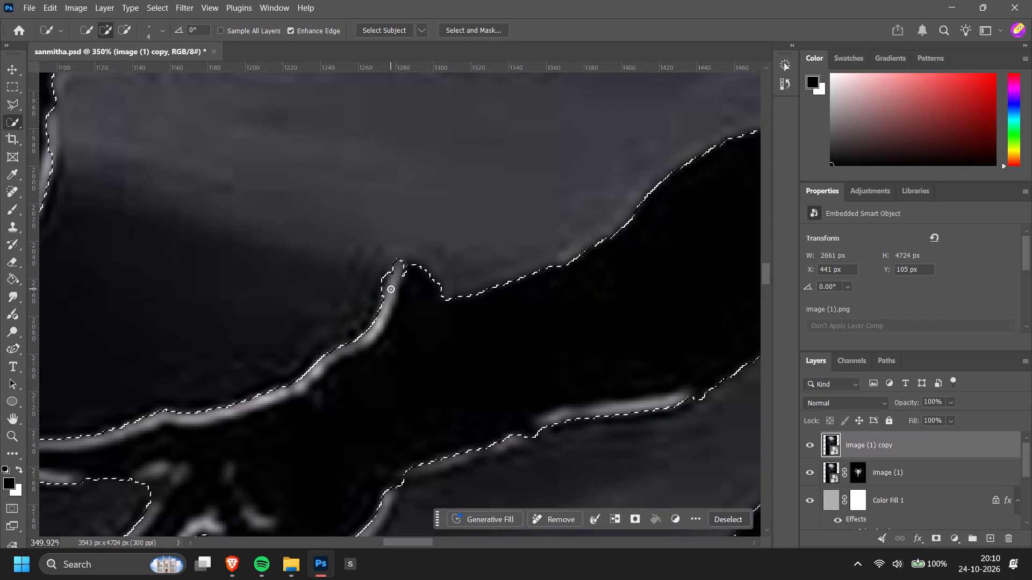
left_click_drag(391, 289, 412, 264)
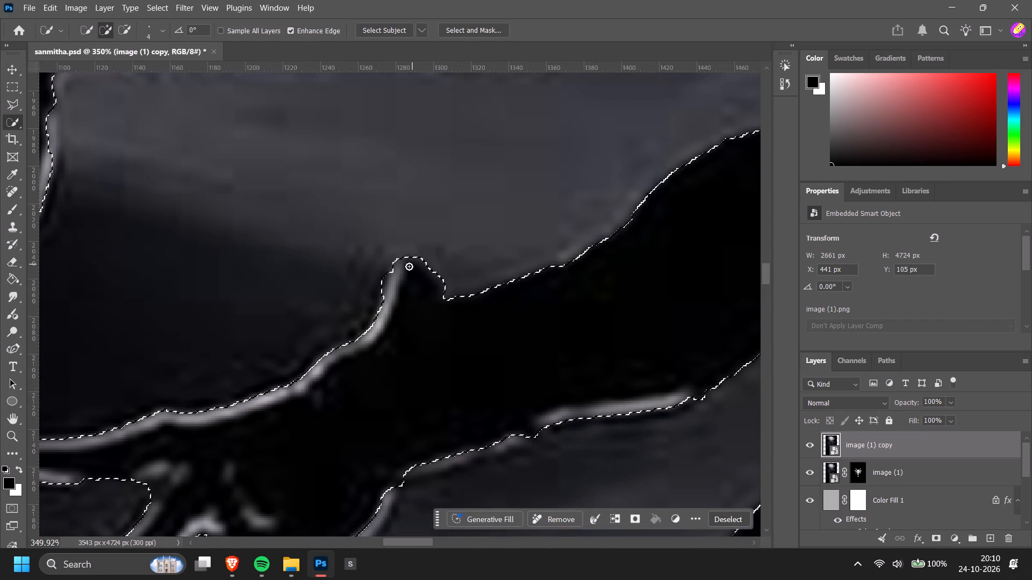
Extend the selection over the uppermost finger of the artwork's right middle hand, and subtract the background between it and the adjacent finger.
scroll(407, 281, "down", 18, "alt")
scroll(675, 325, "down", 15, "ctrl")
scroll(636, 344, "down", 10, "ctrl")
scroll(656, 286, "up", 8, "alt")
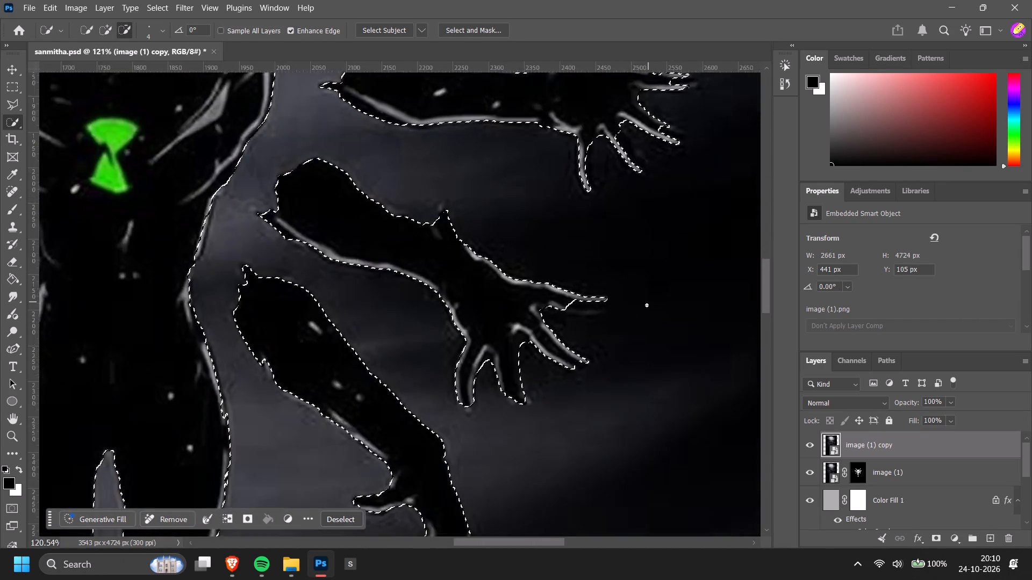
scroll(647, 305, "up", 6, "alt")
left_click_drag(508, 301, 590, 301)
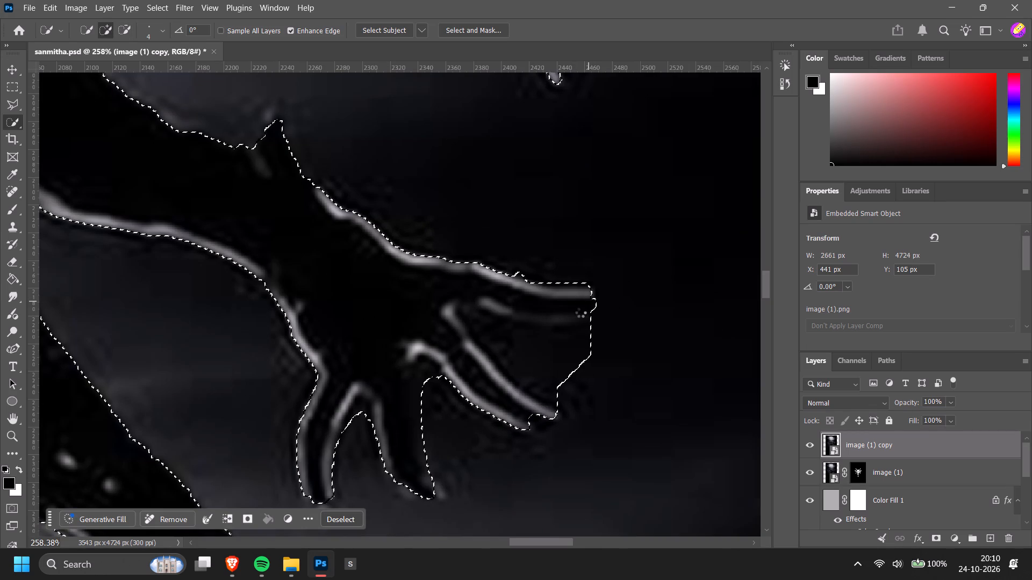
left_click_drag(585, 386, 462, 313, "alt")
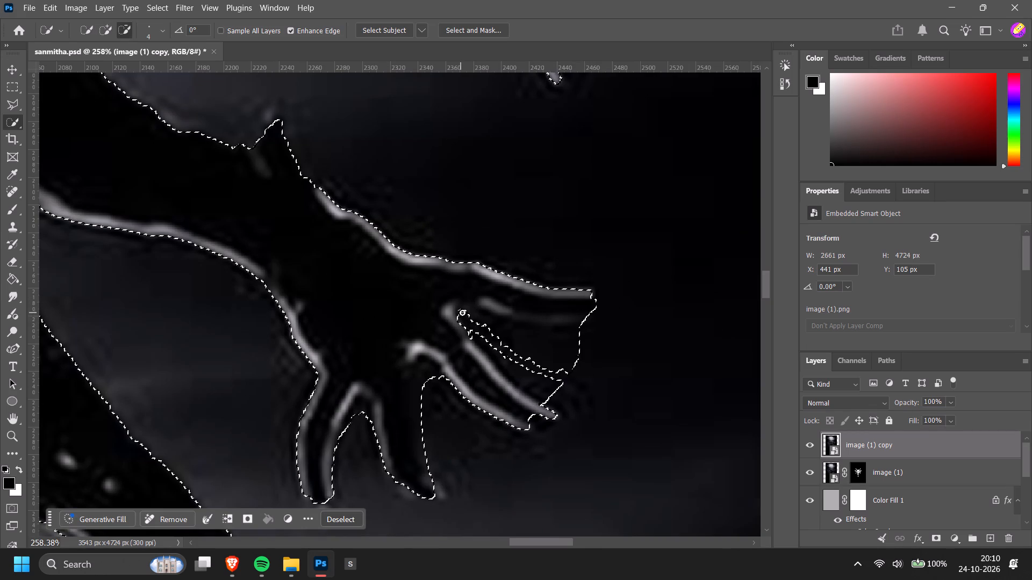
left_click_drag(462, 313, 572, 354, "alt")
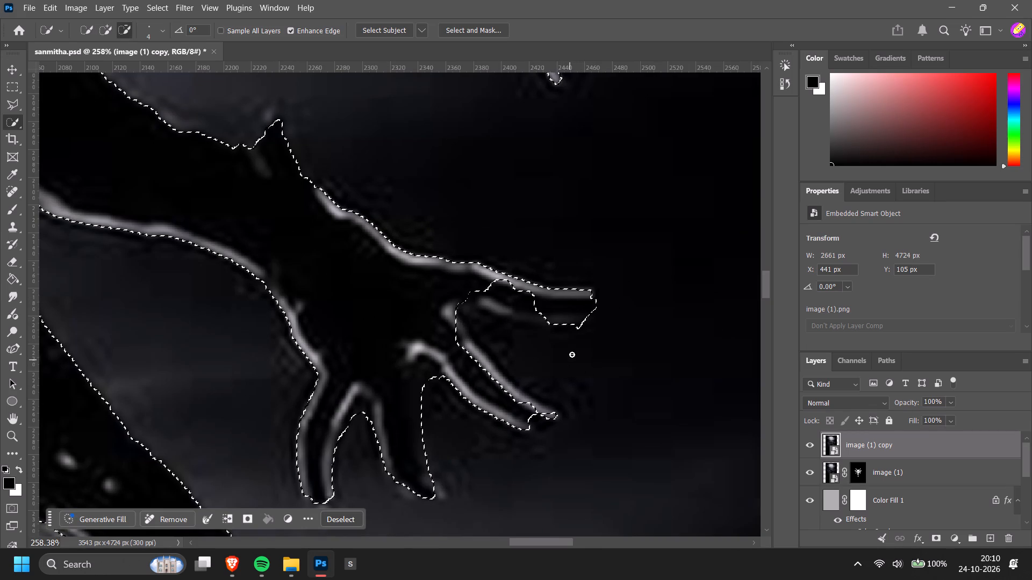
left_click_drag(572, 354, 572, 351, "alt")
Restore the missing part of that uppermost finger in the selection and refine its lower edge and tip.
left_click_drag(463, 284, 534, 307)
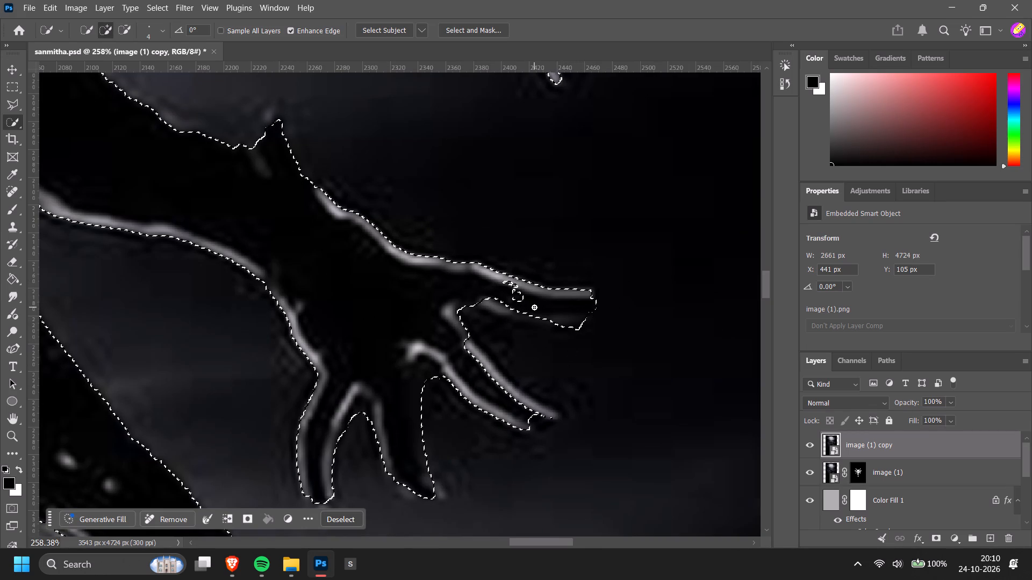
left_click_drag(534, 307, 476, 286)
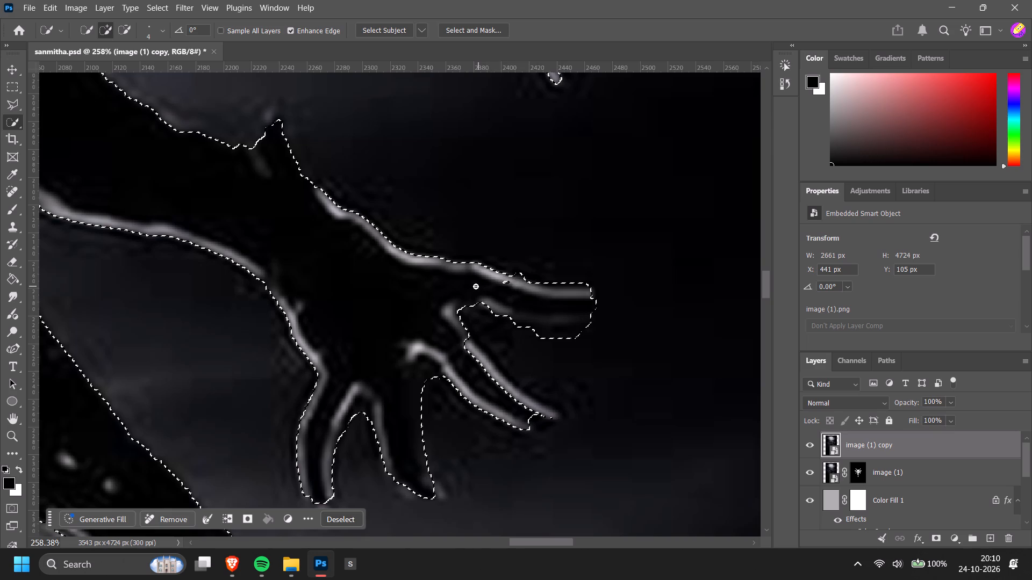
left_click_drag(476, 286, 455, 295)
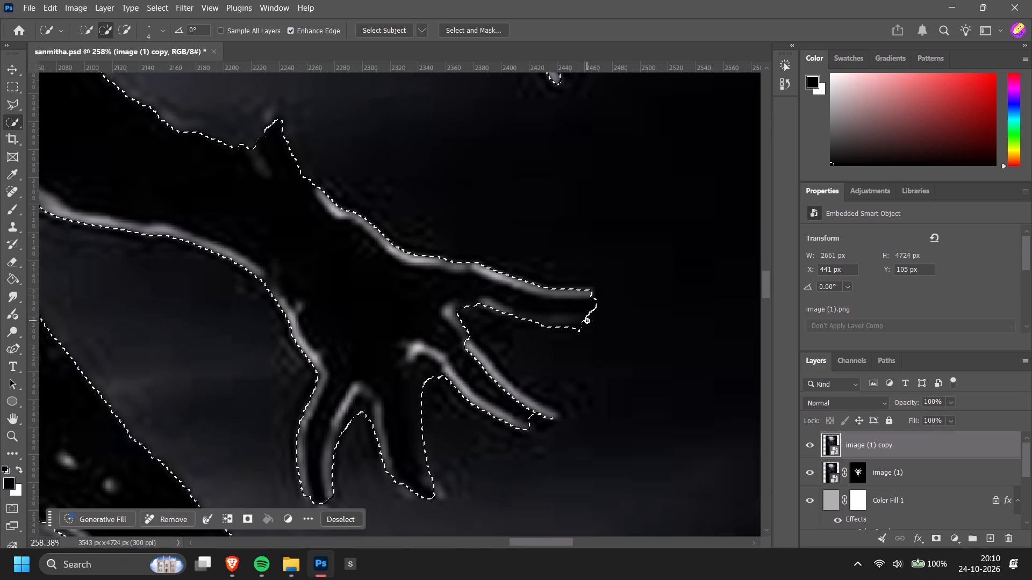
left_click_drag(589, 313, 600, 309)
left_click(577, 333, "alt")
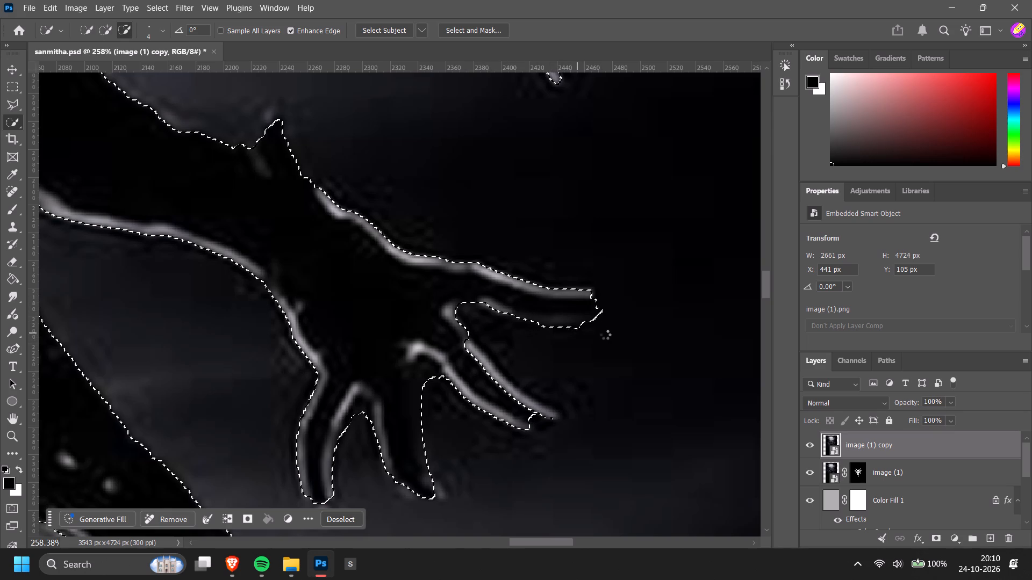
left_click_drag(591, 298, 592, 308)
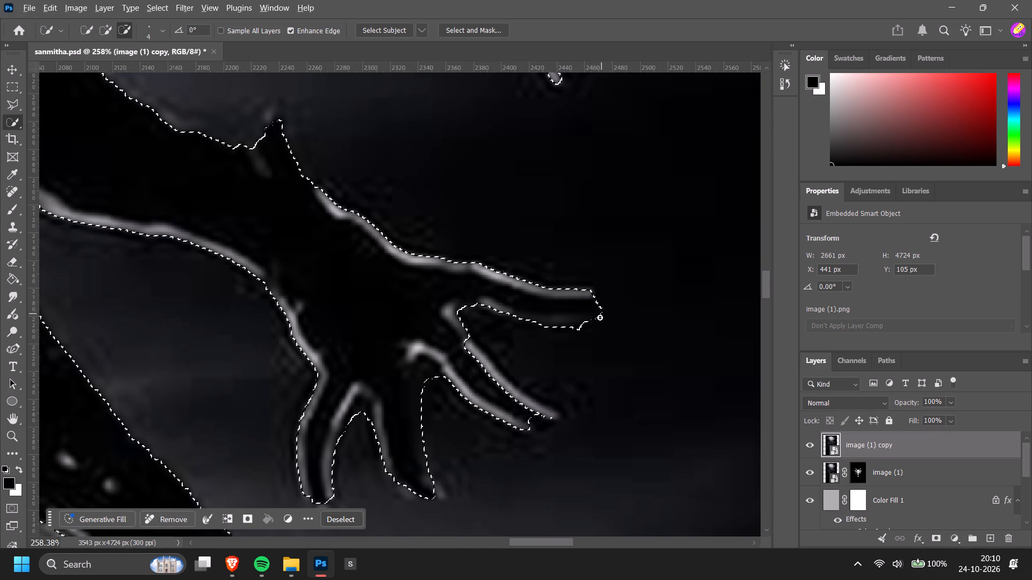
left_click(576, 330, "alt")
left_click(604, 314, "alt")
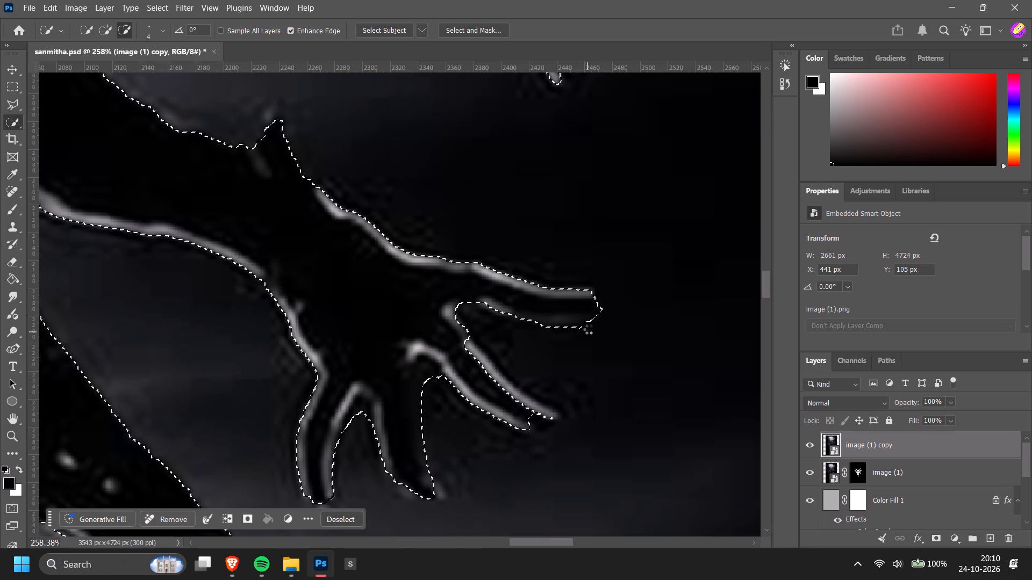
left_click(603, 311, "alt")
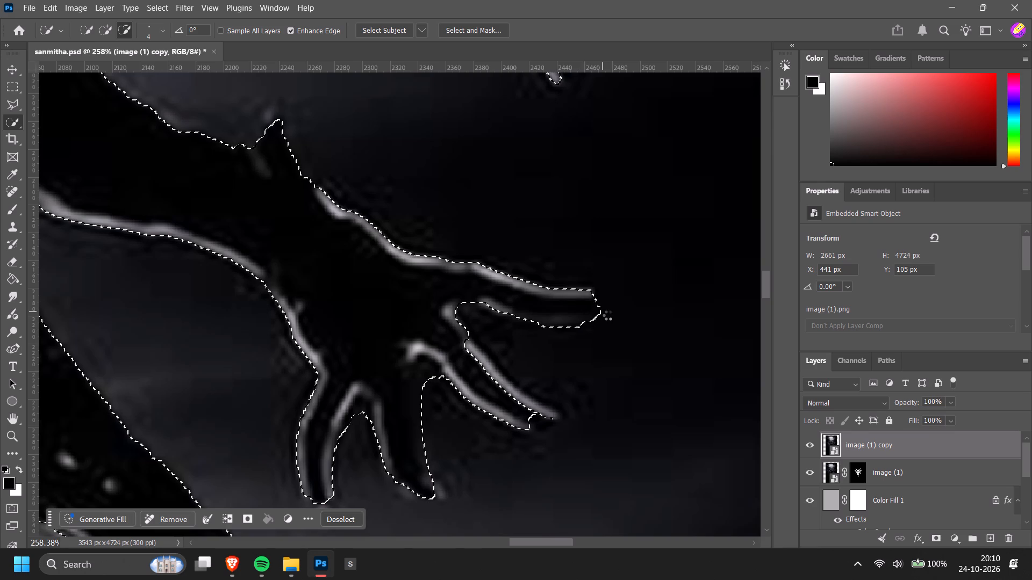
Add the full width and tip of the finger below the uppermost one on the artwork's right middle hand, subtracting the background between them.
scroll(580, 336, "down", 4)
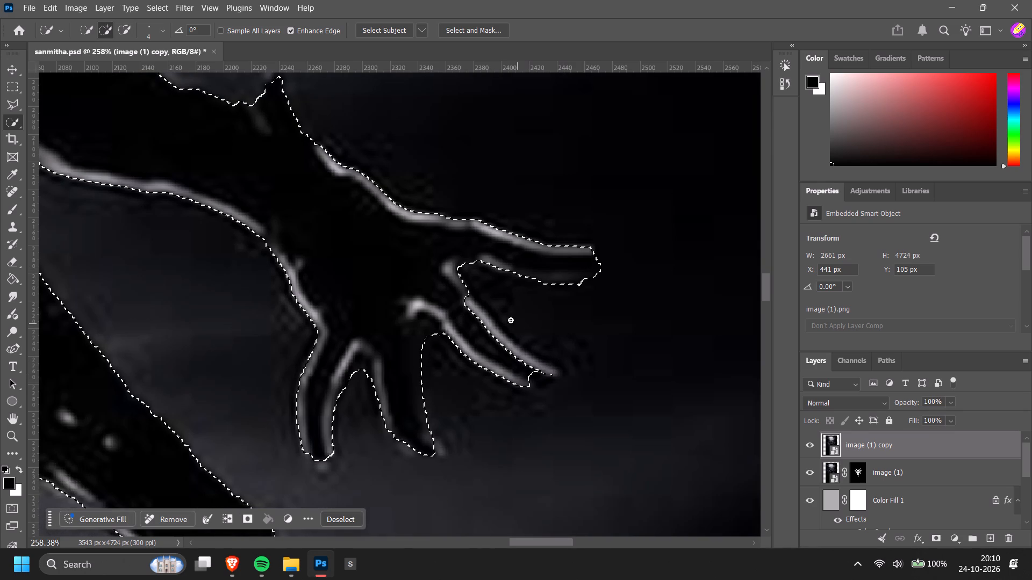
left_click_drag(469, 282, 551, 371)
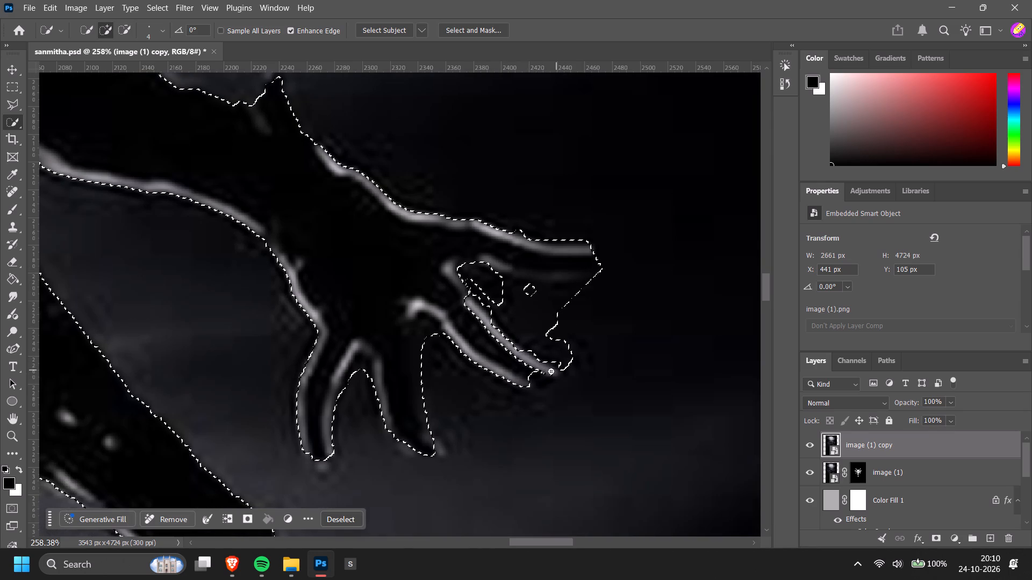
left_click_drag(551, 371, 480, 322)
left_click(535, 382)
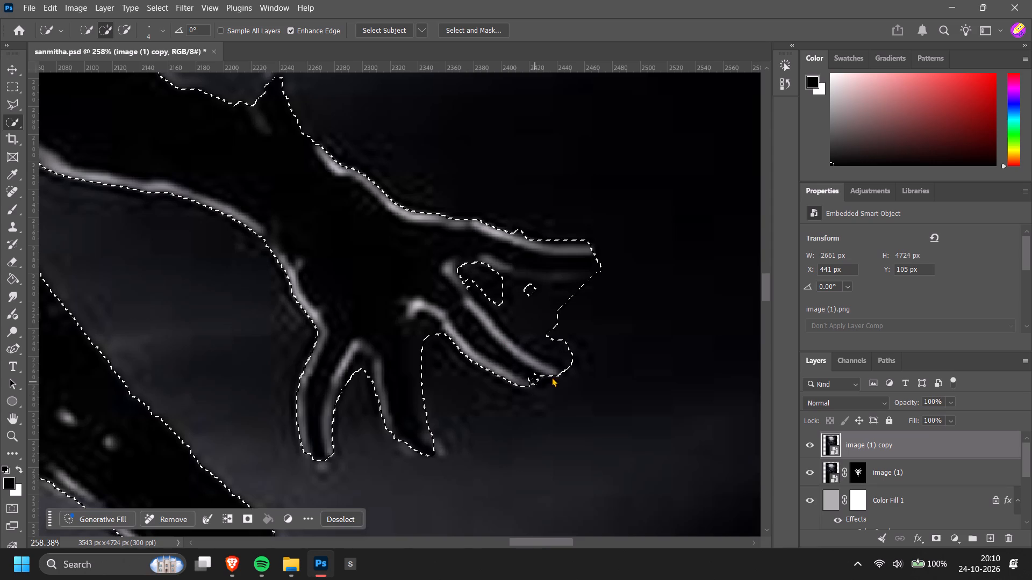
left_click(534, 374)
left_click(531, 378)
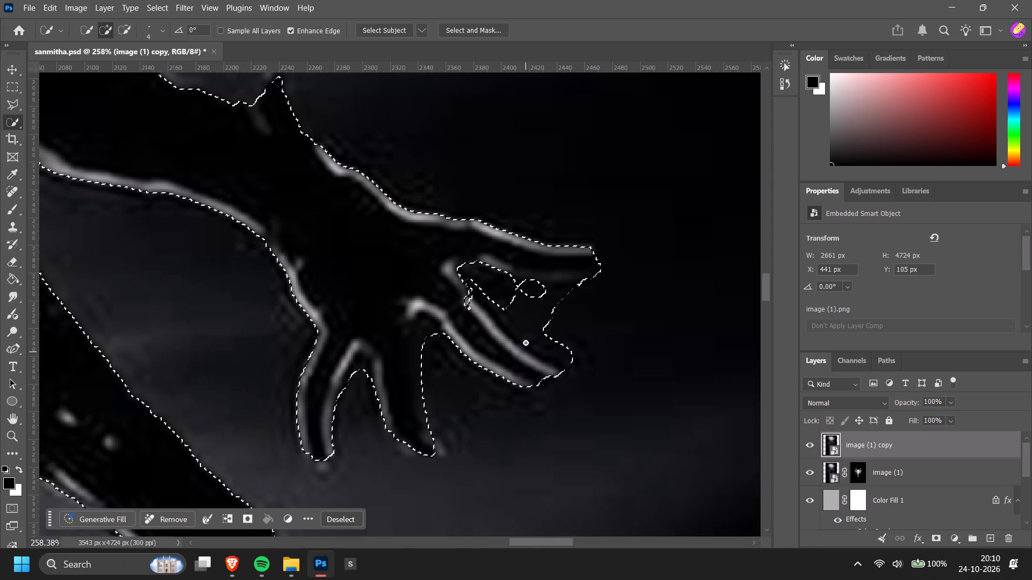
left_click_drag(507, 292, 562, 314, "alt")
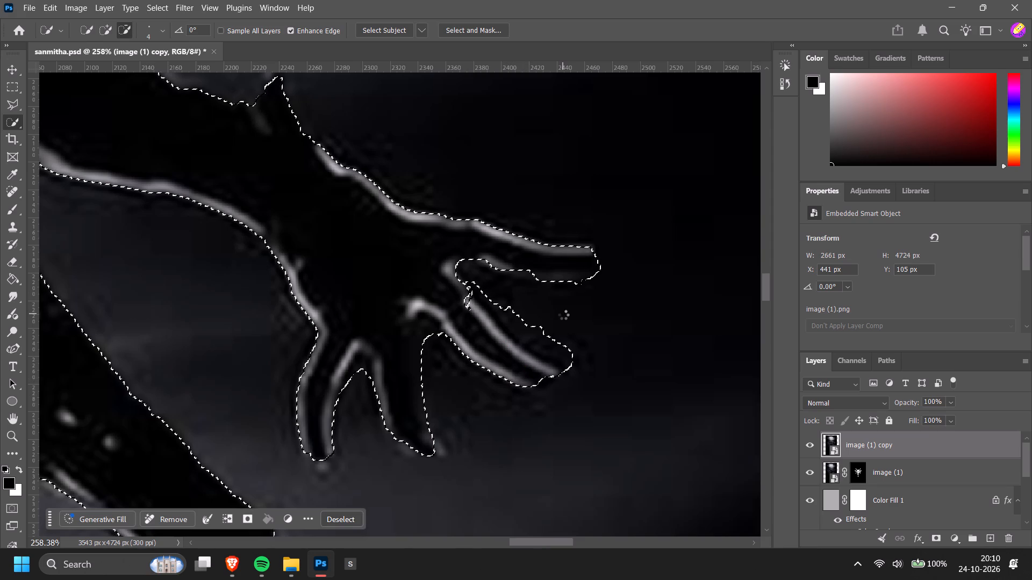
Refine the selection where the two upper fingers of that hand meet, filling the gap at their base and cleaning the notch.
scroll(601, 316, "down", 5)
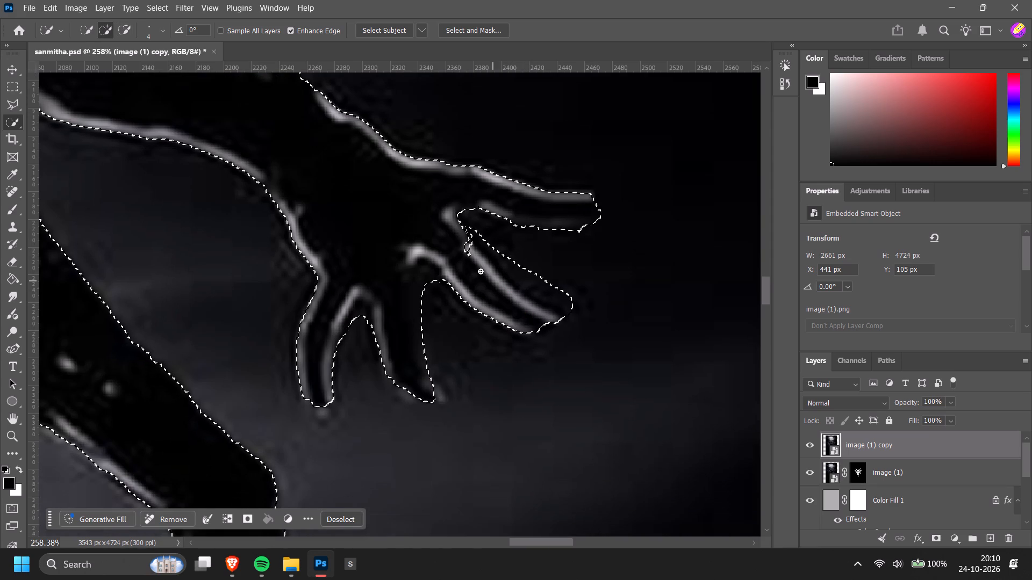
left_click(470, 246)
left_click(469, 250)
left_click(464, 242)
left_click(466, 238)
left_click_drag(471, 238, 470, 247)
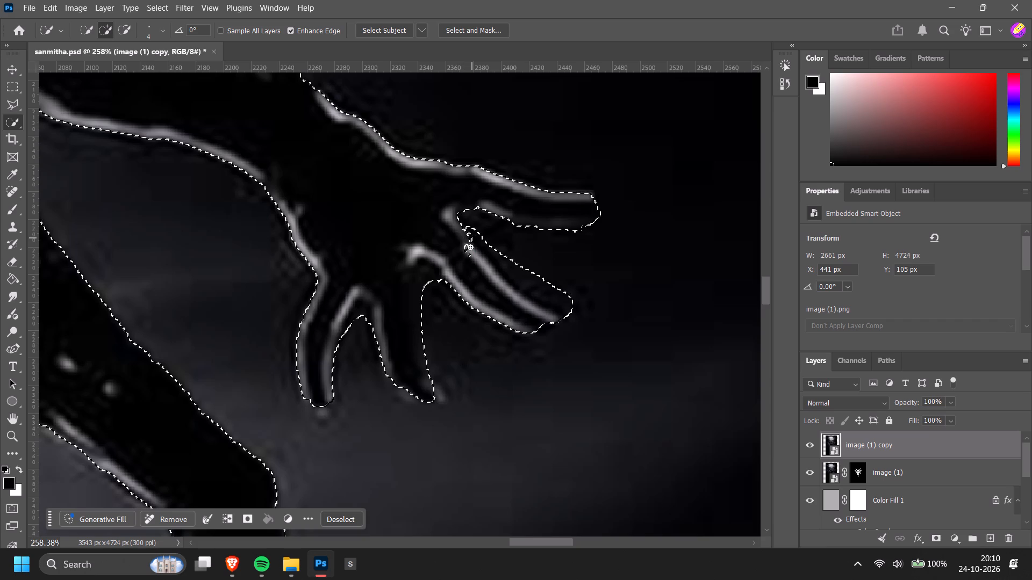
left_click_drag(470, 247, 456, 227)
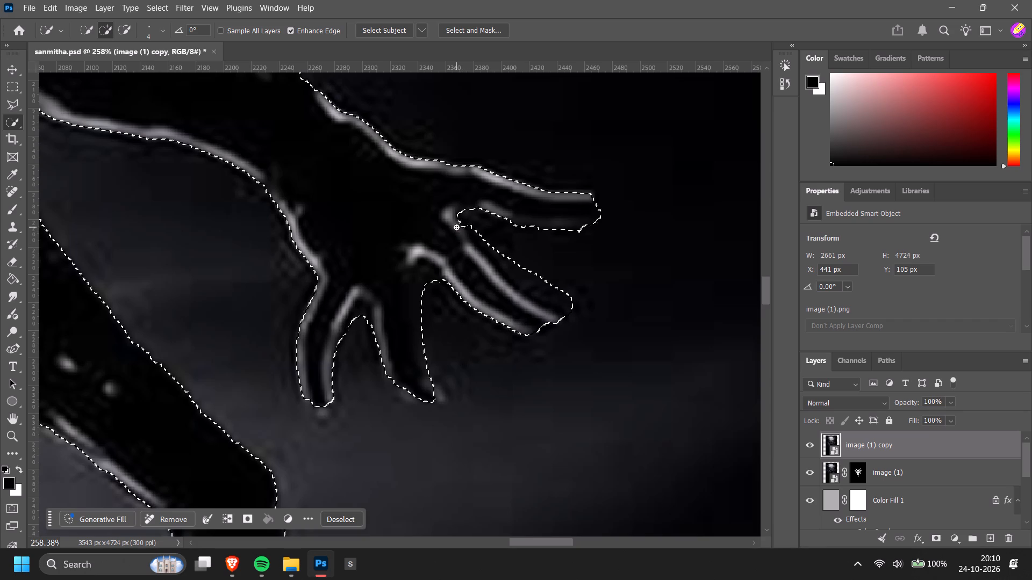
left_click(467, 224)
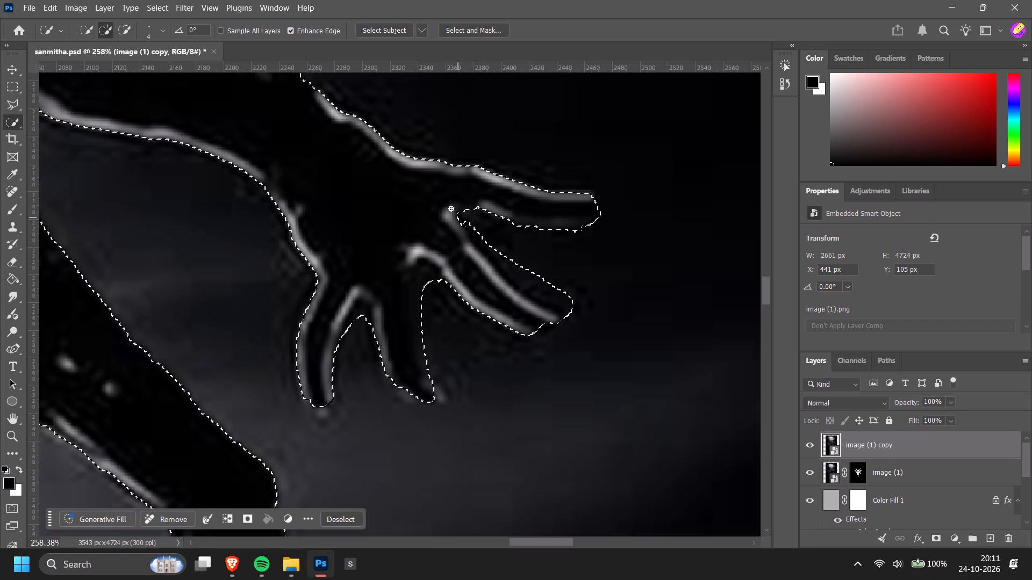
left_click_drag(454, 214, 469, 234)
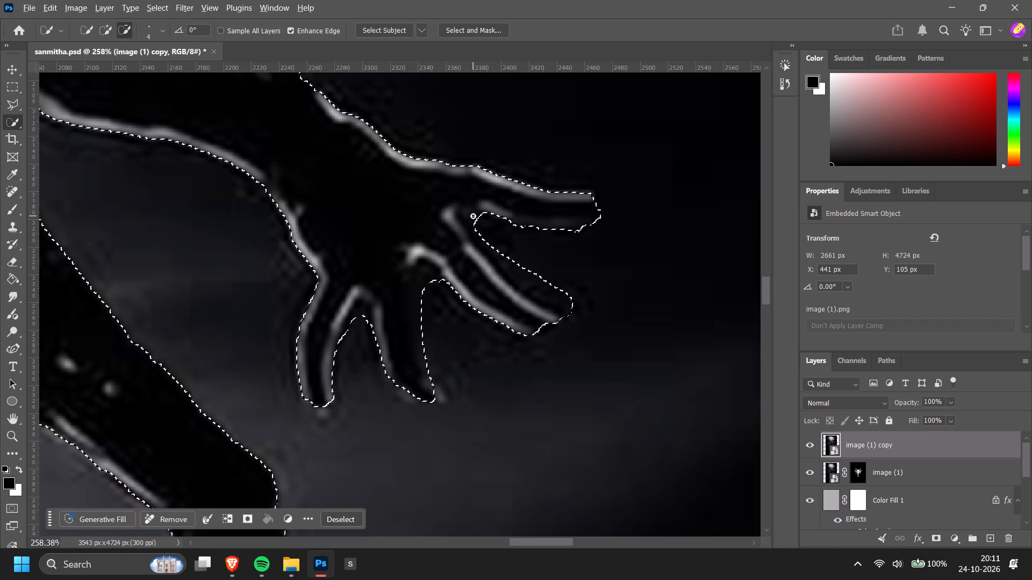
left_click(473, 216, "alt")
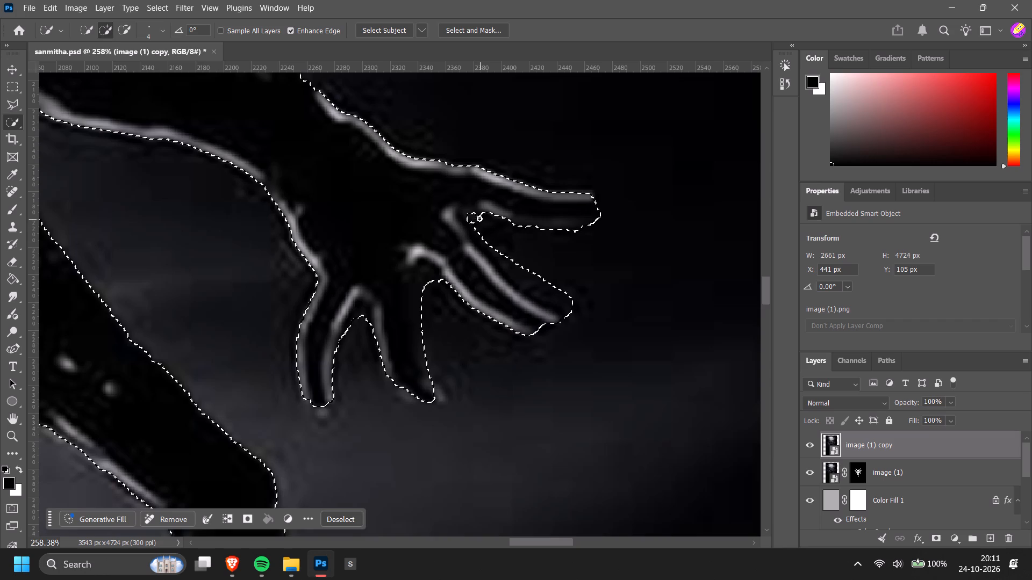
left_click(478, 218, "alt")
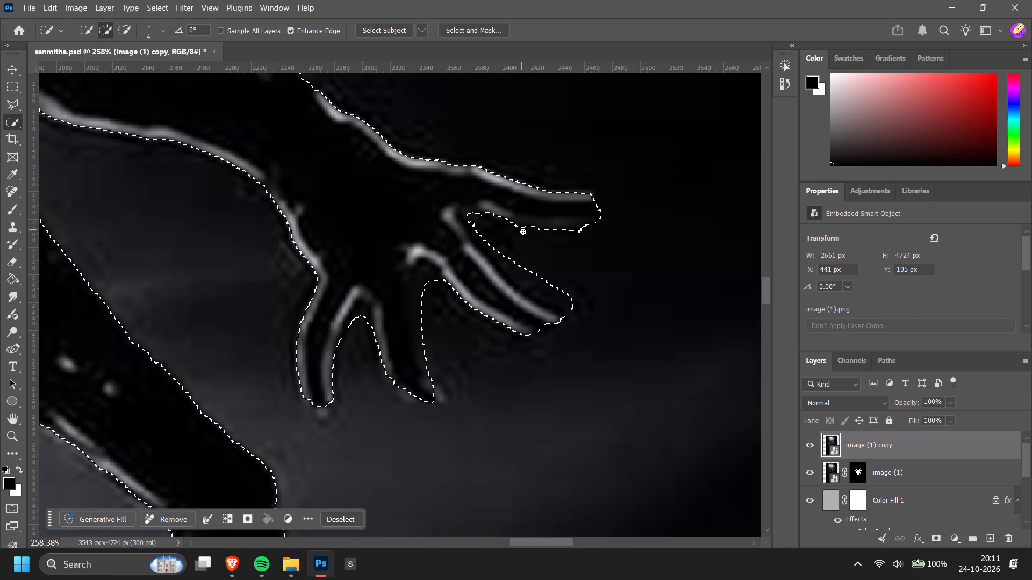
Extend the selection over the tip of the downward-pointing finger beside the lowest finger of that hand.
scroll(523, 231, "down", 5)
left_click(438, 343)
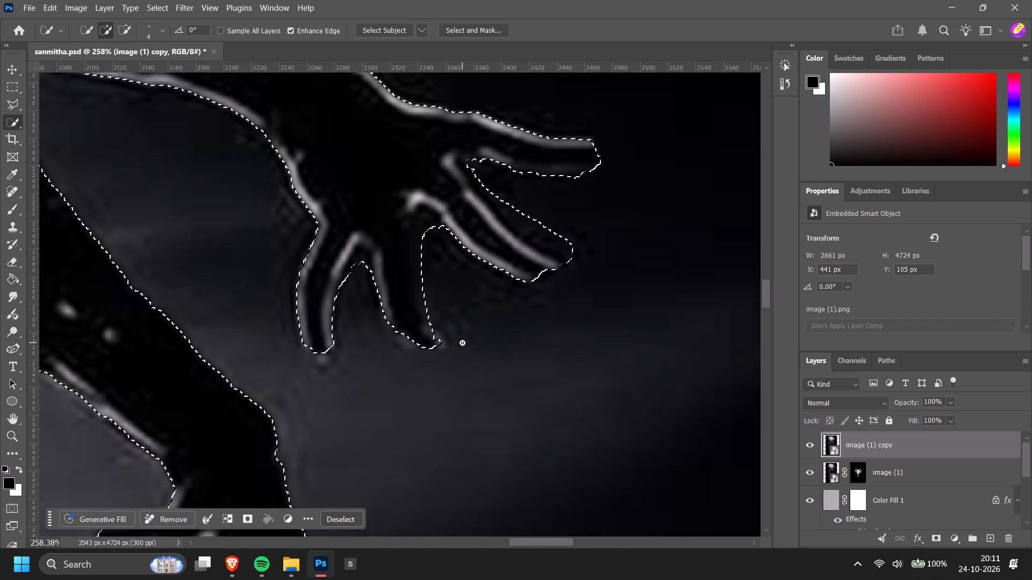
Create a layer mask on the image (1) copy layer from the completed figure selection.
scroll(440, 283, "down", 11, "alt")
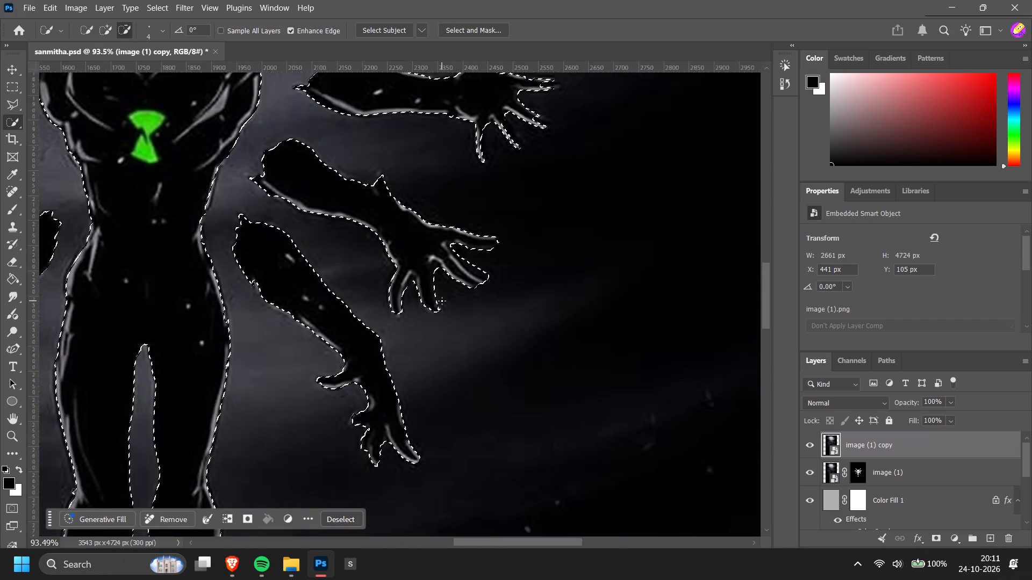
scroll(442, 301, "down", 11, "alt")
scroll(449, 287, "up", 5, "ctrl")
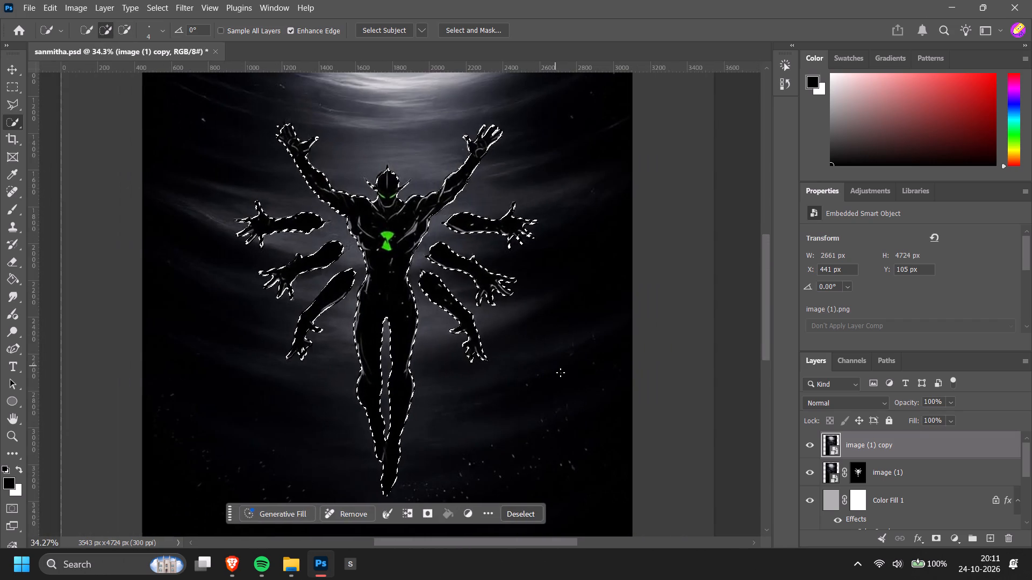
scroll(563, 378, "down", 1)
right_click(913, 436)
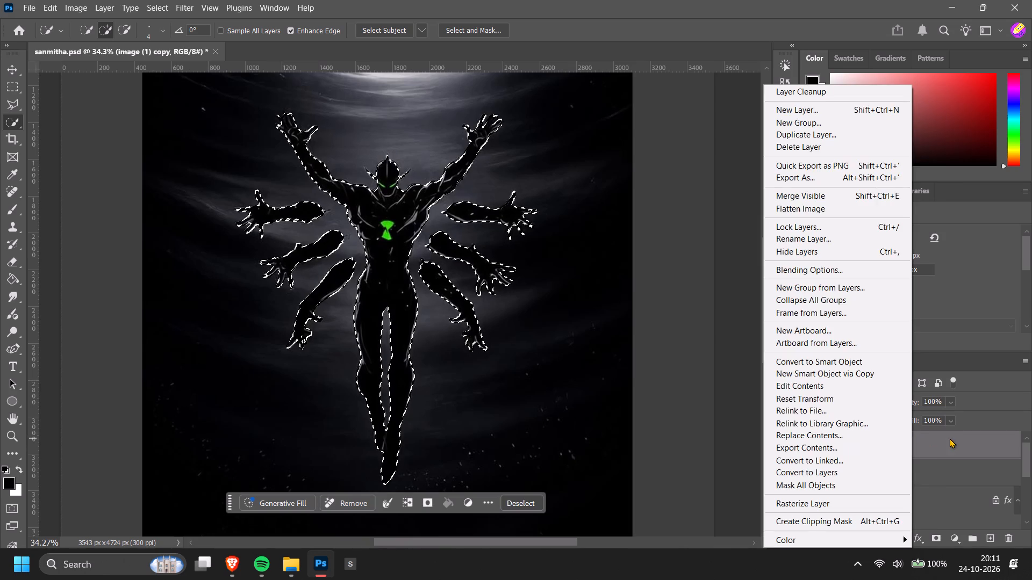
left_click(950, 438)
left_click(428, 499)
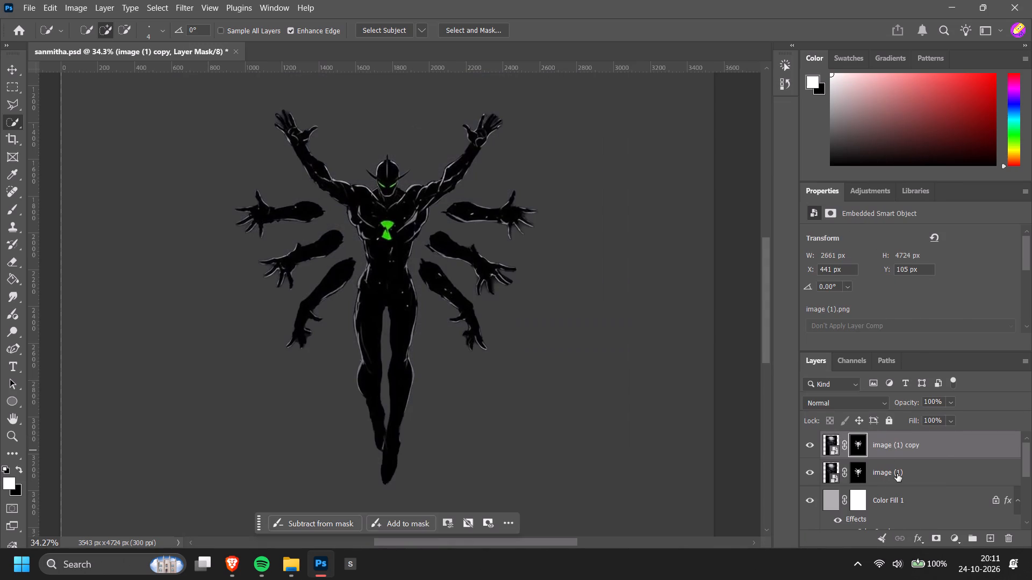
Convert the masked image (1) copy layer to a smart object.
scroll(390, 163, "up", 15, "alt")
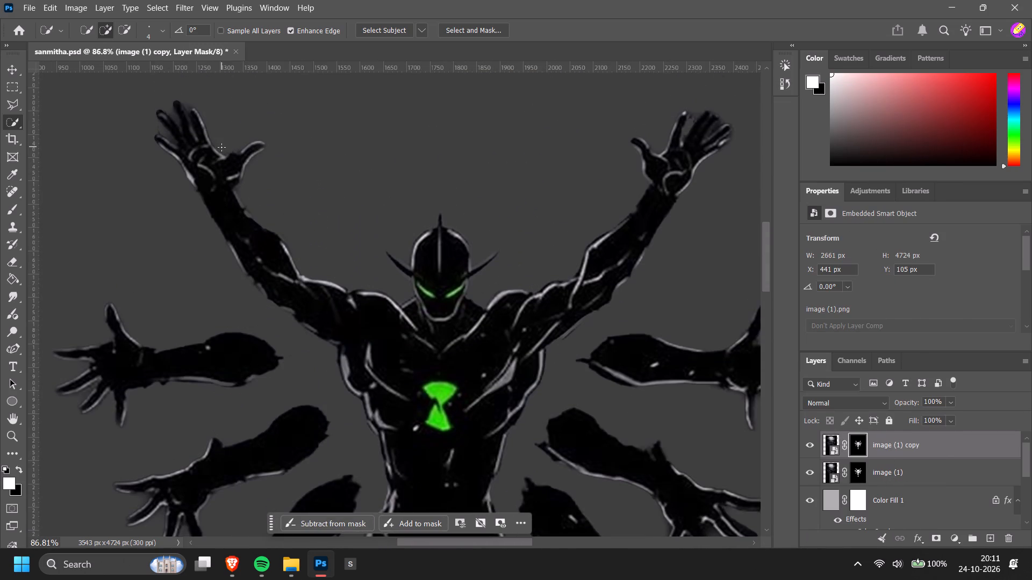
scroll(221, 147, "up", 6, "ctrl")
right_click(915, 440)
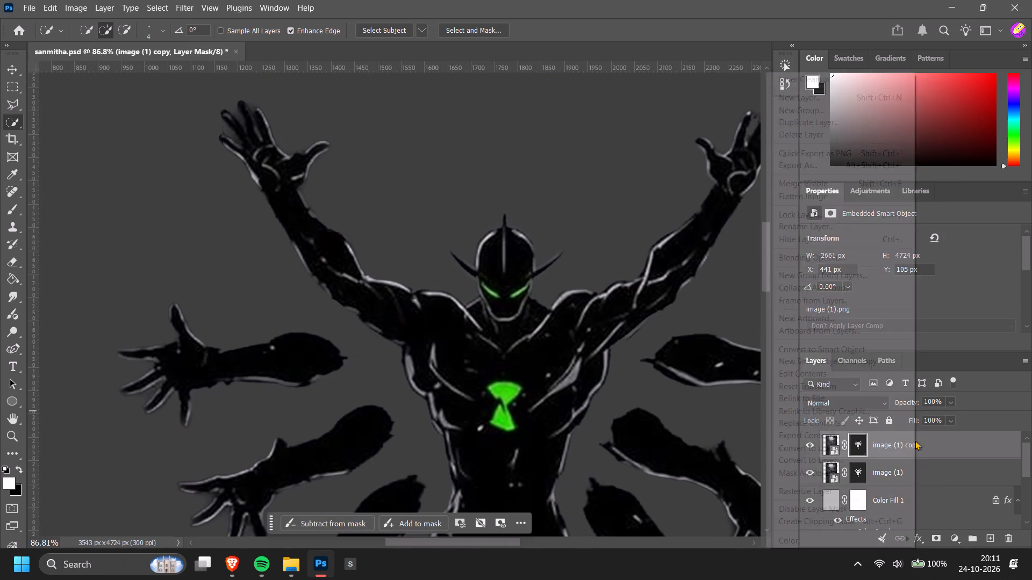
left_click(876, 353)
Duplicate the masked image (1) layer and place the duplicate directly beneath it.
right_click(915, 469)
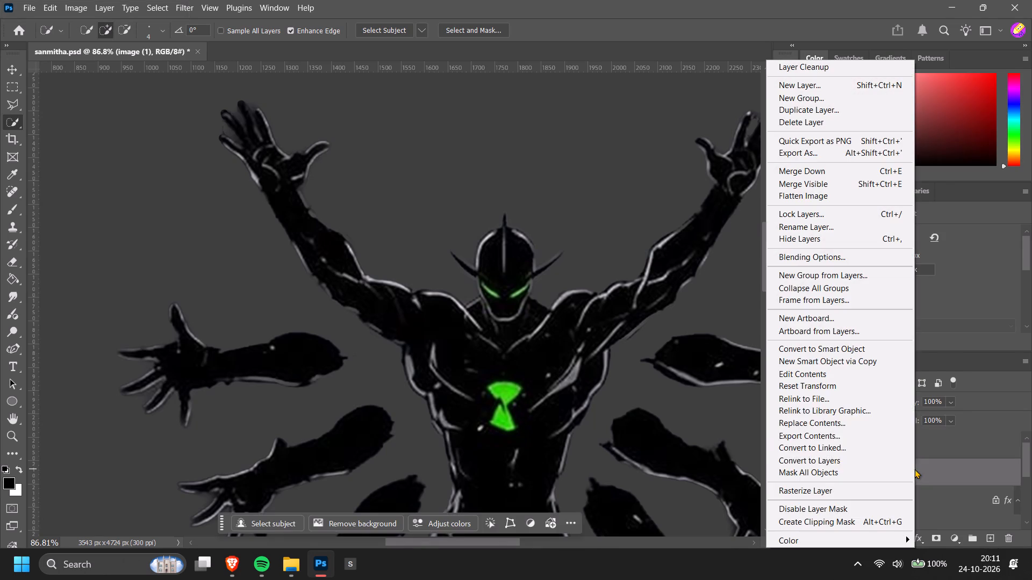
left_click(961, 482)
left_click_drag(948, 471, 946, 487, "alt")
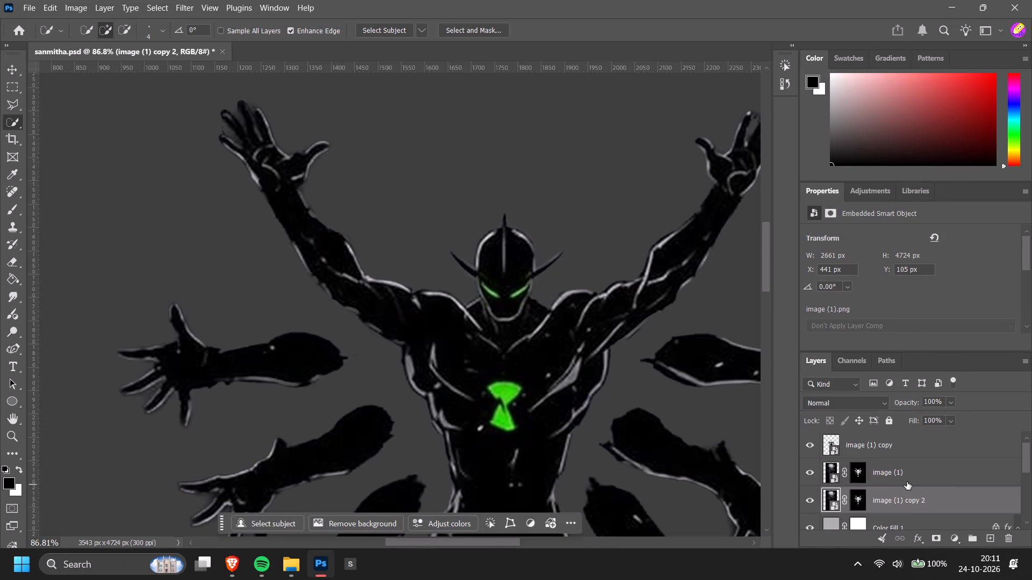
Convert the original image (1) layer to a smart object.
right_click(906, 476)
left_click(827, 282)
Rasterize the image (1) and image (1) copy smart objects for use with the Eraser, undoing the trial stroke on image (1).
key("e")
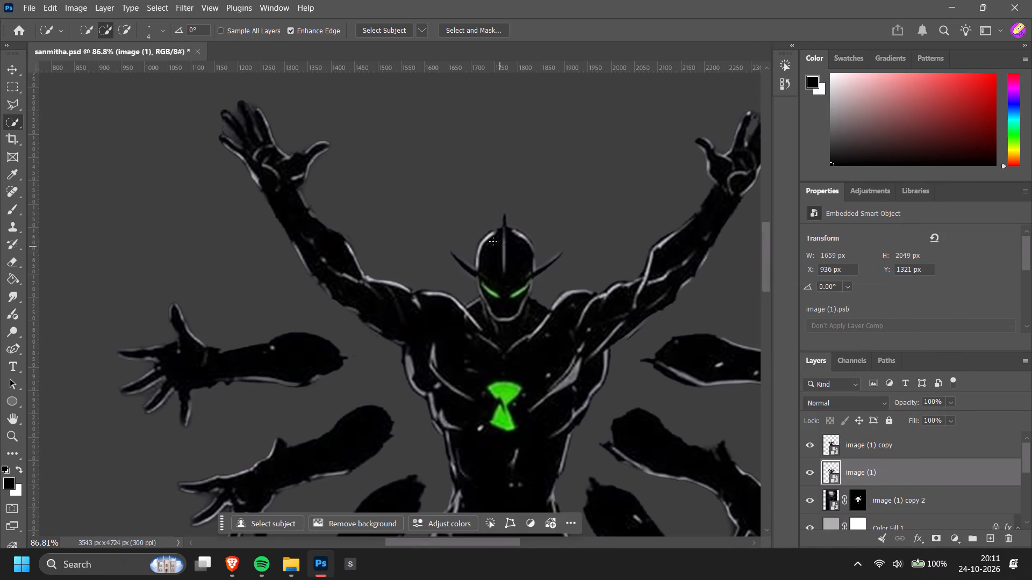
left_click(362, 187)
left_click(487, 218)
left_click_drag(206, 119, 316, 185)
key("ctrl+z")
left_click(889, 447)
left_click(245, 118)
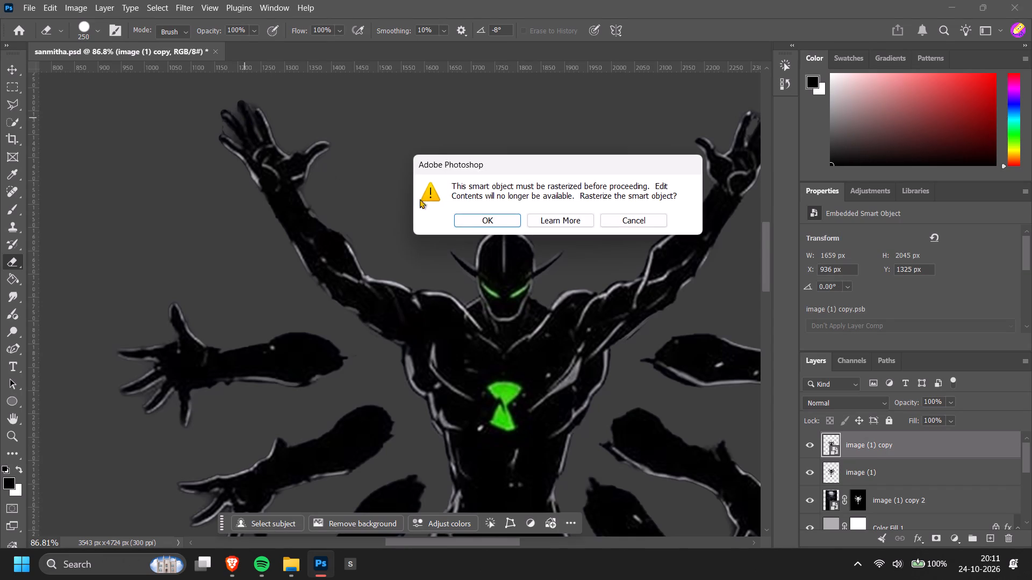
left_click(508, 213)
Erase the raised hand on the artwork's left from the image (1) copy layer with the 250 px Eraser.
left_click_drag(251, 118, 229, 143)
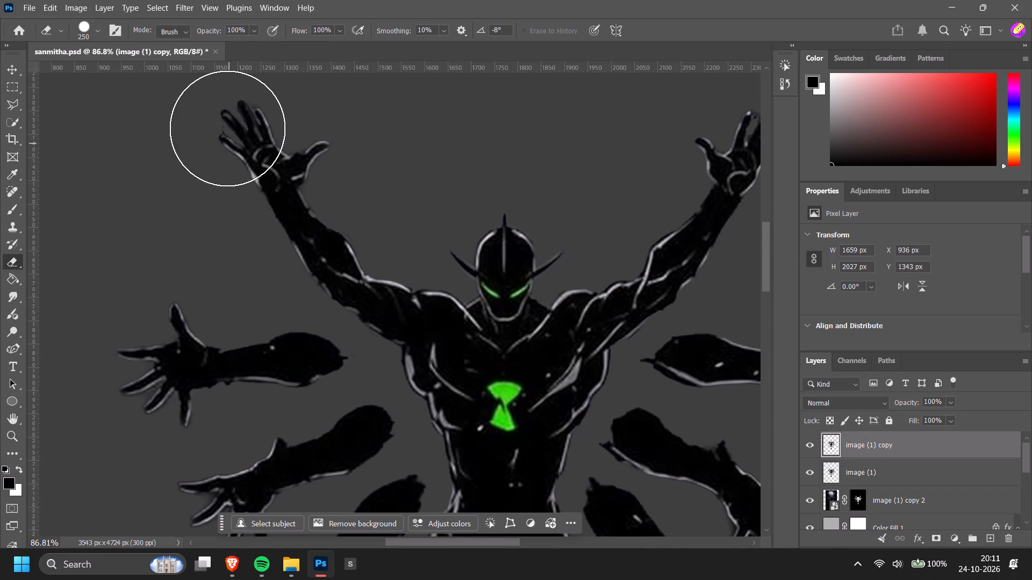
scroll(227, 127, "up", 11, "alt")
scroll(262, 169, "up", 5)
left_click_drag(271, 237, 359, 263)
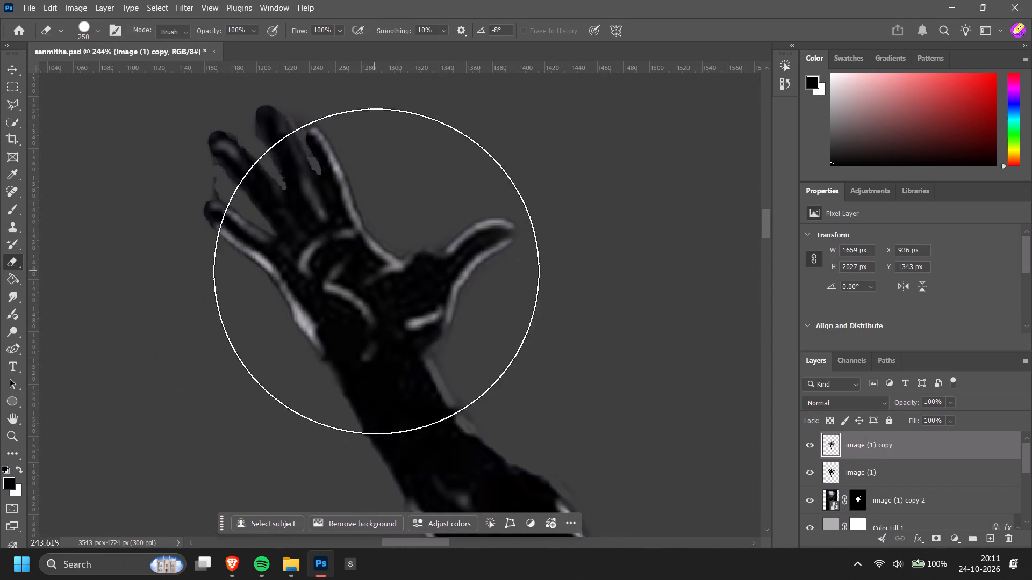
Select the image (1) layer and reduce the Eraser size to 20 px.
left_click(881, 475)
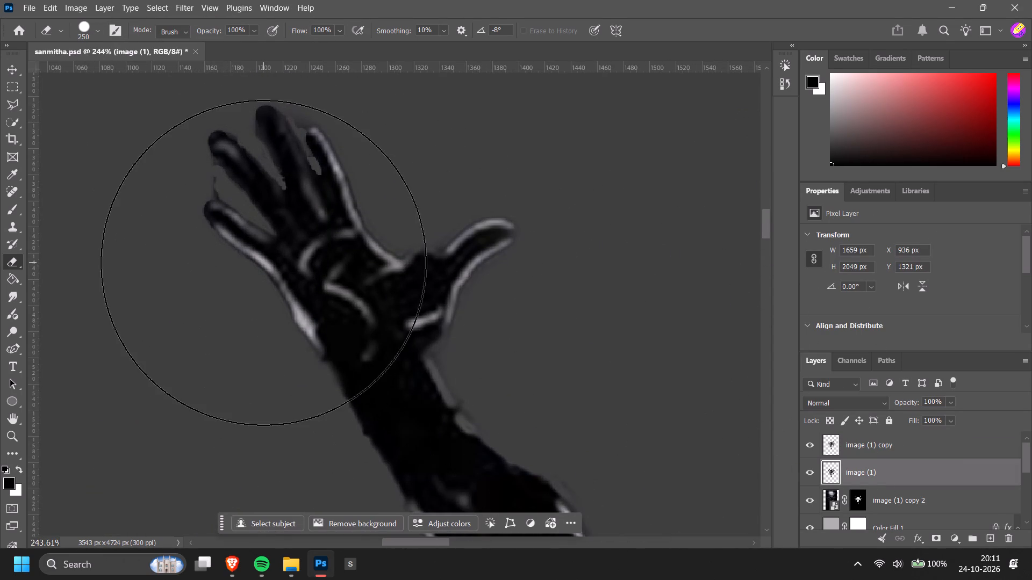
key("bracketleft")
key("bracketleft")
key("bracketleft")
key("bracketleft")
key("bracketleft")
key("bracketleft")
key("bracketleft")
key("bracketleft")
key("bracketleft")
key("bracketleft")
key("bracketleft")
key("bracketleft")
key("bracketleft")
key("bracketleft")
key("bracketleft")
key("bracketleft")
key("bracketleft")
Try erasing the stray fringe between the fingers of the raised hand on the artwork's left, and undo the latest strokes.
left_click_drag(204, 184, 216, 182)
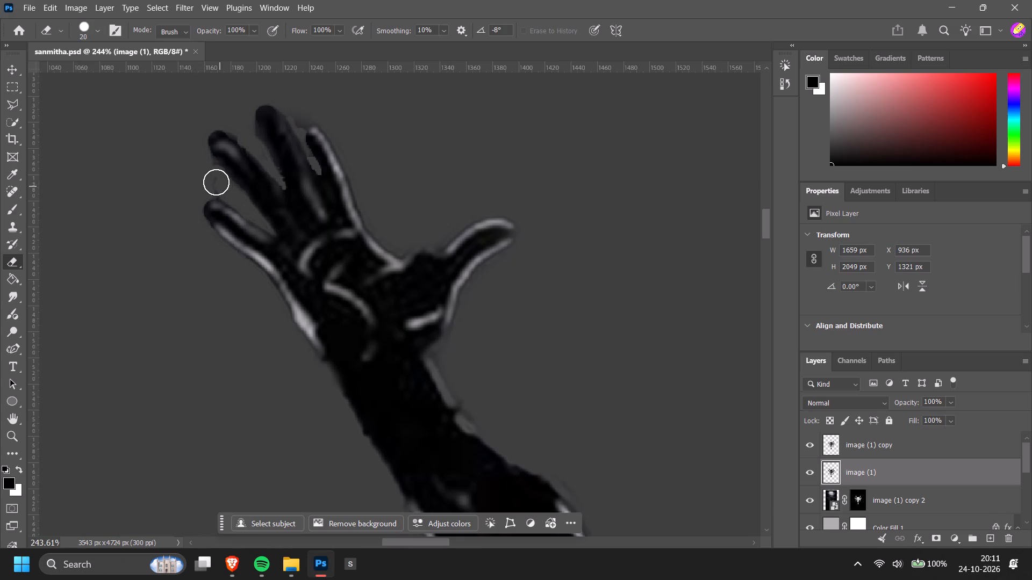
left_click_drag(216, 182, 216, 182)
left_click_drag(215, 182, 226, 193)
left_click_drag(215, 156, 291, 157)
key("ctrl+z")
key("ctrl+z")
Hide the image (1) copy 2 layer and erase the stray fringe around the raised left hand's fingertips on image (1).
left_click(815, 500)
left_click(201, 171)
left_click(203, 166)
left_click_drag(306, 101, 303, 115)
left_click(303, 118)
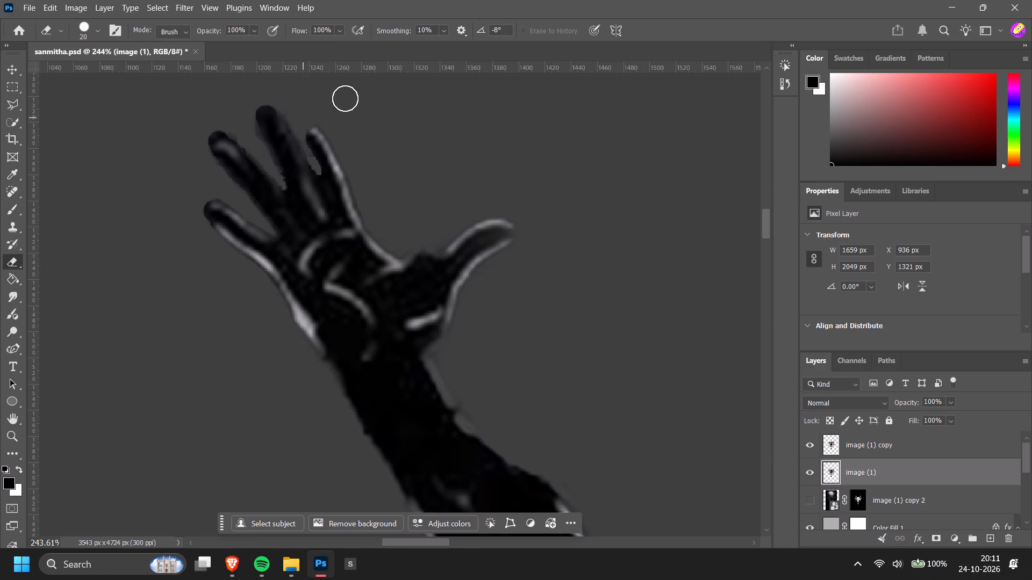
left_click(248, 134)
left_click_drag(293, 106, 321, 120)
Erase the leftover fringe along the inner edge of the raised left forearm on the image (1) layer.
scroll(496, 230, "down", 5)
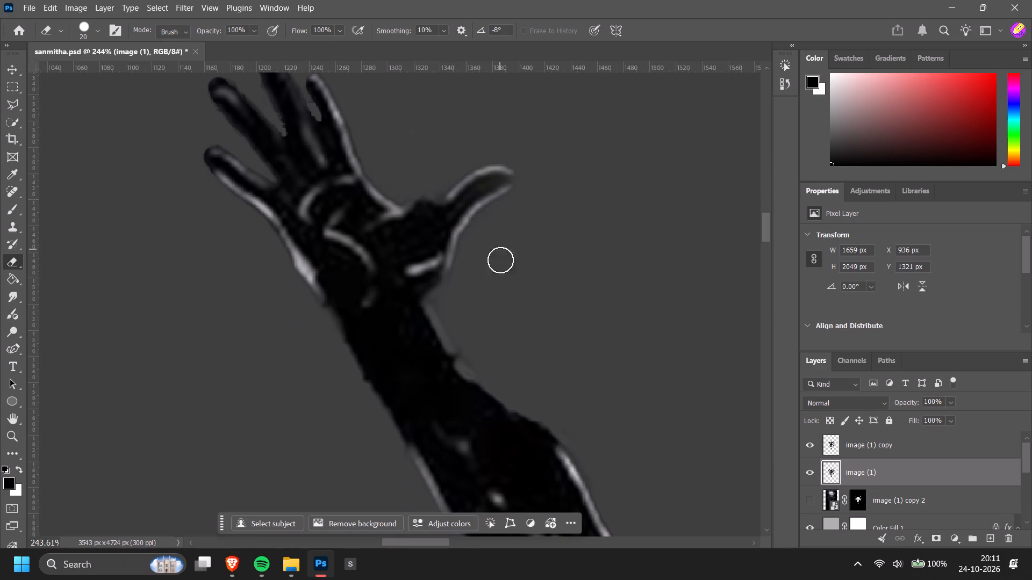
left_click_drag(491, 346, 580, 439)
left_click_drag(580, 439, 590, 444)
scroll(591, 429, "down", 15)
scroll(653, 357, "down", 17, "alt")
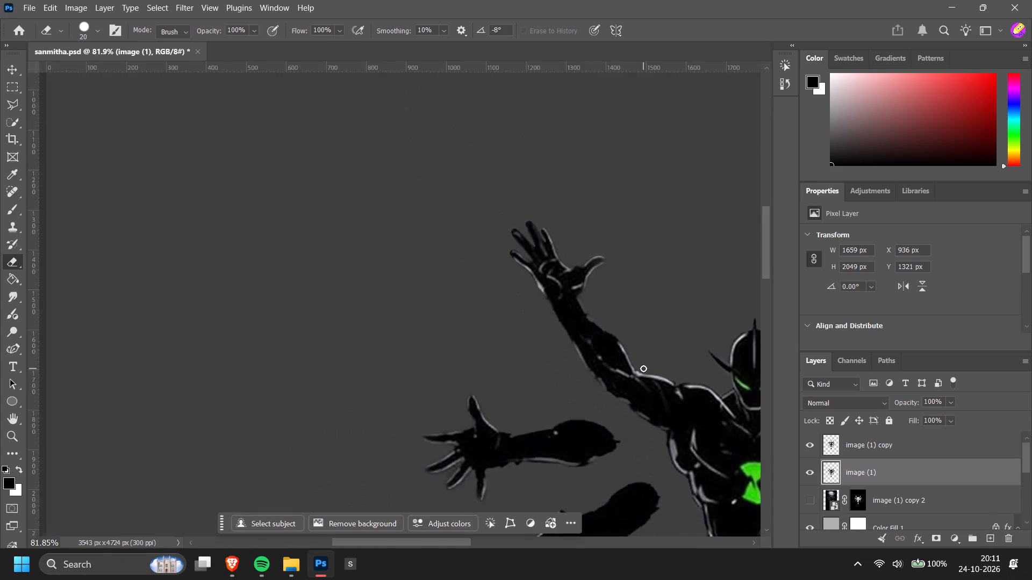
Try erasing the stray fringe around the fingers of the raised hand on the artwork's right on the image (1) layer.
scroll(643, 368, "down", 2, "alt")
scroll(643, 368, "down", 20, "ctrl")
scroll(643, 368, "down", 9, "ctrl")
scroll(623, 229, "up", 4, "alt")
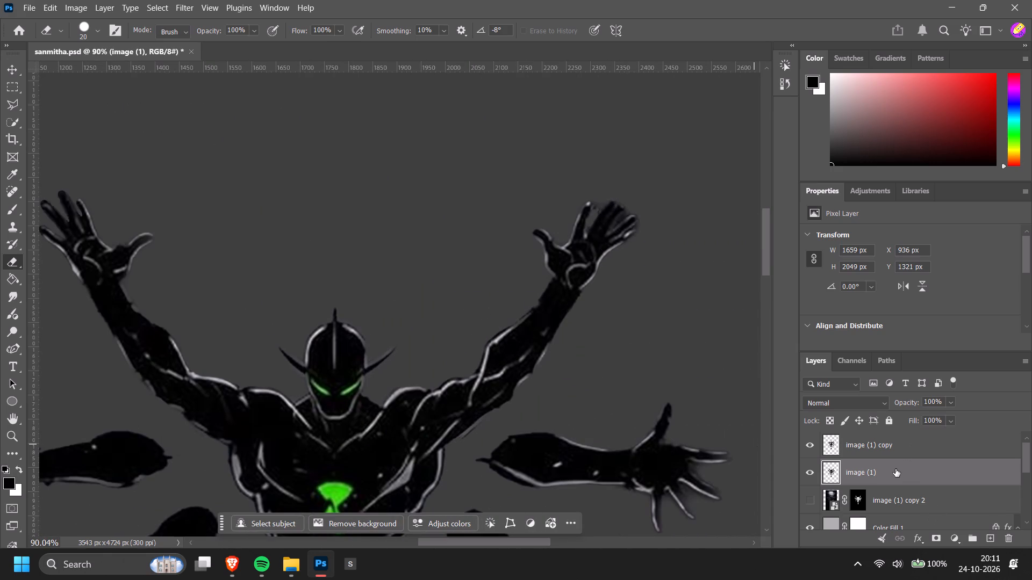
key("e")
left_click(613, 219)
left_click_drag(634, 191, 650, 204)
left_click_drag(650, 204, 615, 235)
Enlarge the Eraser to 800 px and erase the image (1) layer's raised and lower arms on the artwork's right.
key("bracketright")
key("bracketright")
key("bracketright")
key("bracketright")
key("bracketright")
key("bracketright")
key("bracketright")
key("bracketright")
key("bracketright")
key("bracketright")
key("bracketright")
key("bracketright")
key("bracketright")
key("bracketright")
key("bracketright")
key("bracketright")
key("bracketright")
key("bracketright")
key("bracketright")
key("bracketright")
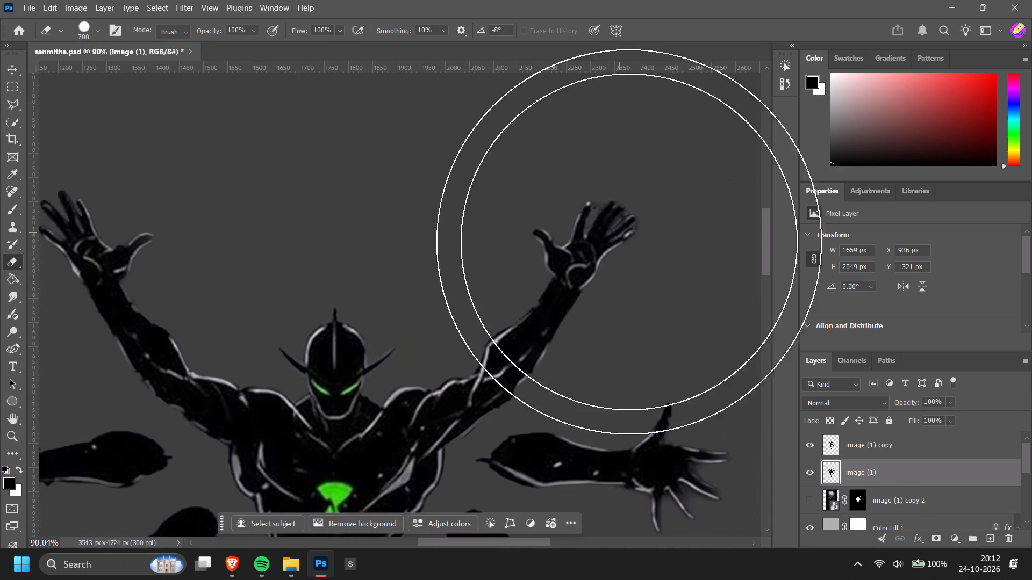
left_click_drag(640, 277, 641, 337)
scroll(641, 337, "down", 9)
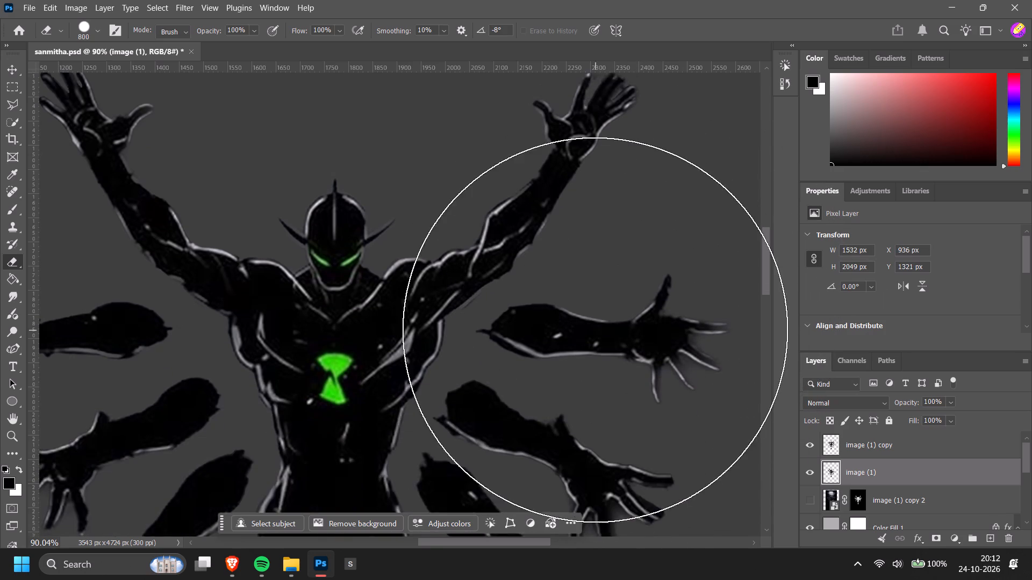
scroll(595, 330, "down", 15)
left_click_drag(594, 240, 601, 363)
scroll(602, 360, "down", 11)
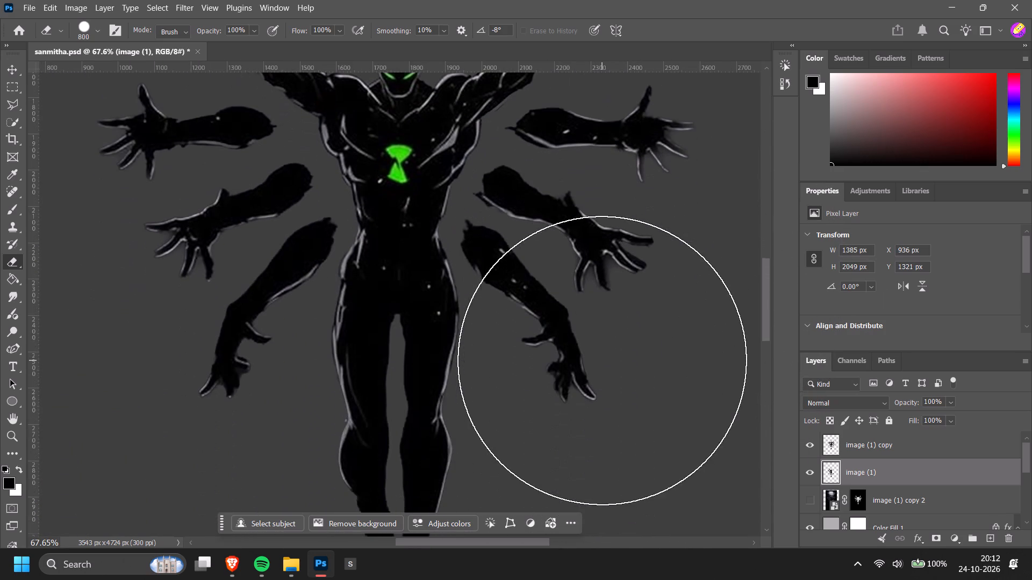
Erase the body, legs and remaining arms from the image (1) layer, keeping only the raised arm on the artwork's left.
left_click_drag(541, 383, 375, 337)
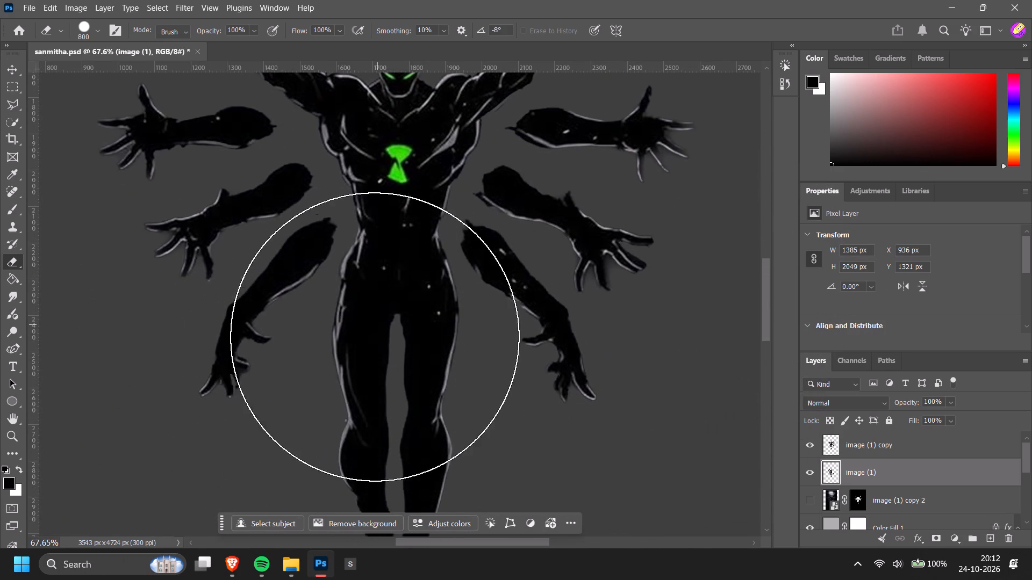
left_click_drag(375, 337, 375, 344)
scroll(378, 340, "down", 10, "alt")
left_click_drag(392, 434, 303, 296)
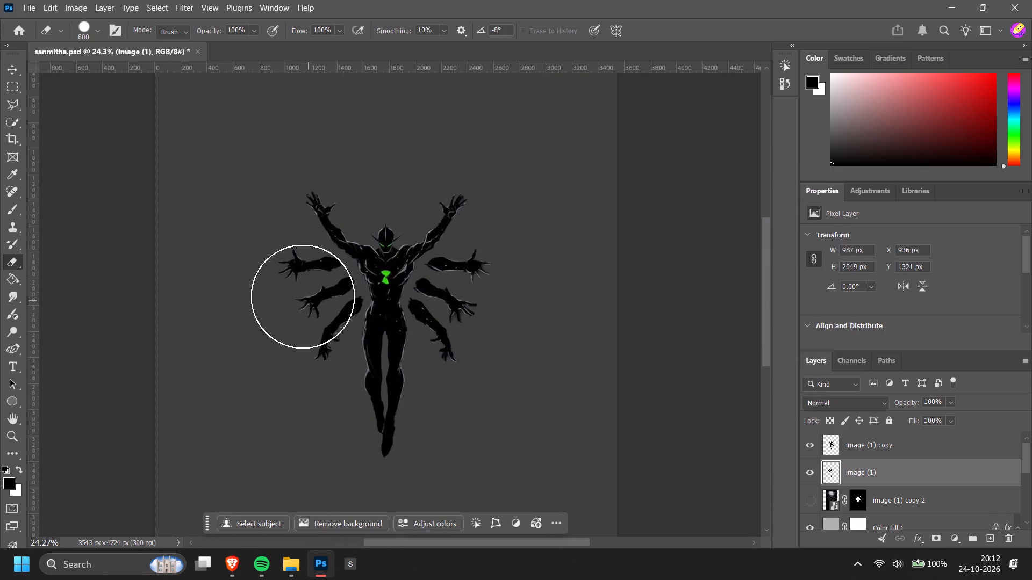
left_click_drag(303, 296, 455, 292)
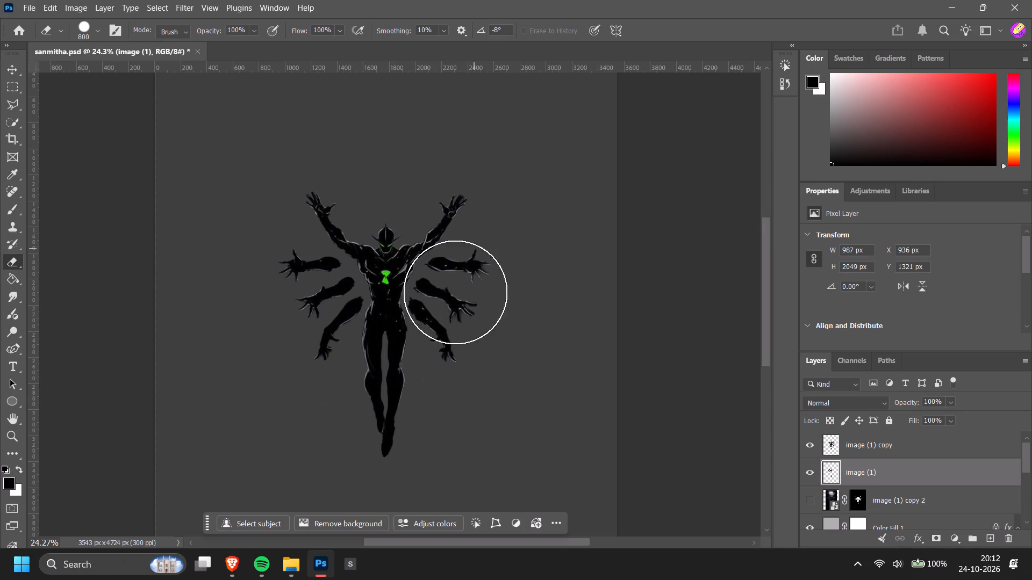
left_click_drag(455, 292, 271, 317)
scroll(362, 353, "up", 15, "alt")
scroll(532, 310, "down", 3, "ctrl")
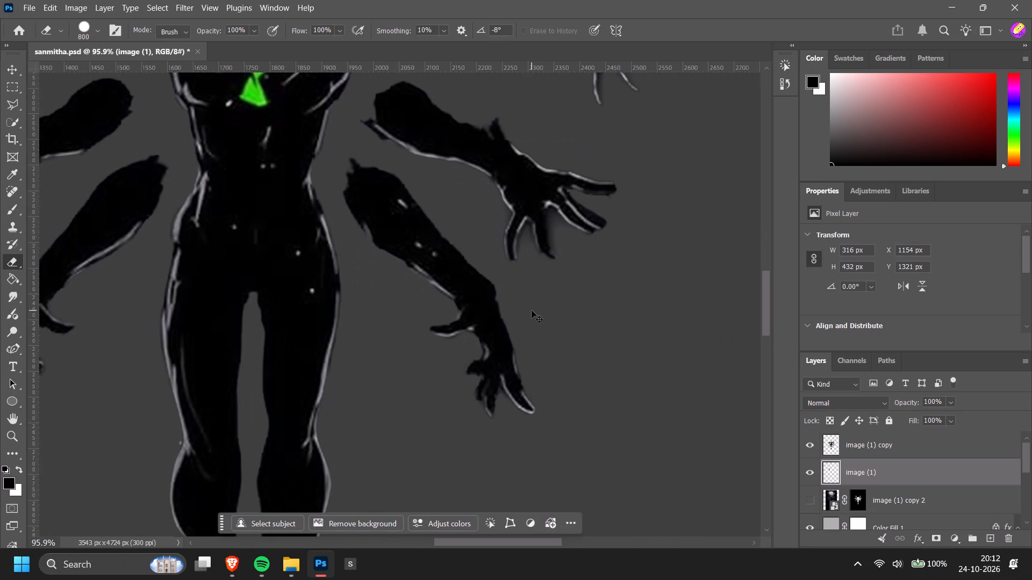
Select the image (1) copy layer and compare the artwork with image (1) copy 2 shown and hidden.
scroll(532, 310, "down", 12, "ctrl")
scroll(532, 310, "up", 19)
scroll(562, 247, "up", 1, "alt")
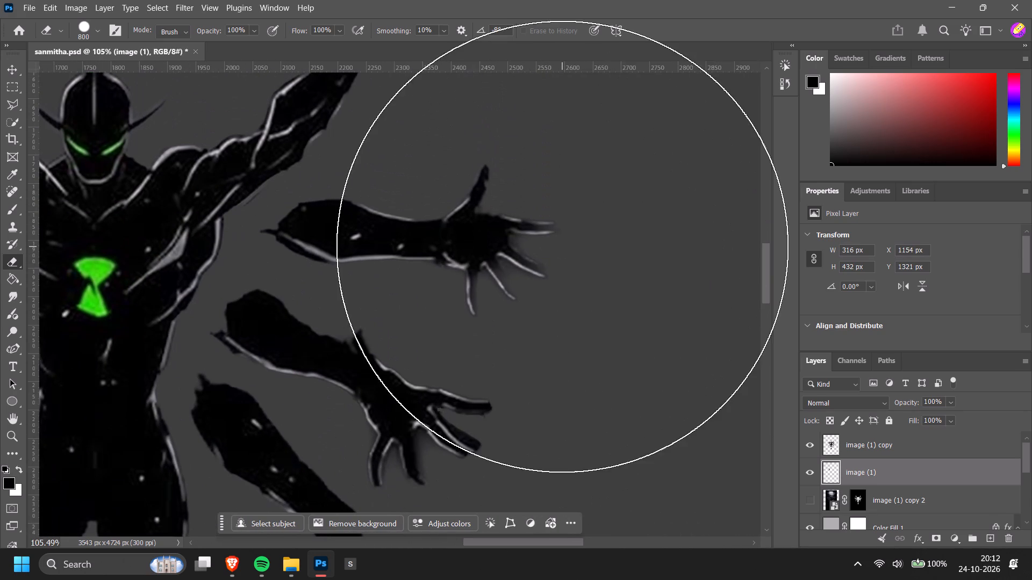
scroll(562, 247, "down", 2, "ctrl")
left_click(891, 448)
scroll(503, 216, "up", 5, "alt")
scroll(503, 216, "down", 3, "alt")
left_click(806, 508)
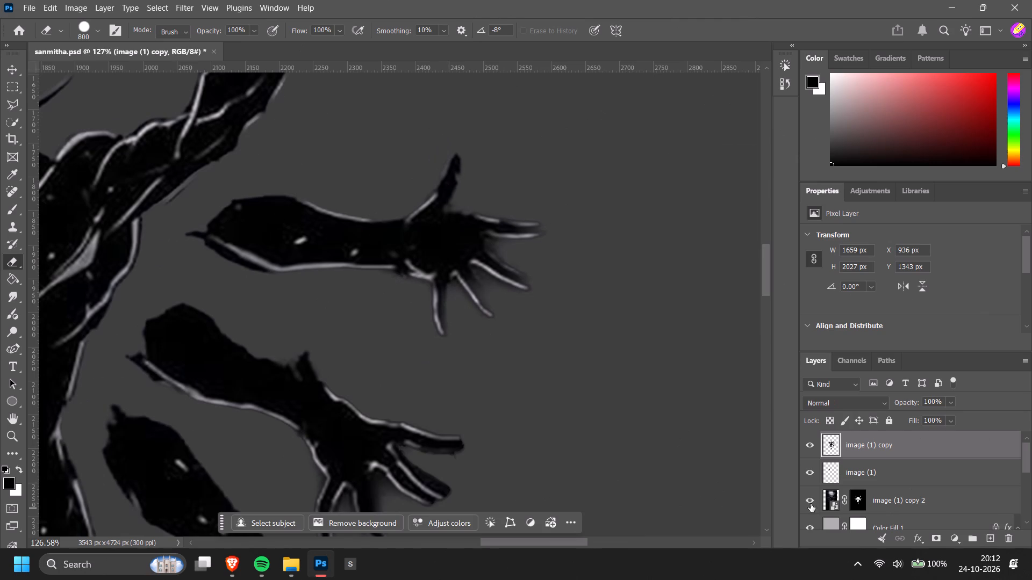
left_click(813, 501)
left_click(813, 501)
left_click(813, 501)
Reduce the Eraser to 7 px and erase the fringe in the outer finger gap of the raised right hand on image (1) copy.
scroll(526, 354, "down", 6, "alt")
scroll(410, 267, "up", 20)
scroll(410, 267, "up", 4)
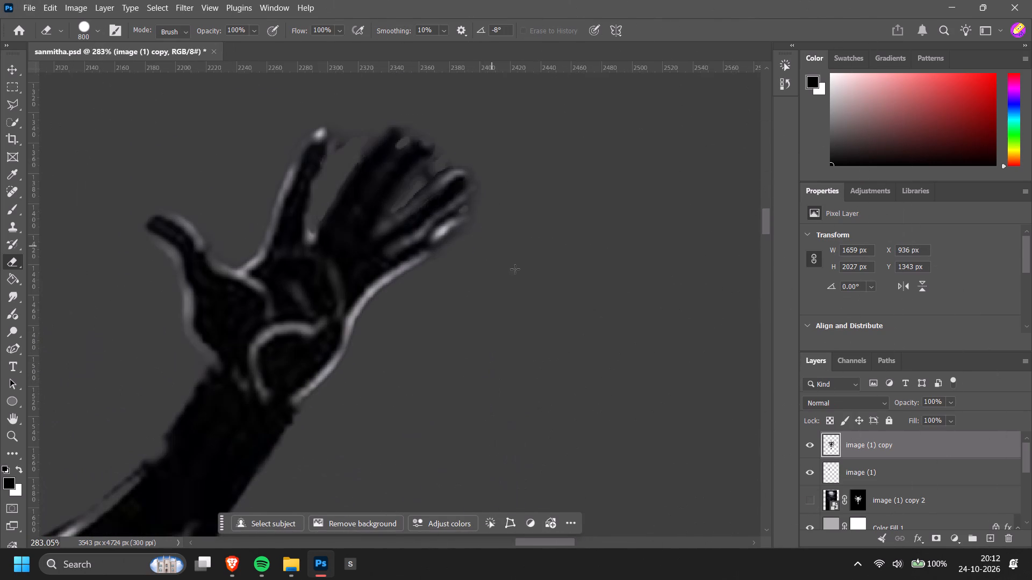
key("bracketleft")
key("bracketleft")
key("bracketleft")
key("bracketleft")
key("bracketleft")
key("bracketleft")
key("bracketleft")
key("bracketleft")
key("bracketleft")
key("bracketleft")
key("bracketleft")
key("bracketleft")
key("bracketleft")
key("bracketleft")
key("bracketleft")
key("bracketleft")
key("bracketleft")
key("bracketleft")
key("bracketleft")
key("bracketleft")
left_click_drag(442, 159, 403, 192)
left_click_drag(445, 156, 402, 194)
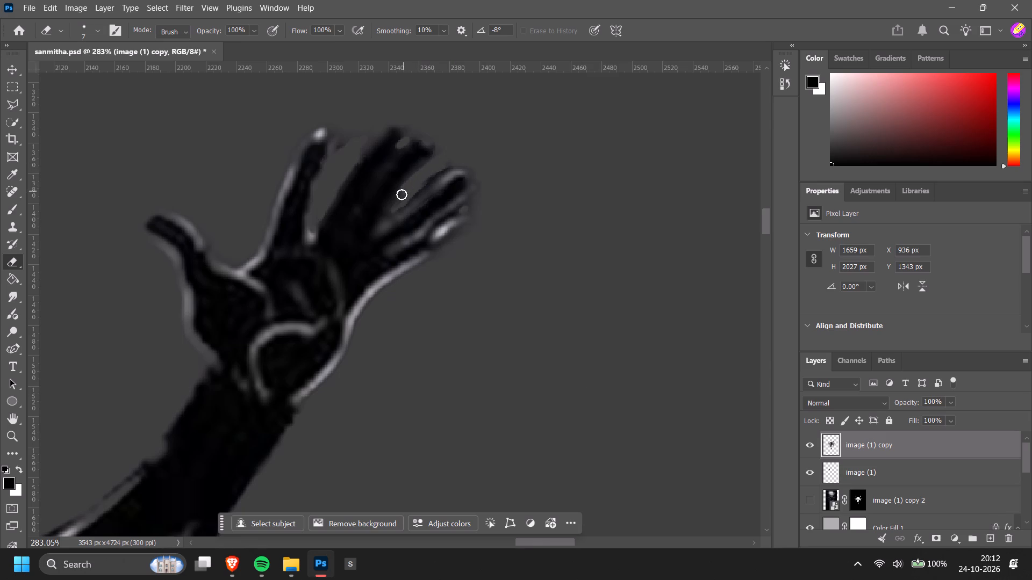
left_click_drag(402, 194, 400, 195)
Erase the leftover fringe between and around the fingertips of the raised right hand on image (1) copy.
left_click_drag(416, 126, 402, 148)
left_click_drag(402, 148, 394, 154)
left_click_drag(419, 125, 441, 156)
left_click_drag(441, 156, 441, 140)
left_click_drag(342, 130, 340, 142)
left_click_drag(340, 142, 407, 91)
left_click_drag(484, 202, 468, 197)
Delete the layer mask from image (1) copy 2 and keep that layer in the document.
scroll(569, 265, "down", 19, "alt")
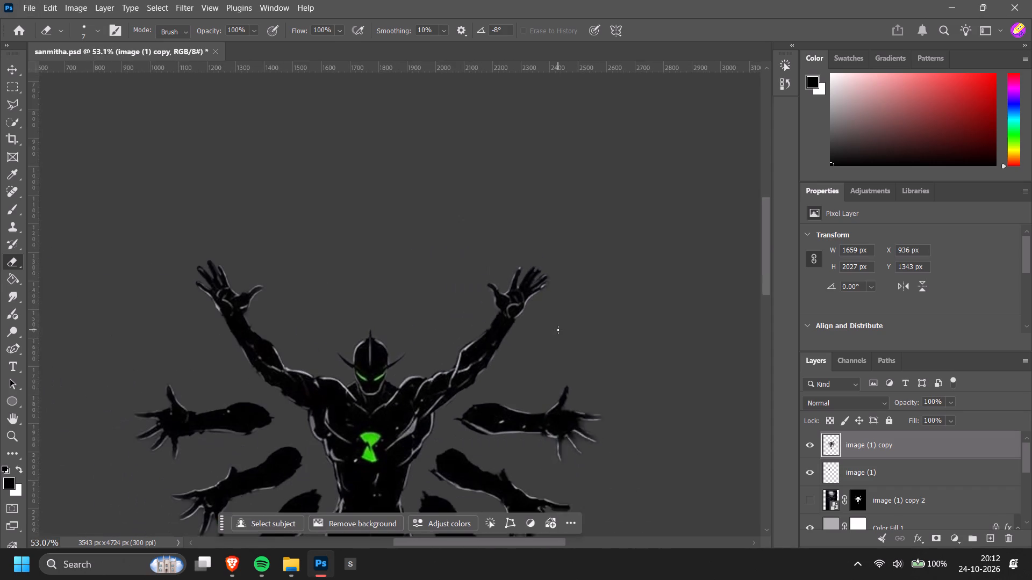
scroll(558, 330, "down", 8, "alt")
key("v")
scroll(567, 336, "down", 6)
scroll(635, 337, "down", 5, "alt")
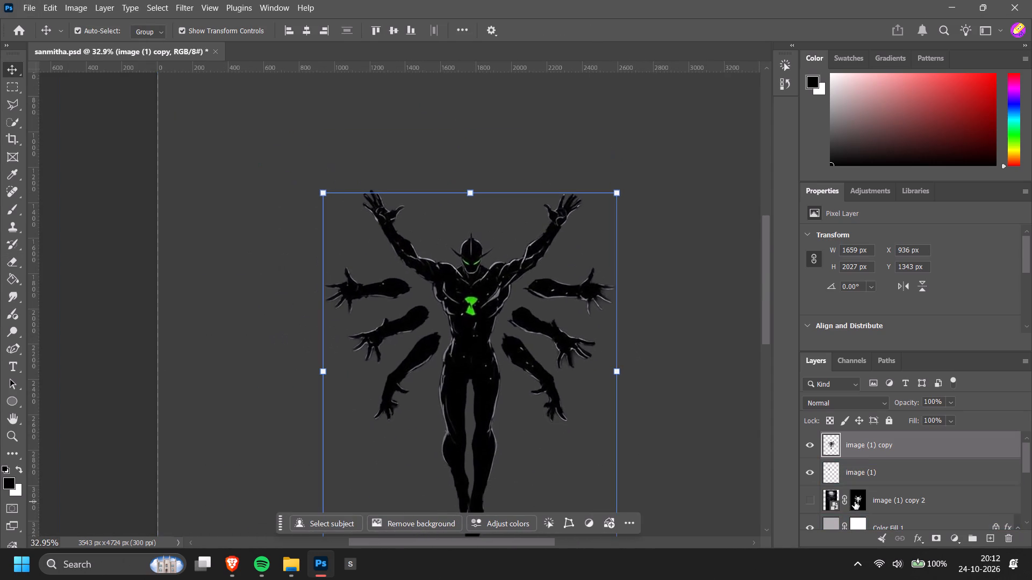
left_click(855, 502)
key("BackSpace")
left_click(805, 501)
key("BackSpace")
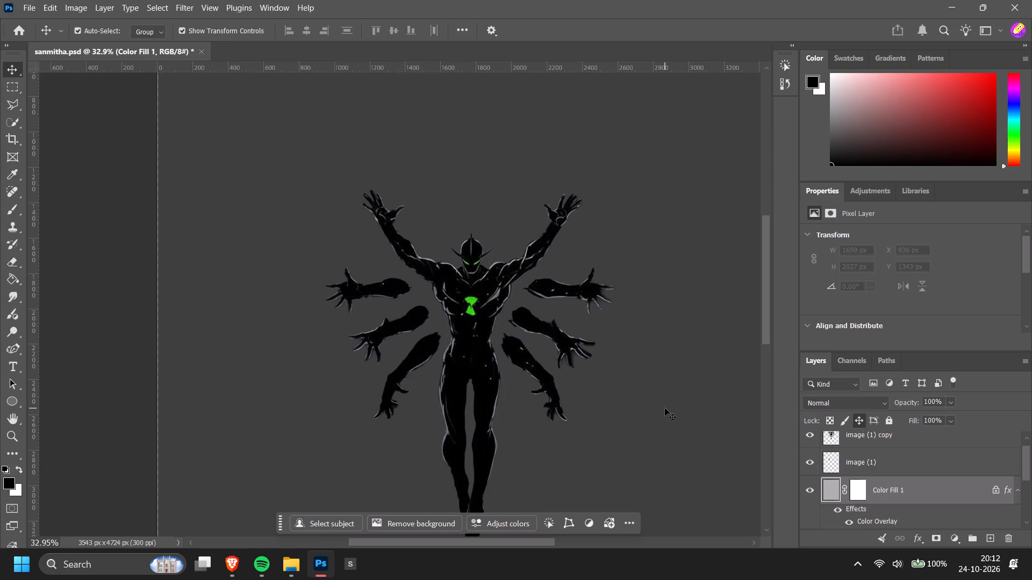
key("ctrl+z")
Hide the image (1) and image (1) copy layers above the full background artwork.
scroll(784, 435, "down", 4)
left_click(764, 426)
left_click(699, 435)
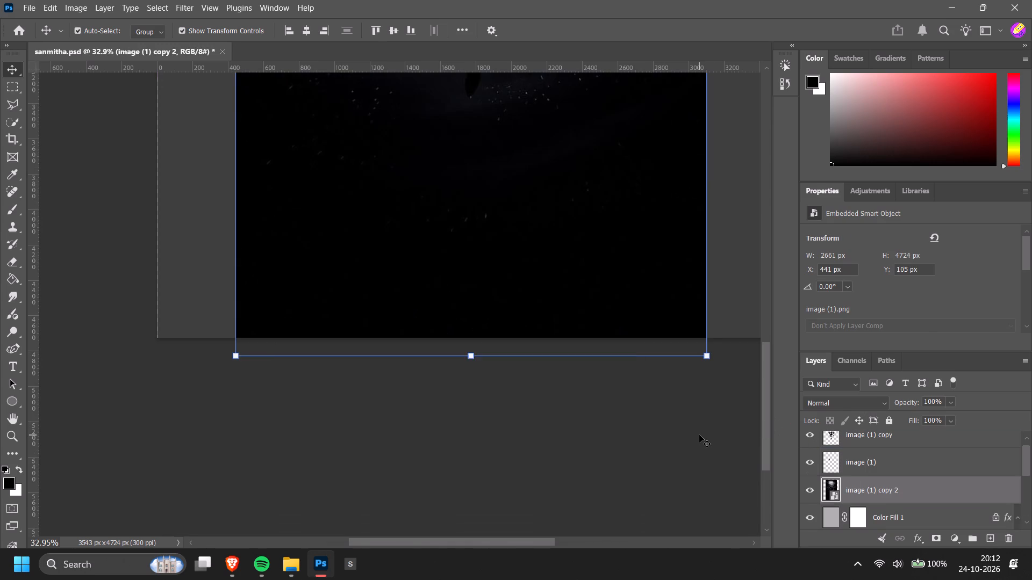
scroll(699, 435, "up", 15)
left_click_drag(766, 454, 770, 386)
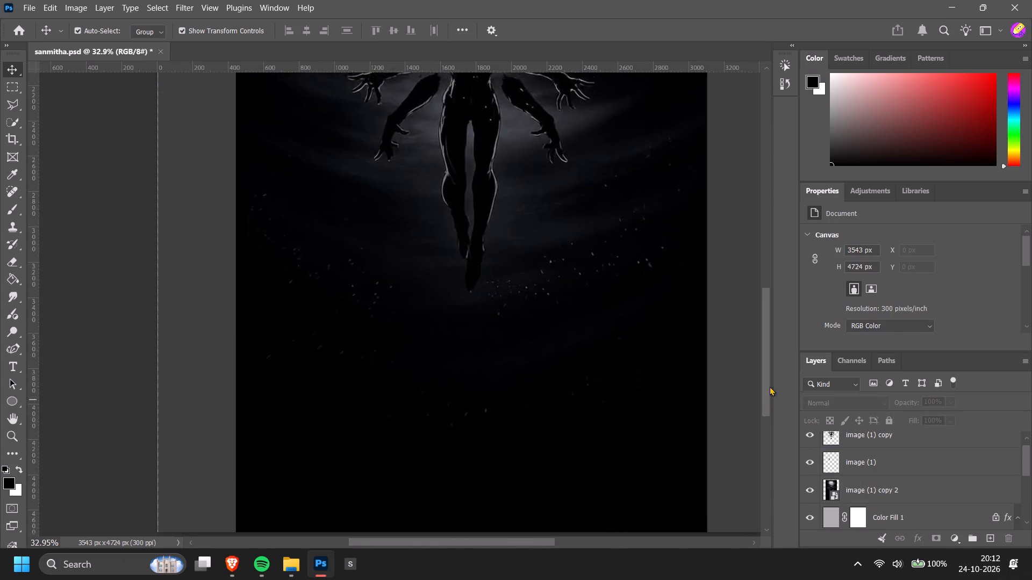
left_click_drag(770, 386, 767, 329)
scroll(665, 348, "down", 8, "alt")
scroll(629, 407, "down", 3, "ctrl")
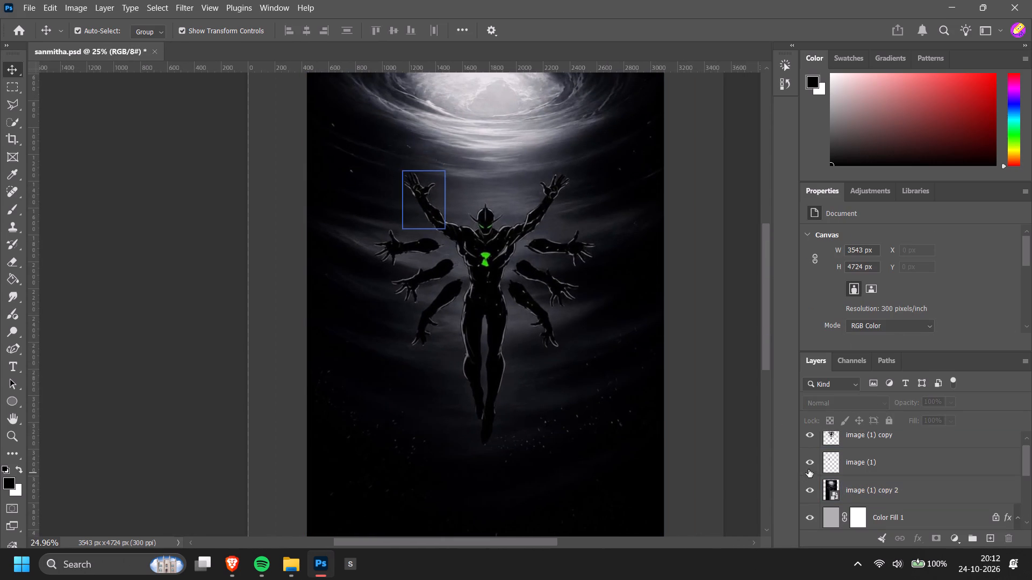
left_click(808, 469)
left_click(809, 433)
Examine the full unmasked artwork of image (1) copy 2 on the canvas.
scroll(653, 386, "up", 3)
left_click(640, 372)
scroll(640, 372, "up", 2)
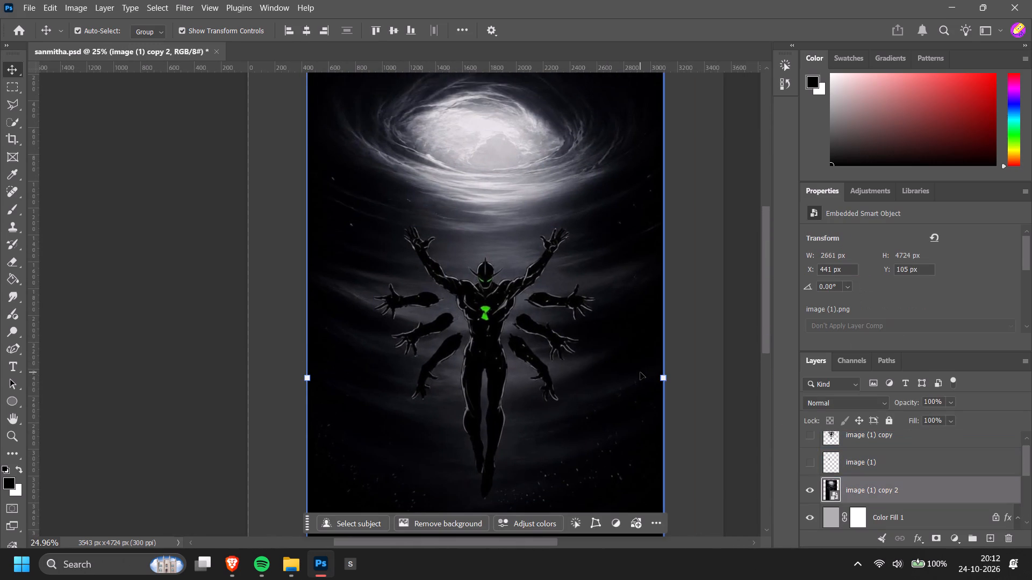
scroll(640, 372, "up", 2, "alt")
scroll(640, 372, "down", 4, "alt")
scroll(640, 372, "down", 3)
scroll(640, 372, "up", 2, "ctrl")
scroll(640, 372, "down", 1, "alt")
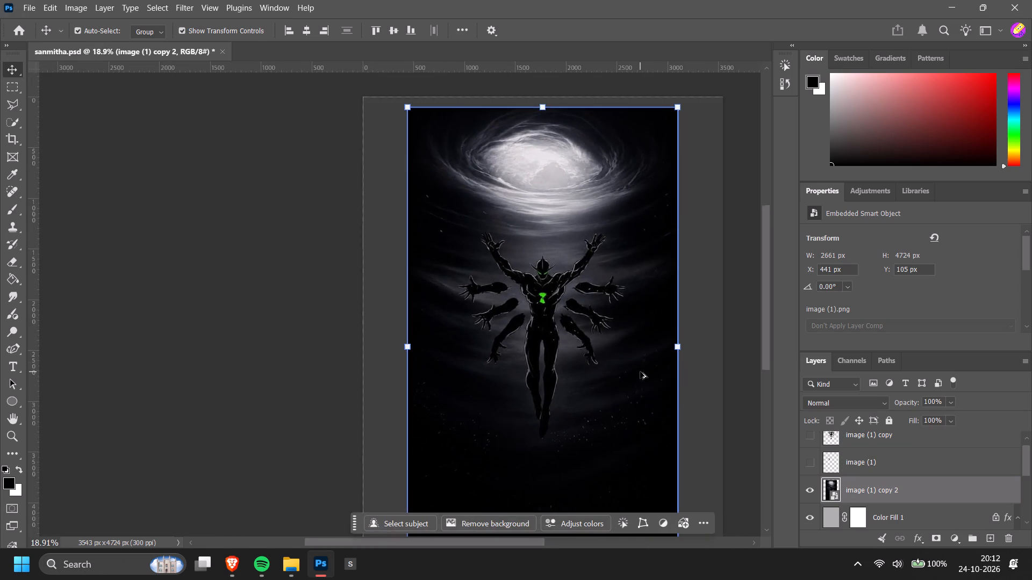
scroll(640, 372, "up", 1, "alt")
scroll(640, 372, "down", 5, "ctrl")
scroll(640, 372, "down", 2, "alt")
scroll(640, 372, "down", 3, "ctrl")
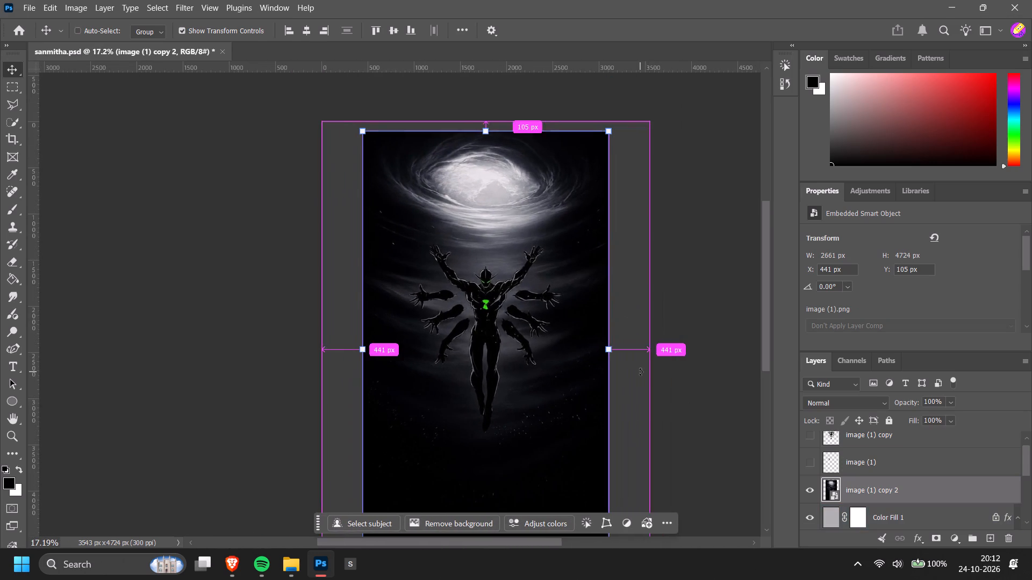
double_click(812, 460)
scroll(698, 400, "down", 2)
Switch to Brave and search Pinterest for "black revealing design bars".
key("alt+Tab")
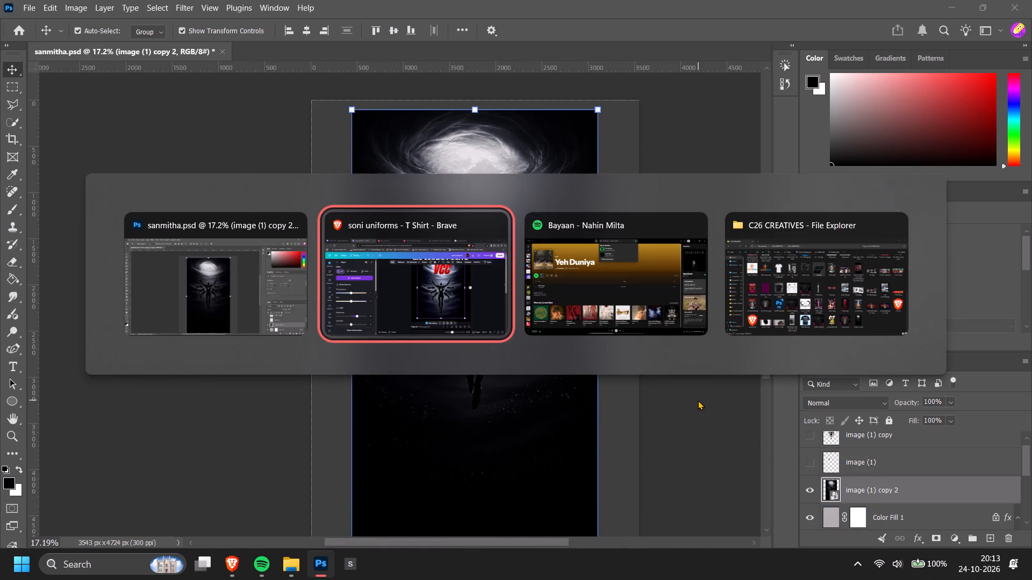
left_click(396, 0)
left_click(491, 1)
scroll(507, 292, "up", 5)
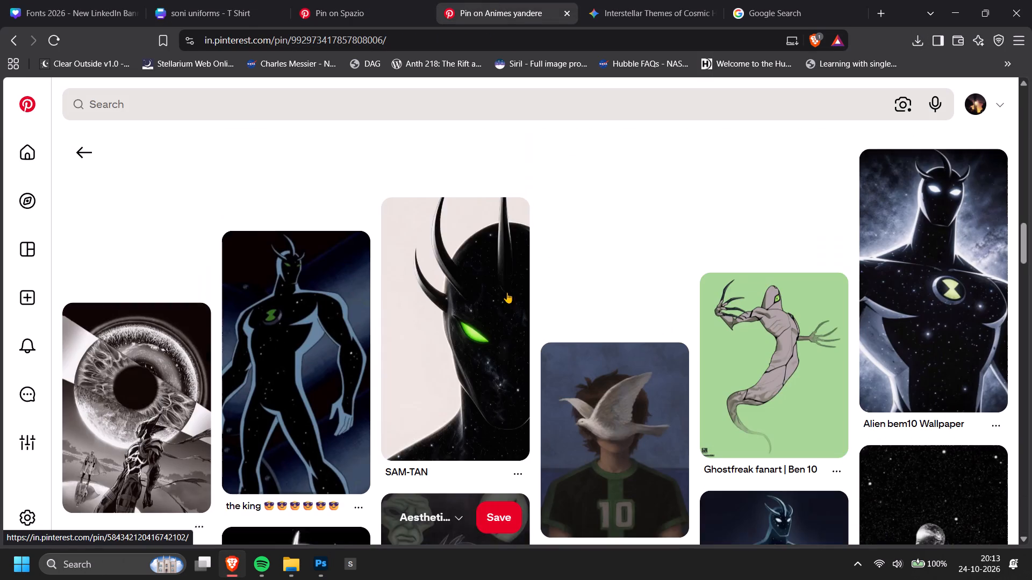
scroll(402, 200, "up", 4)
left_click(378, 108)
type("black revealing design")
key("space")
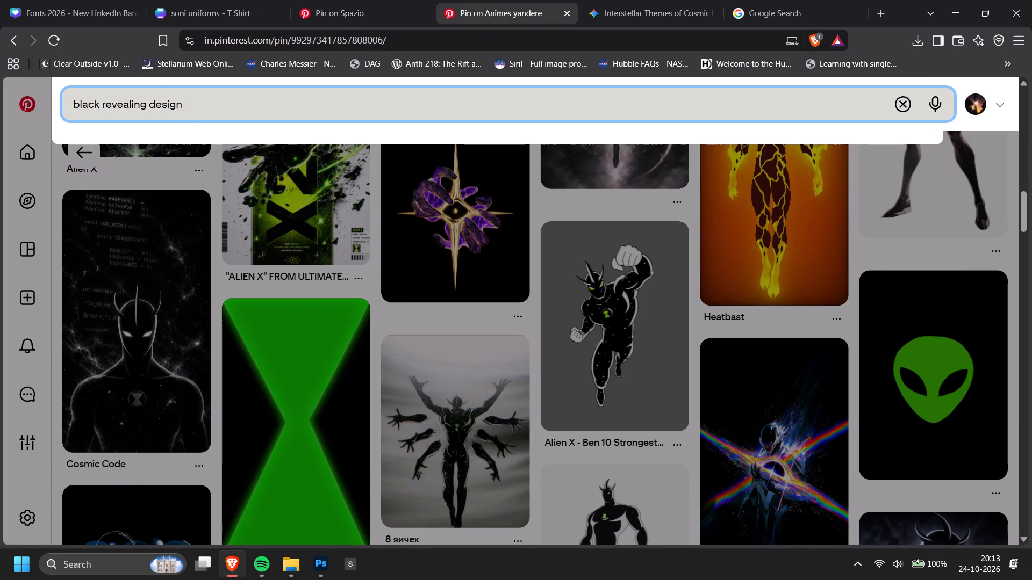
type("bars")
key("Return")
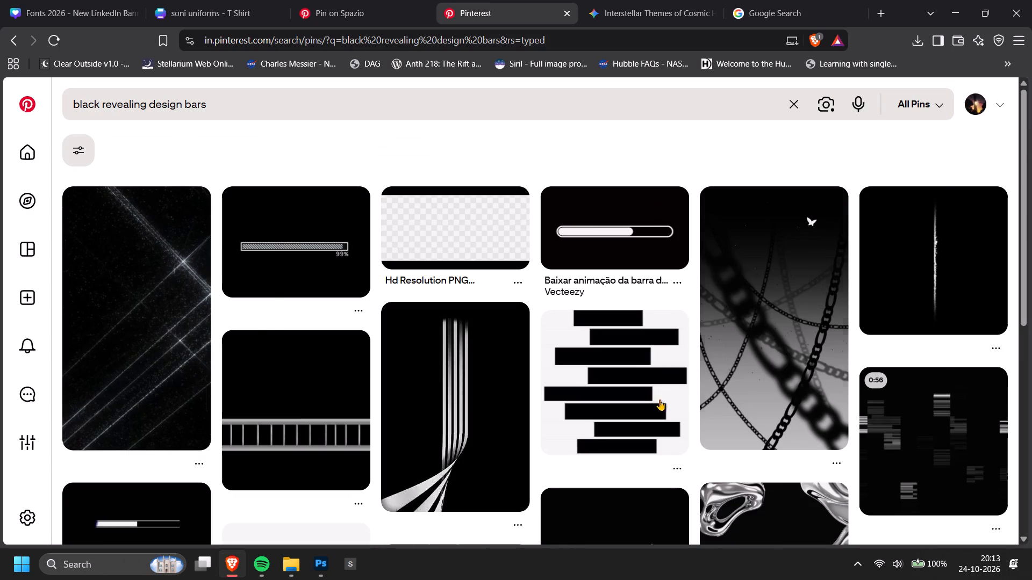
Browse the search results and open the overlay pin with five staggered vertical black bars.
key("alt+Tab")
key("alt+Tab")
scroll(669, 421, "down", 3)
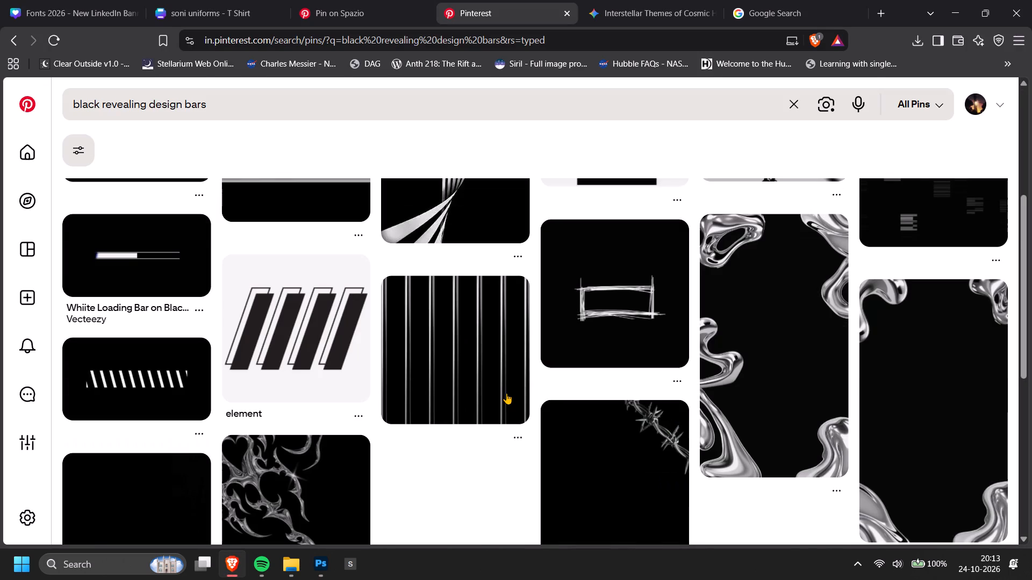
scroll(506, 393, "down", 5)
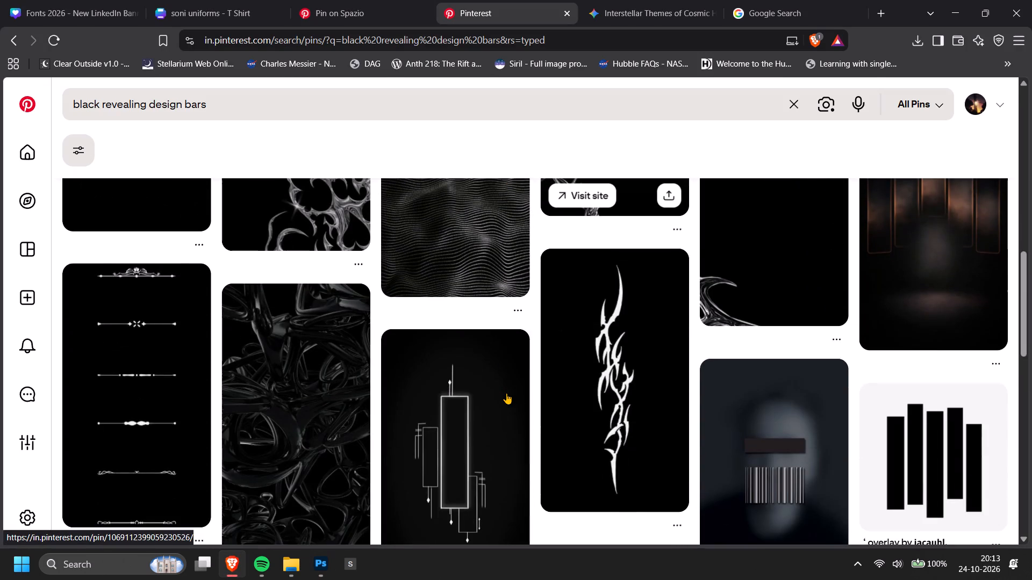
scroll(506, 393, "down", 2)
left_click(902, 281)
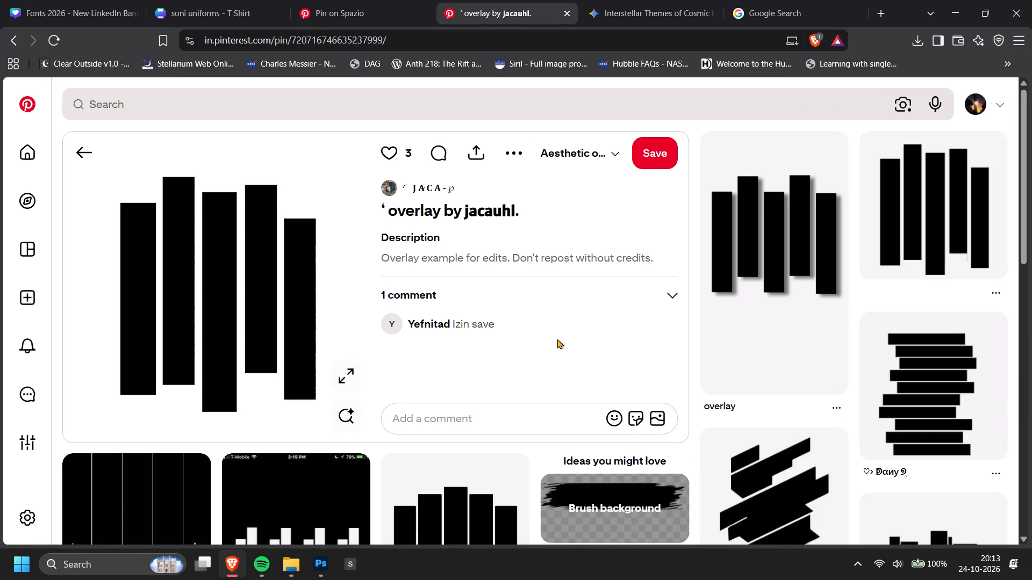
Browse the related black overlay shapes beneath the five-bar pin, comparing them against the artwork open in Photoshop.
scroll(557, 339, "down", 3)
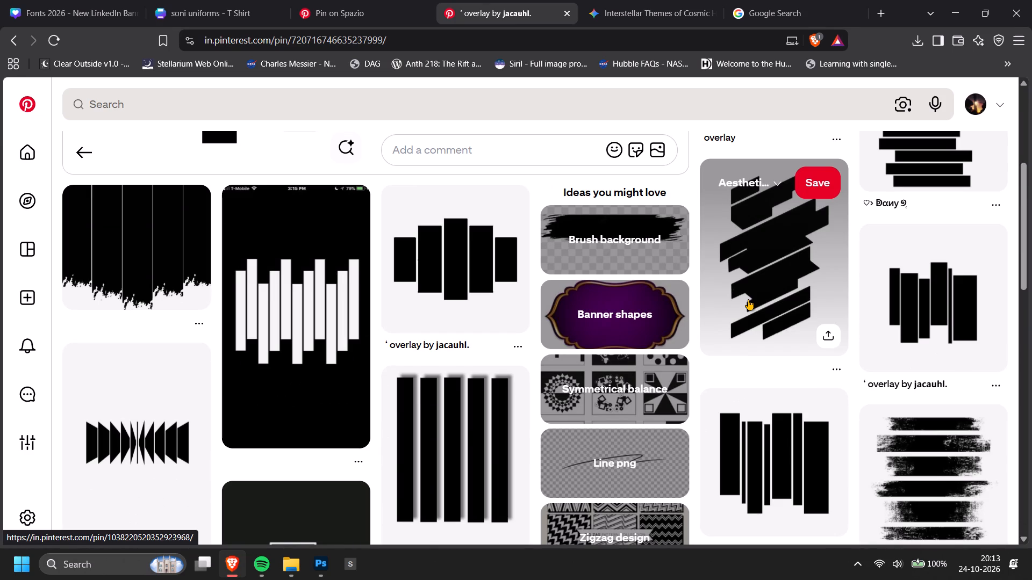
scroll(748, 299, "down", 5)
scroll(688, 315, "down", 3)
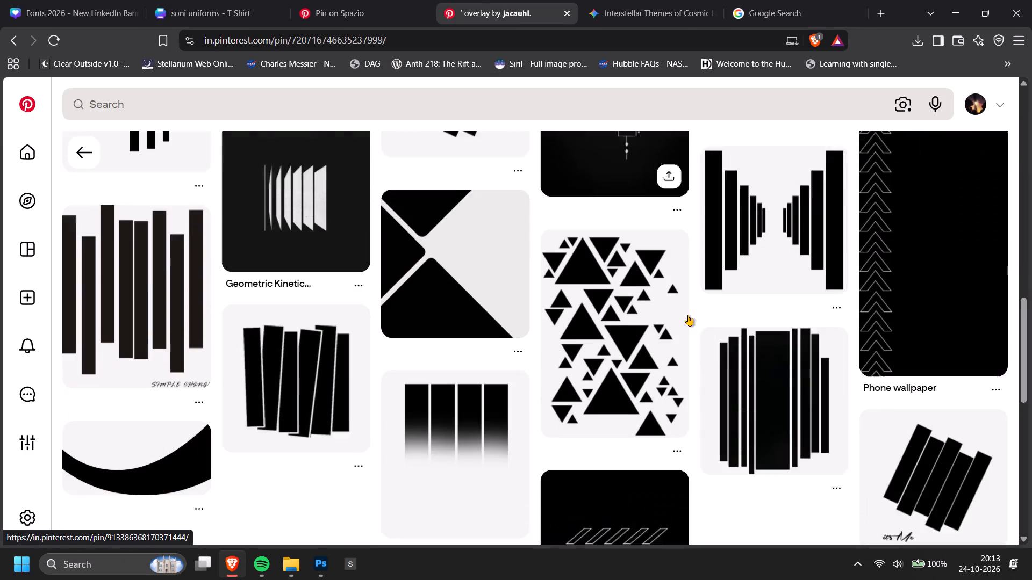
key("alt+Tab")
key("alt+Tab")
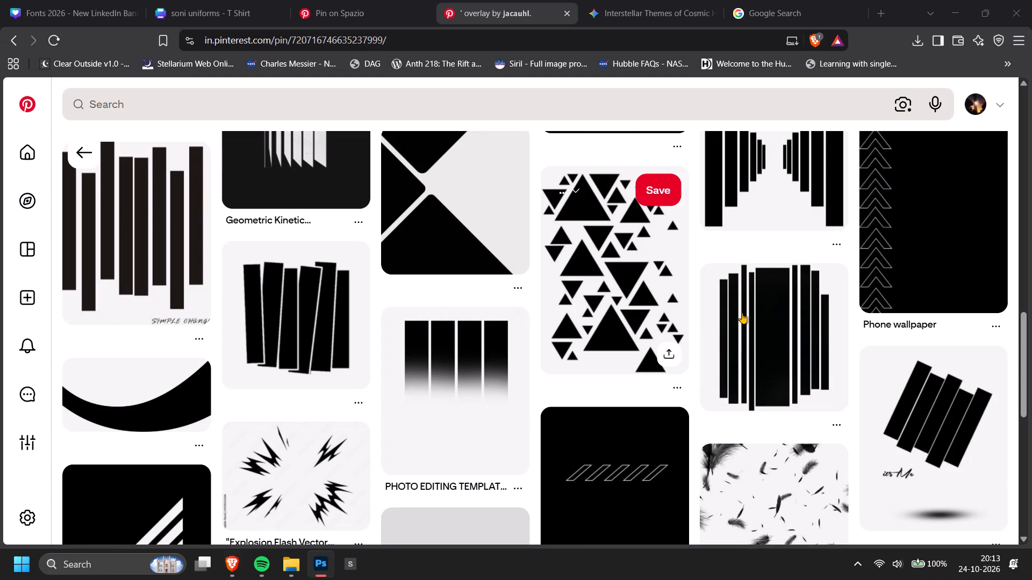
scroll(737, 364, "down", 3)
key("alt+Tab")
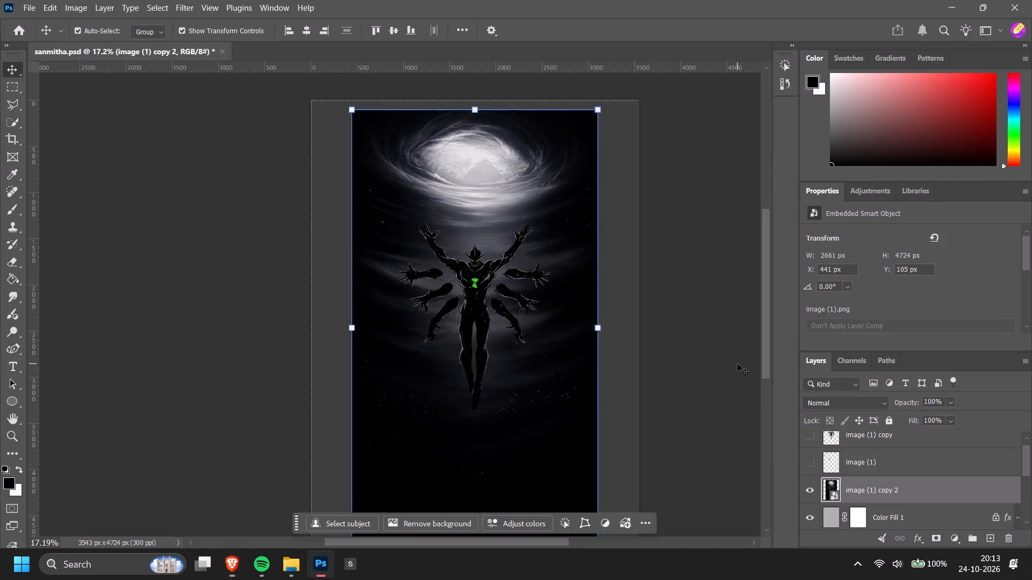
key("alt+Tab")
scroll(737, 364, "down", 6)
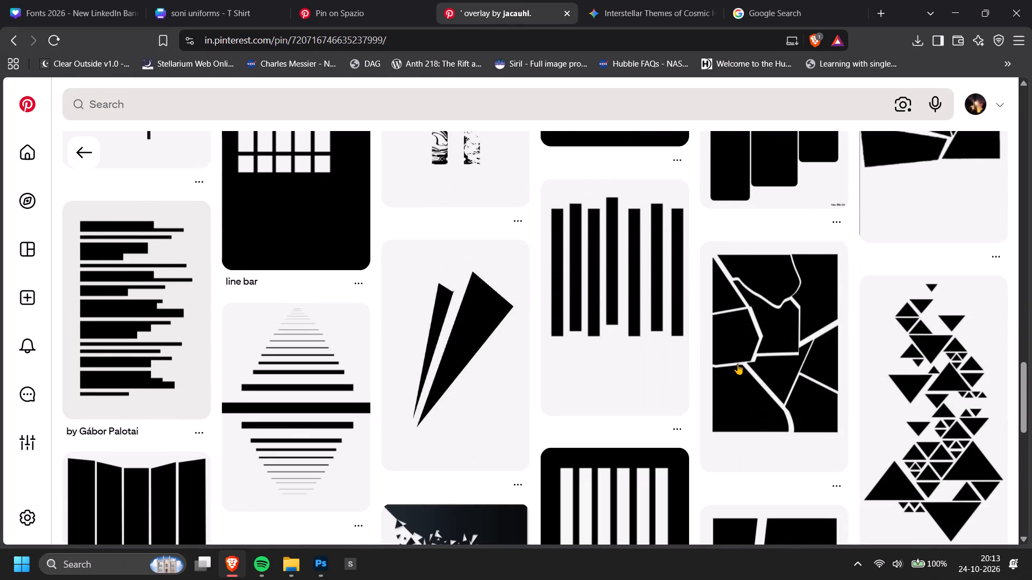
scroll(737, 366, "down", 2)
scroll(737, 371, "up", 4)
scroll(737, 371, "down", 5)
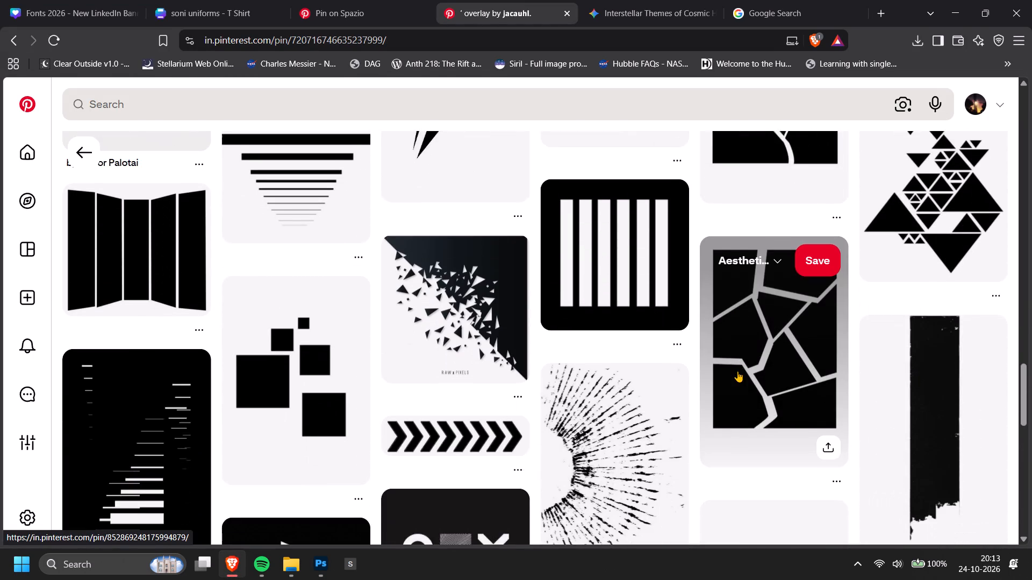
scroll(737, 371, "down", 2)
scroll(772, 333, "down", 4)
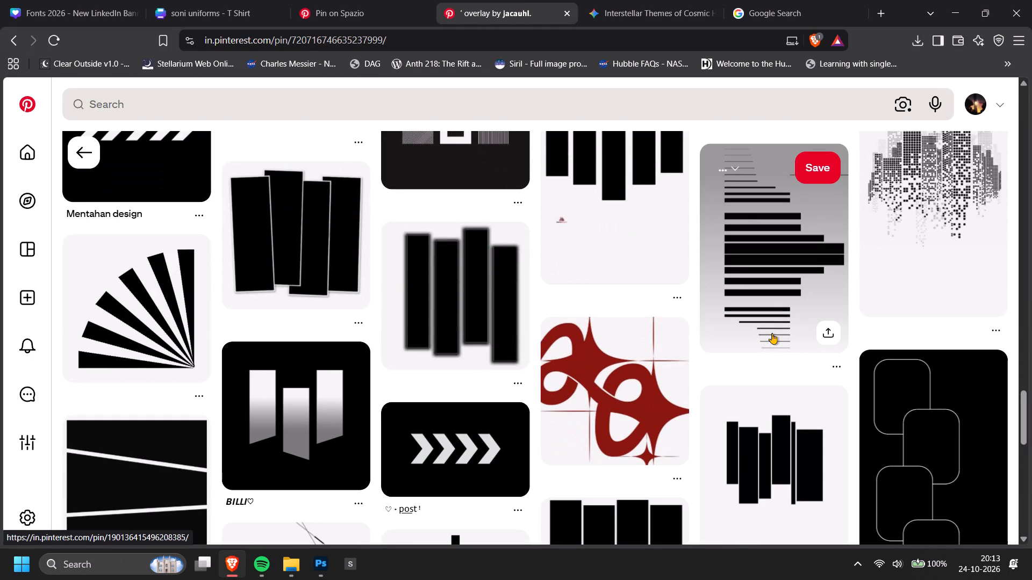
scroll(772, 333, "down", 3)
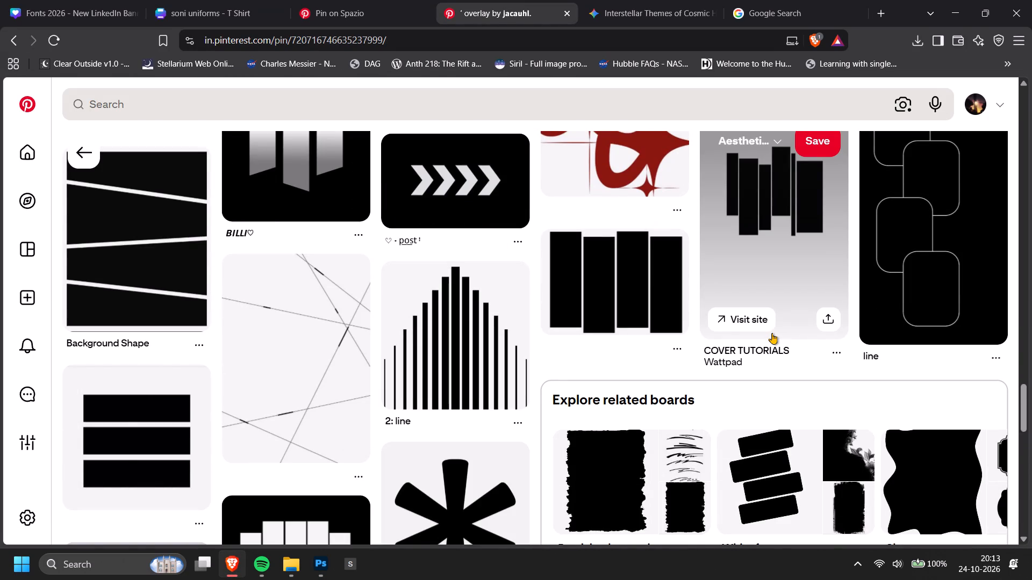
scroll(772, 333, "down", 3)
key("alt+Tab")
key("alt+Tab")
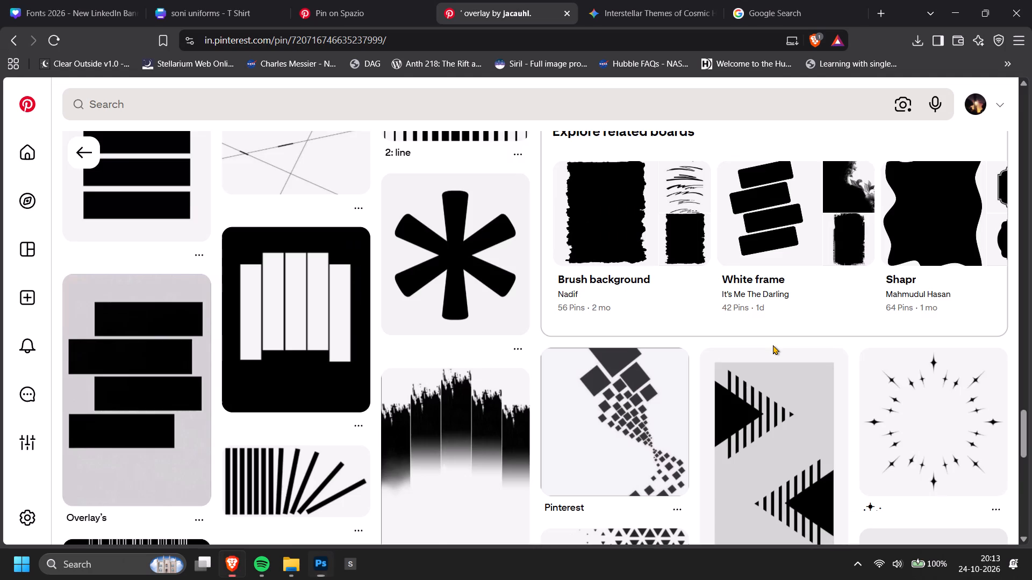
scroll(773, 345, "down", 5)
scroll(735, 417, "up", 6)
scroll(735, 417, "down", 8)
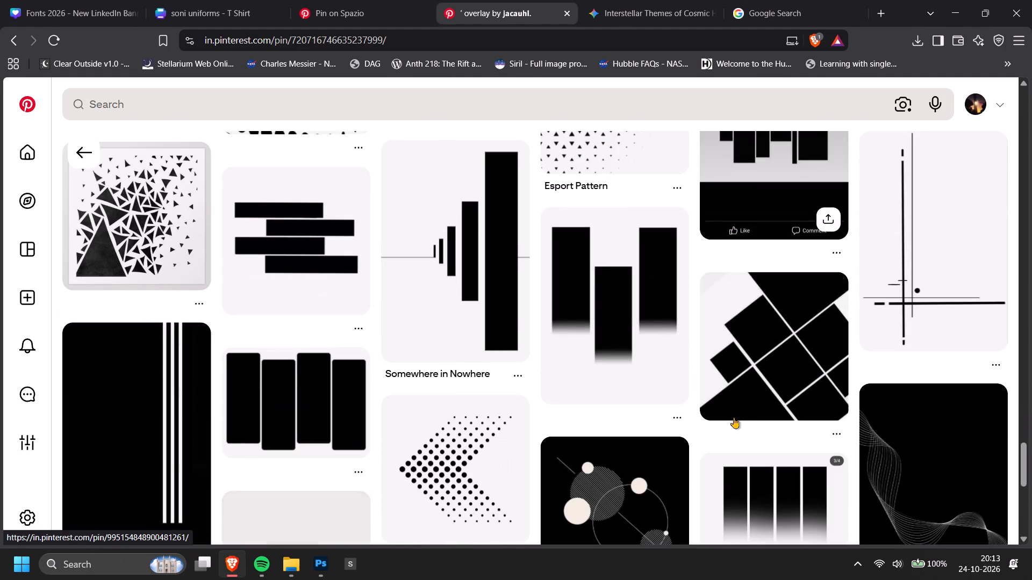
scroll(734, 417, "down", 7)
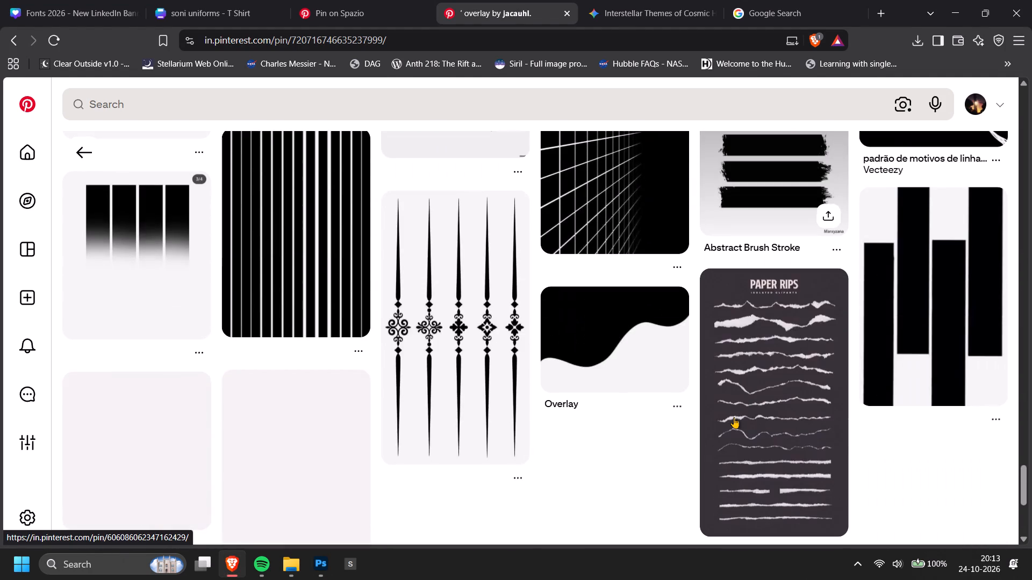
key("alt+Tab")
key("alt+Tab")
scroll(734, 417, "up", 8)
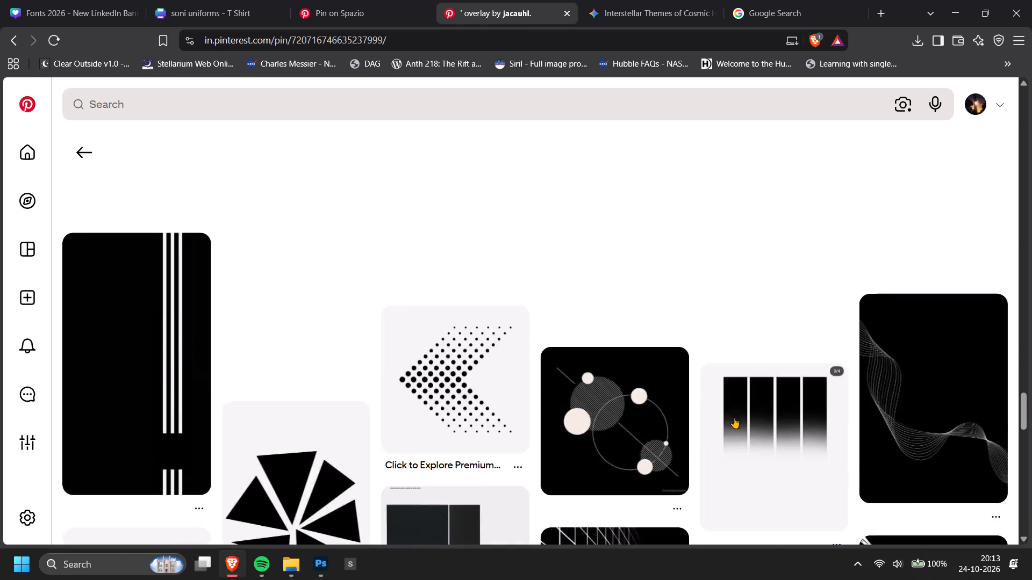
scroll(734, 417, "up", 20)
scroll(734, 417, "up", 13)
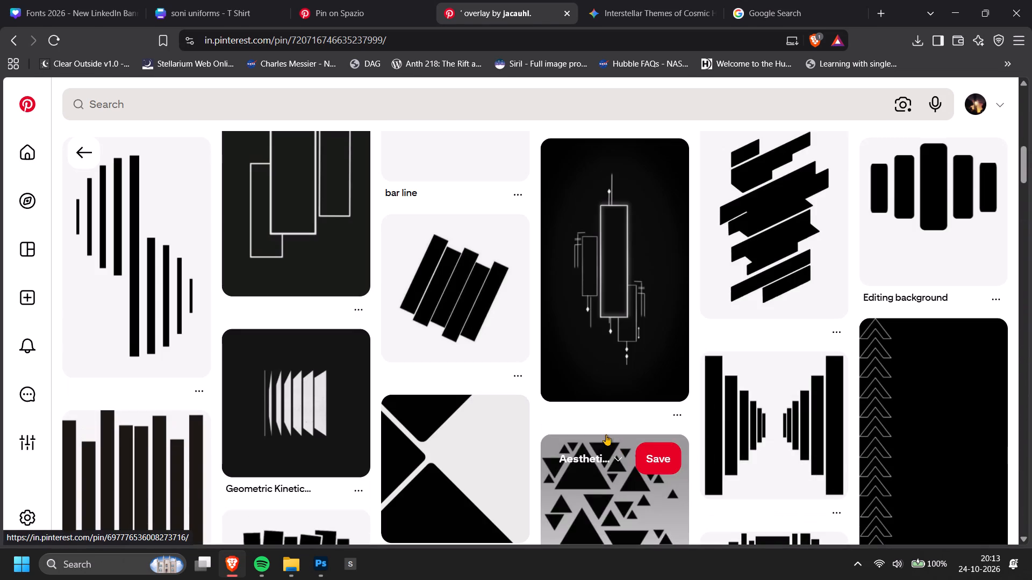
scroll(606, 434, "up", 11)
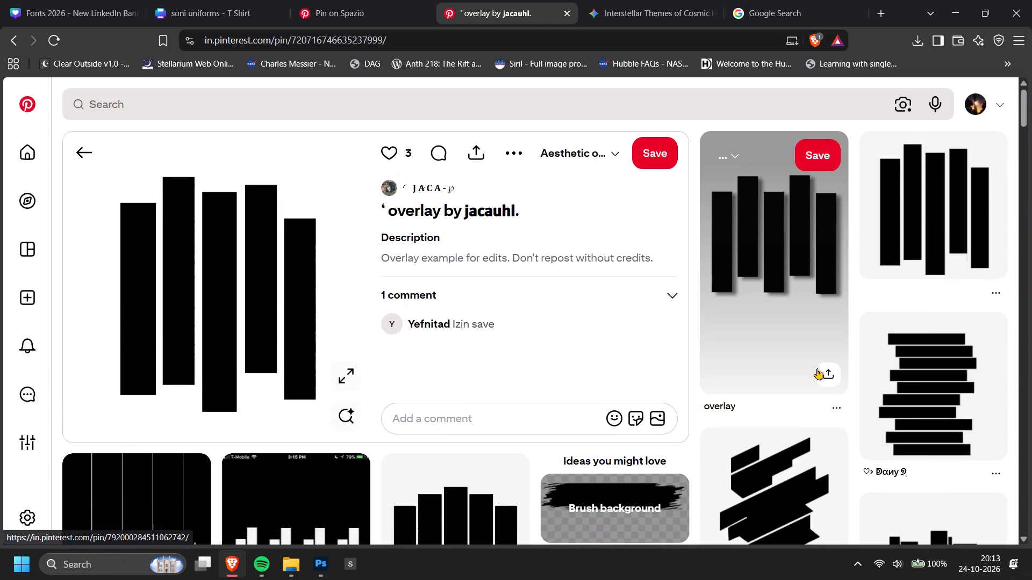
Open the overlay pin with diagonal slashed black bars and look through its related shapes, checking against the Photoshop artwork.
scroll(827, 373, "down", 2)
left_click(761, 351)
key("alt+Tab")
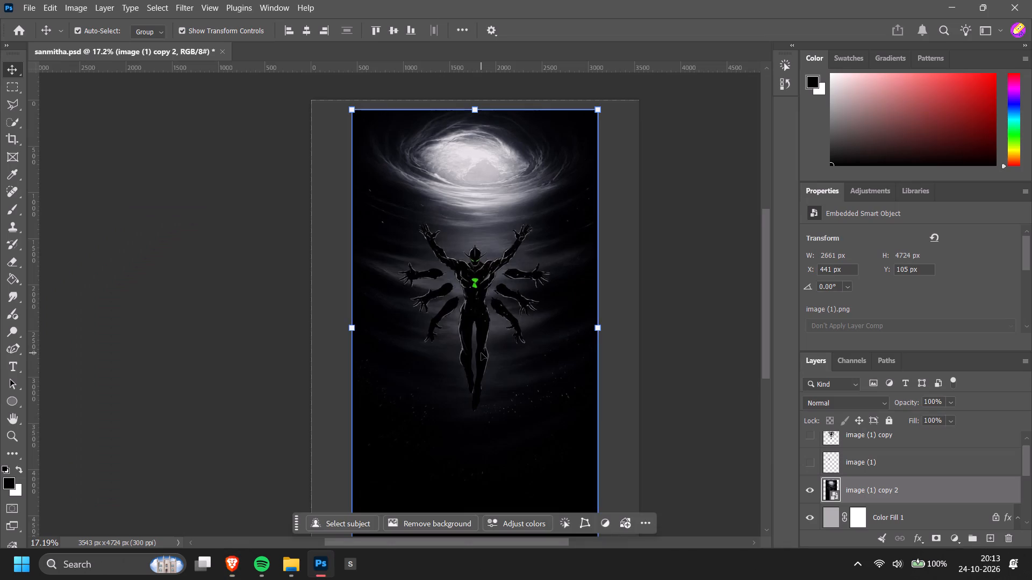
key("alt+Tab")
scroll(697, 355, "down", 2)
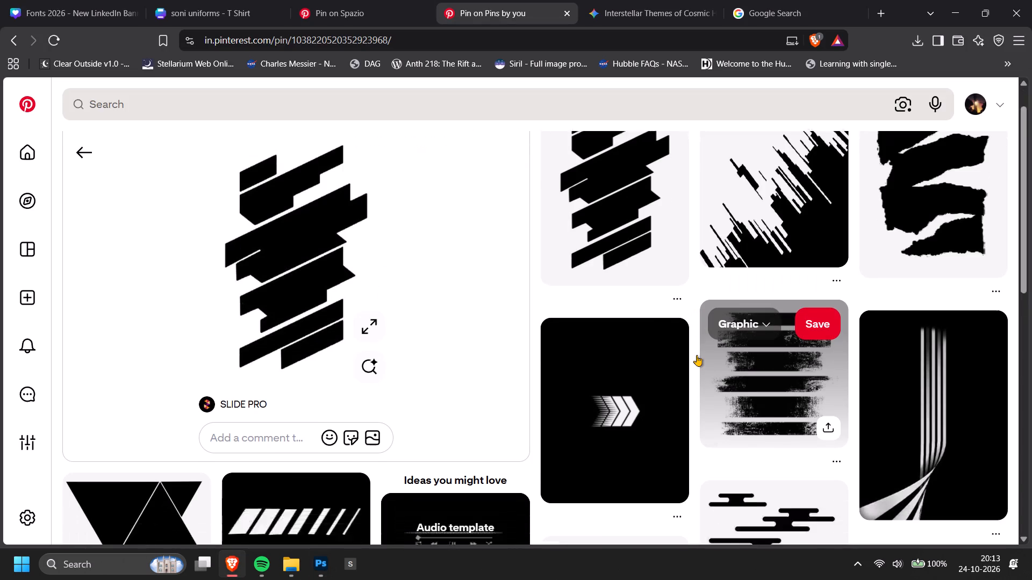
scroll(697, 355, "down", 2)
key("alt+Tab")
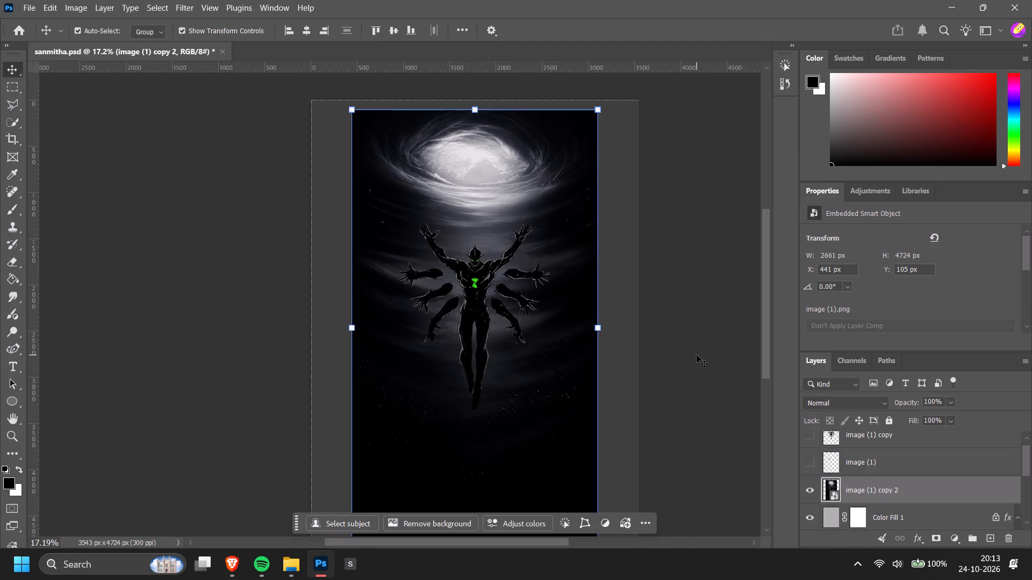
key("alt+Tab")
scroll(697, 355, "down", 3)
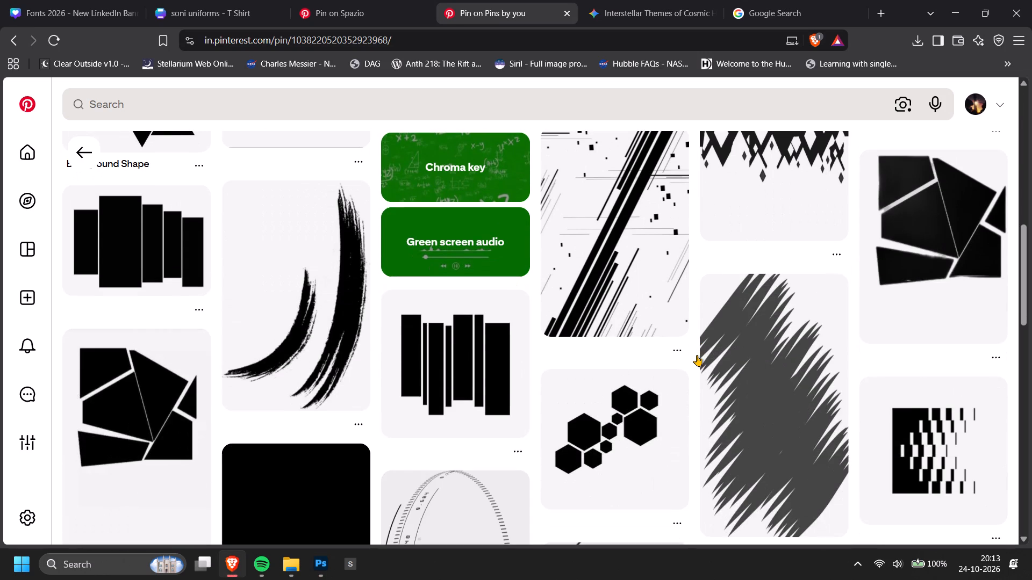
scroll(400, 369, "up", 2)
Open the Background Shape pin made of stacked triangles and look through its related geometric overlays.
left_click(66, 209)
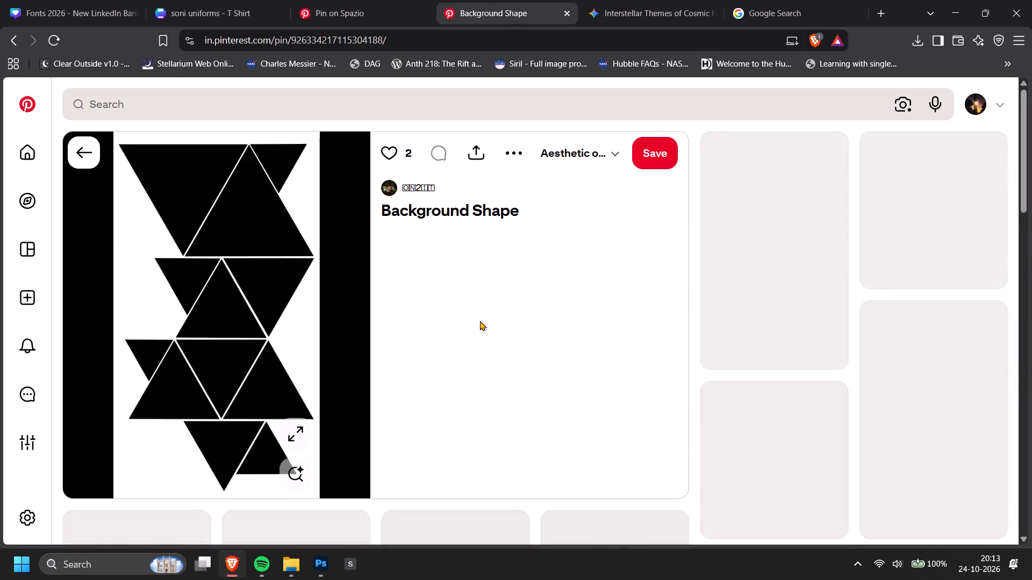
scroll(480, 321, "down", 1)
scroll(480, 321, "up", 2)
scroll(480, 321, "down", 3)
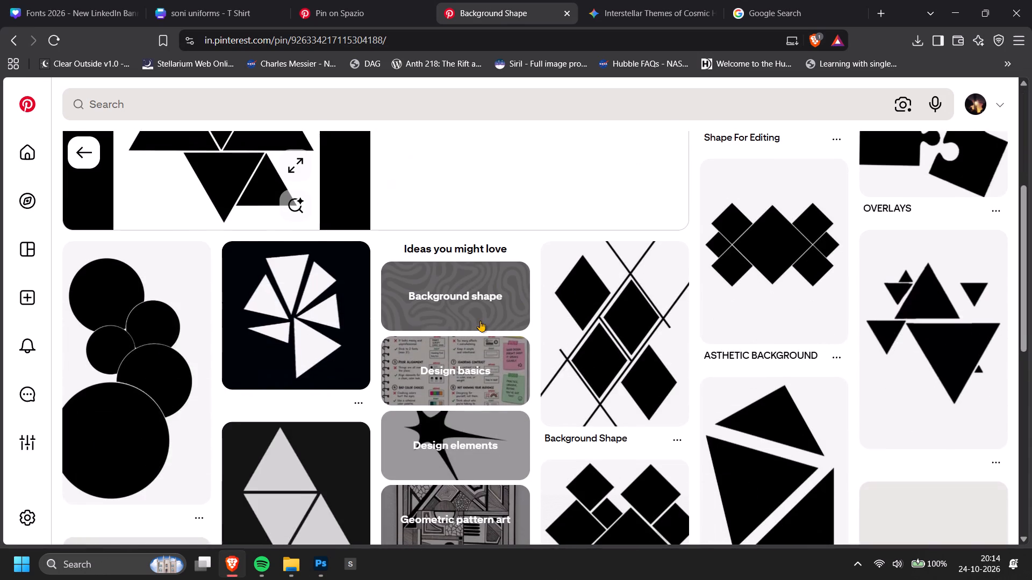
scroll(480, 321, "down", 3)
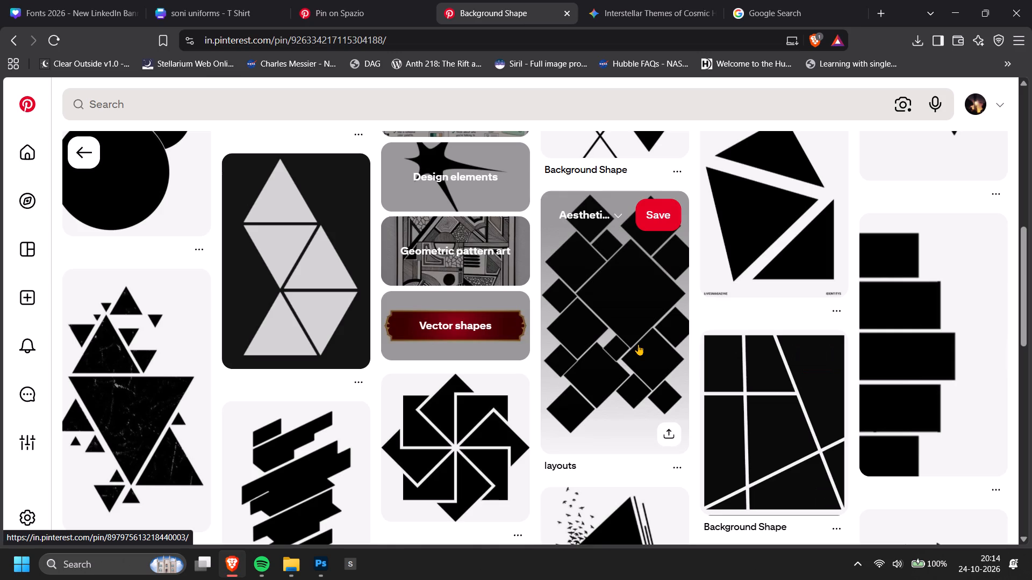
key("alt+Tab")
key("alt+Tab")
scroll(638, 344, "down", 3)
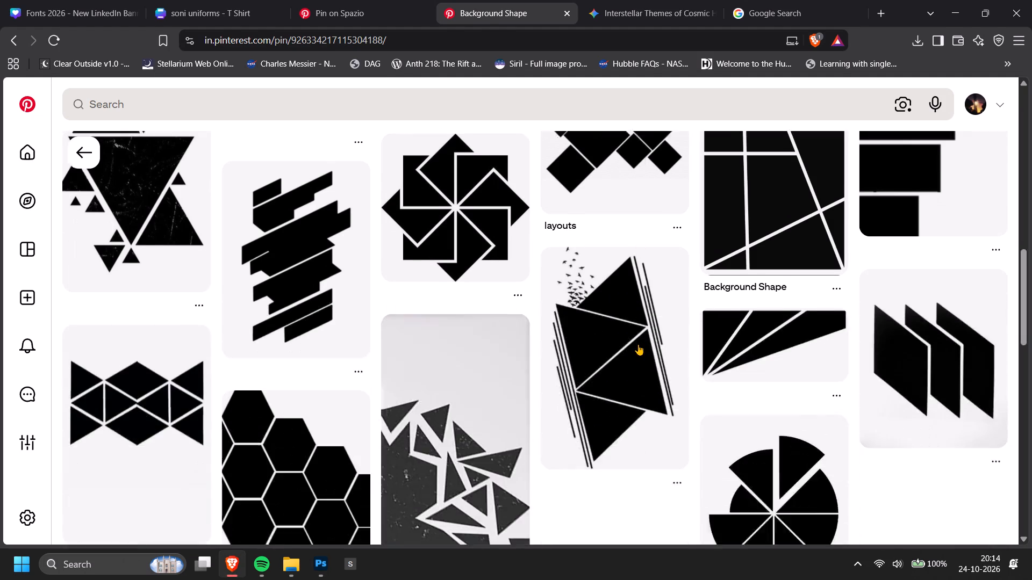
scroll(633, 372, "up", 4)
Open the "layouts" pin with black diamond shapes and copy its image.
left_click(637, 331)
right_click(228, 292)
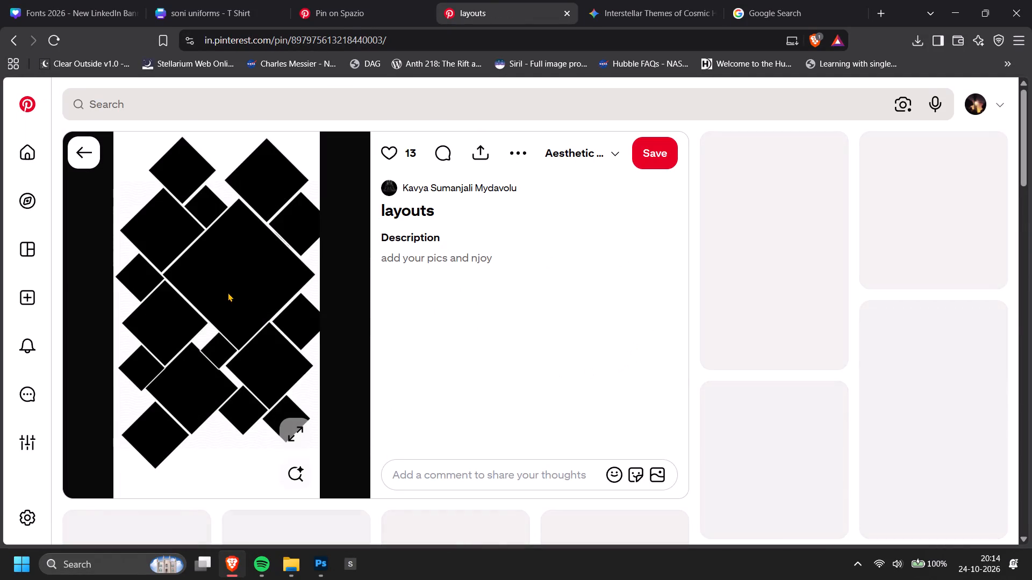
left_click(284, 345)
scroll(436, 322, "down", 5)
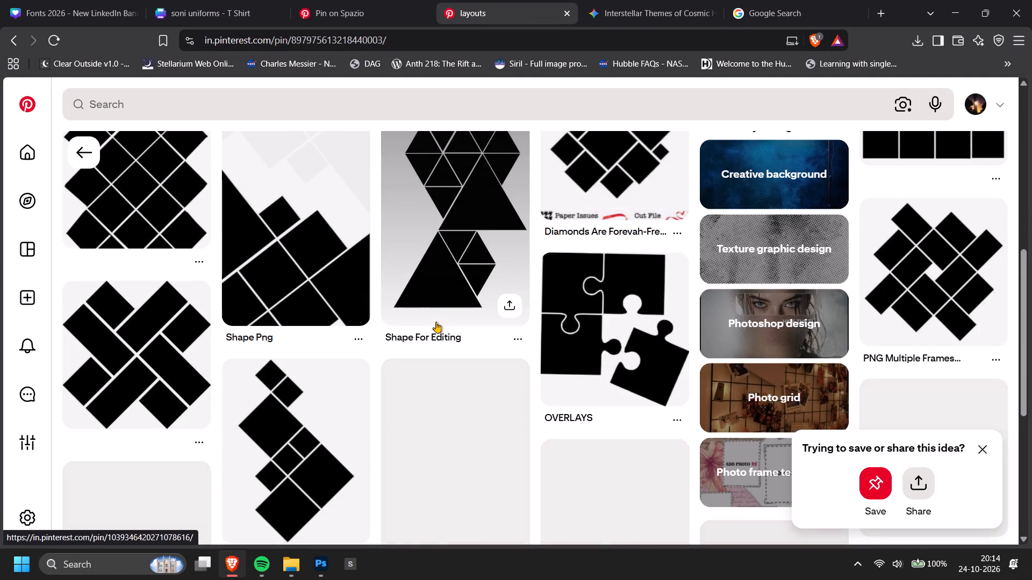
scroll(436, 322, "up", 1)
Switch to Photoshop, paste the diamond layout above image (1) copy 2, and scale it to about 2601 x 4619 px over the artwork.
key("alt+Tab")
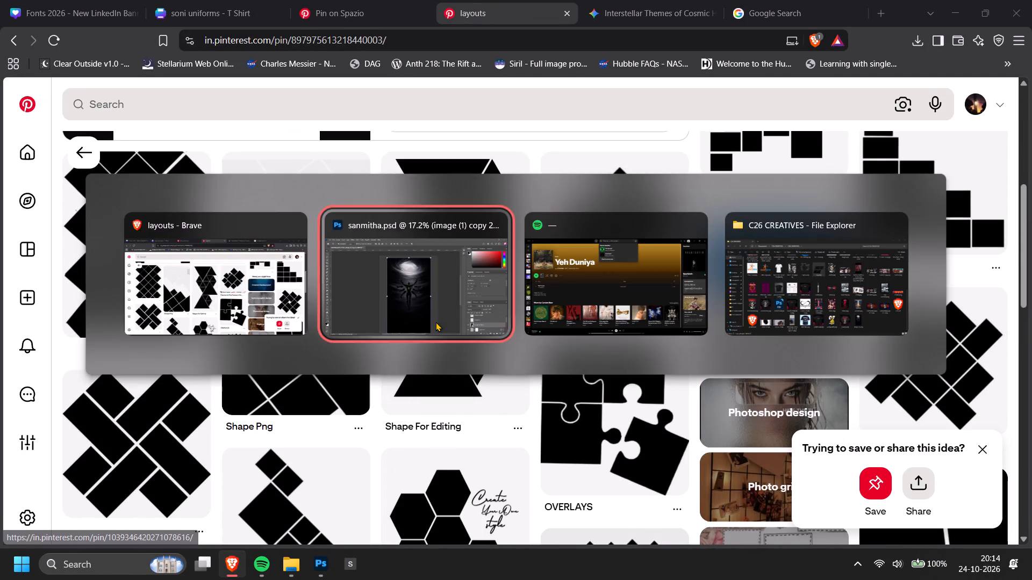
key("ctrl+v")
left_click_drag(480, 378, 475, 446)
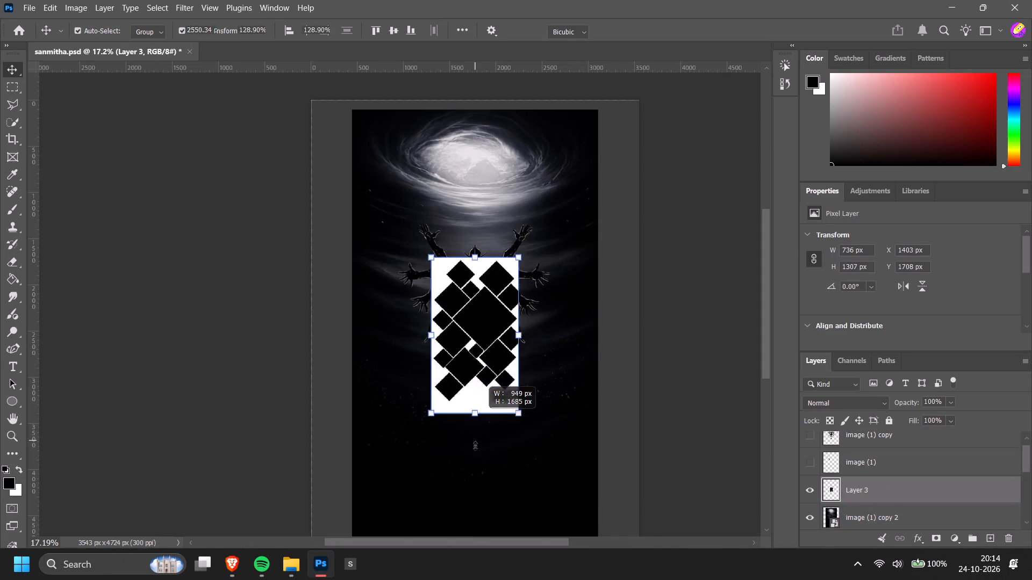
left_click_drag(475, 446, 467, 577)
left_click_drag(473, 259, 468, 111)
scroll(468, 111, "up", 4)
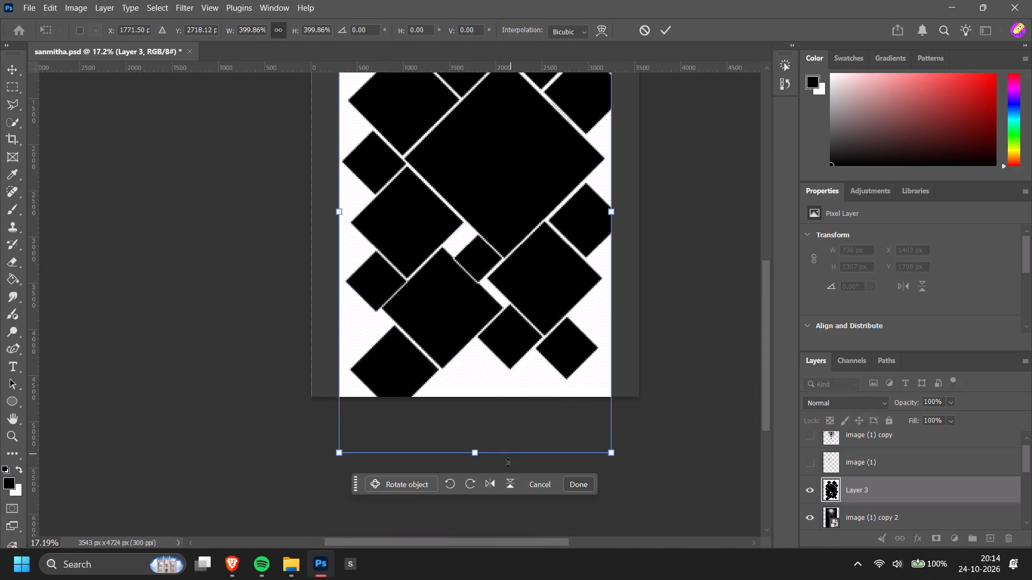
left_click_drag(490, 456, 493, 400)
scroll(493, 400, "up", 15)
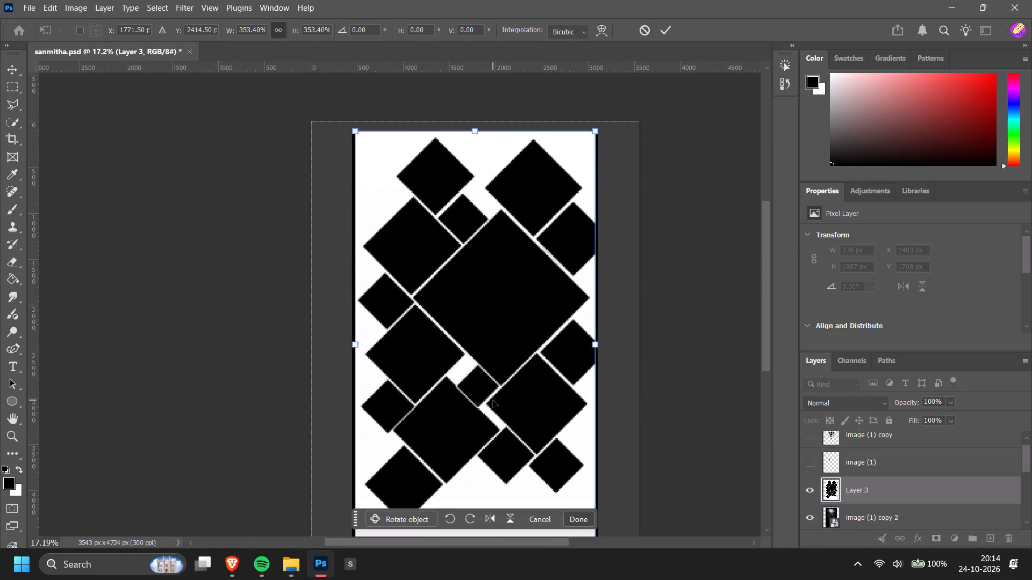
left_click(575, 519)
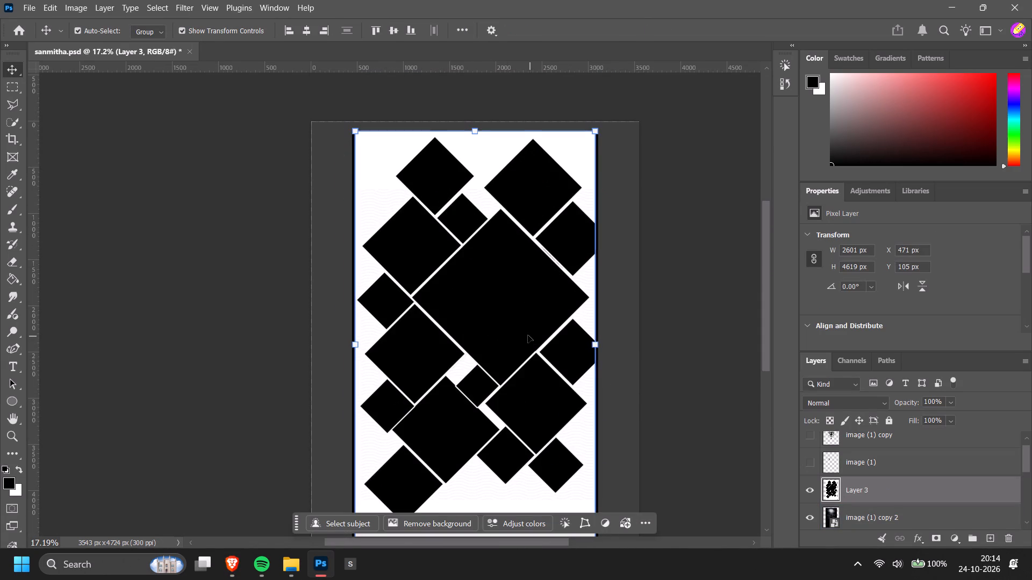
Select the black diamonds of Layer 3 with Color Range, sampling black and using a low fuzziness.
scroll(527, 335, "down", 1)
left_click(152, 0)
left_click(226, 135)
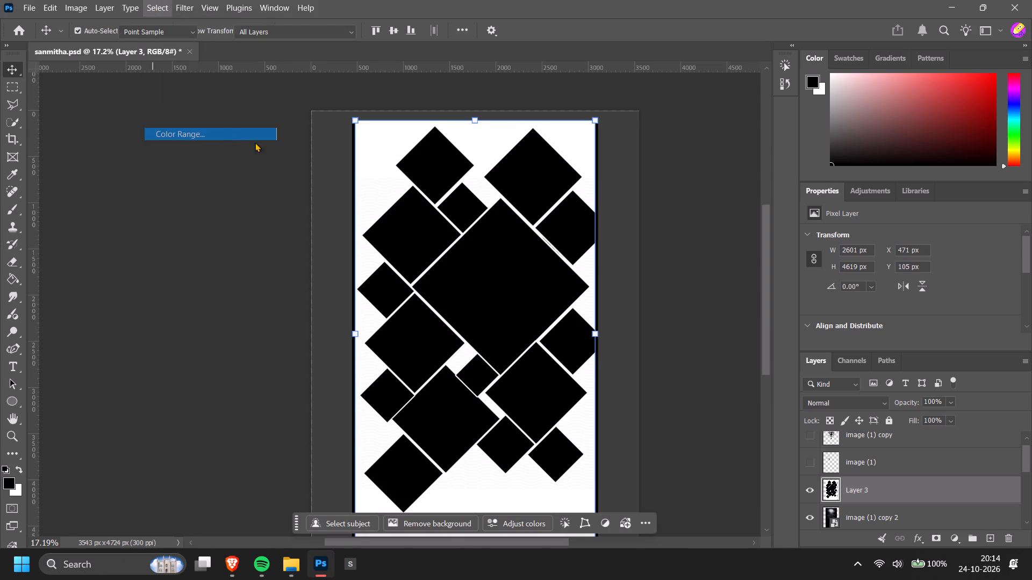
left_click(504, 248)
left_click(504, 265)
left_click_drag(780, 135, 786, 134)
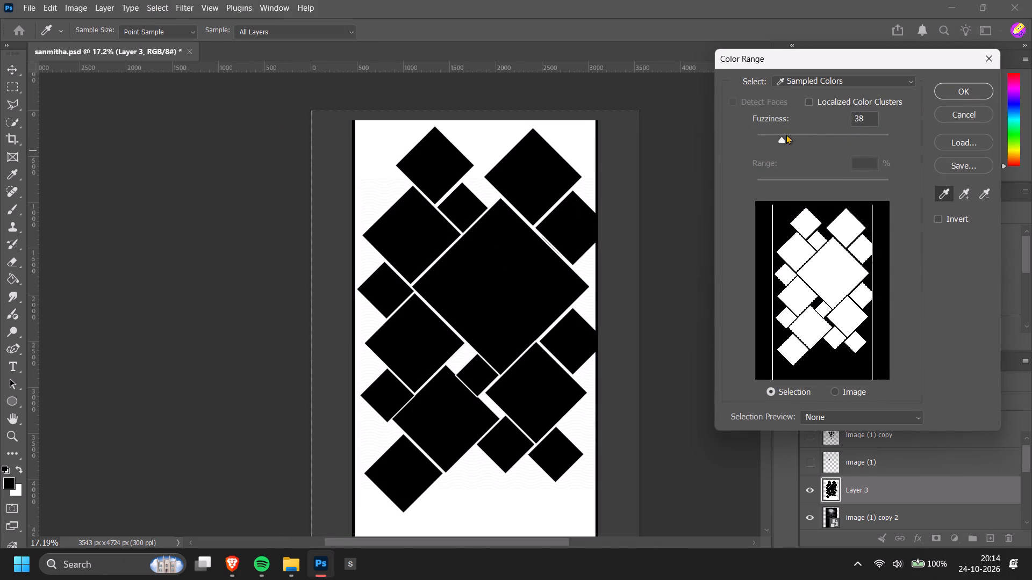
left_click_drag(786, 134, 804, 135)
left_click_drag(801, 135, 706, 135)
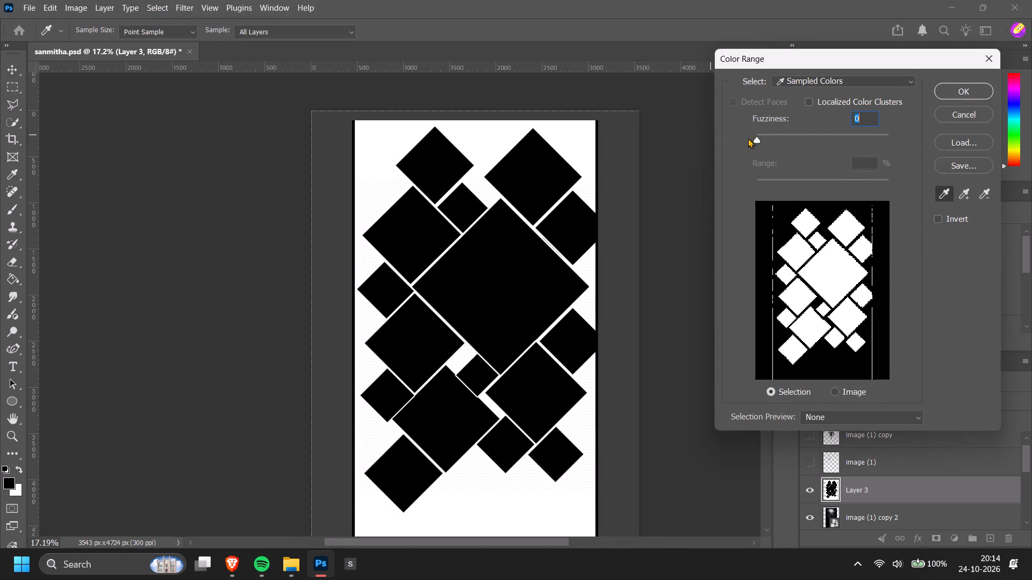
left_click(766, 137)
left_click(971, 91)
Add a layer mask to Layer 3 from the diamond selection.
scroll(625, 235, "down", 2)
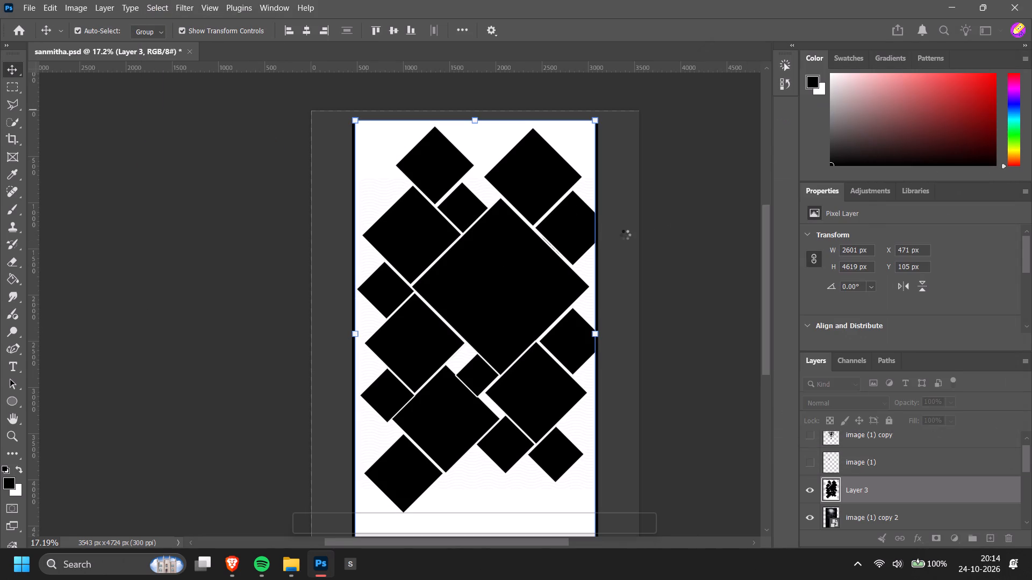
left_click(513, 516)
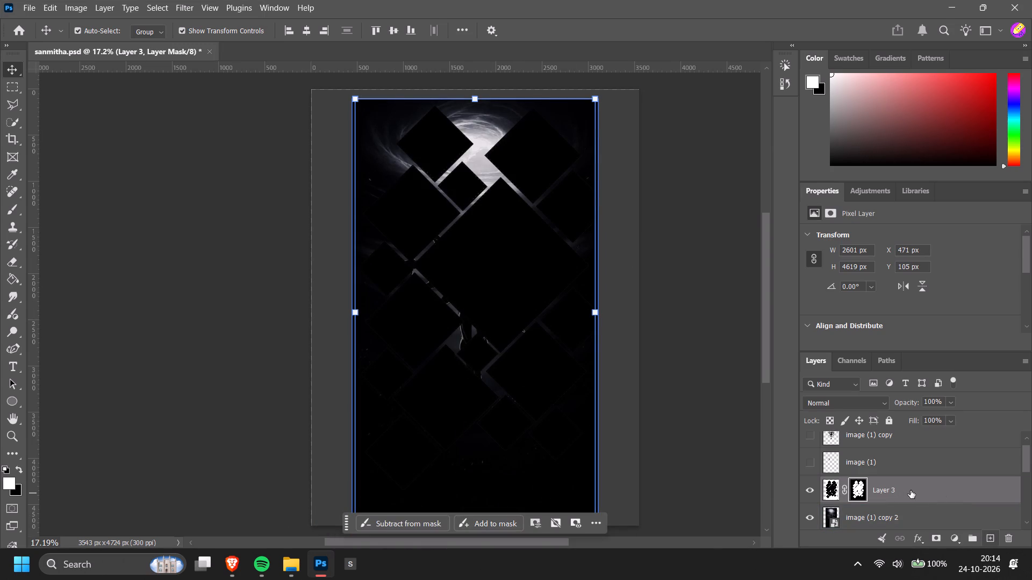
Add a white Outer Glow to Layer 3's black diamonds with 70% spread and 174 px size.
double_click(928, 484)
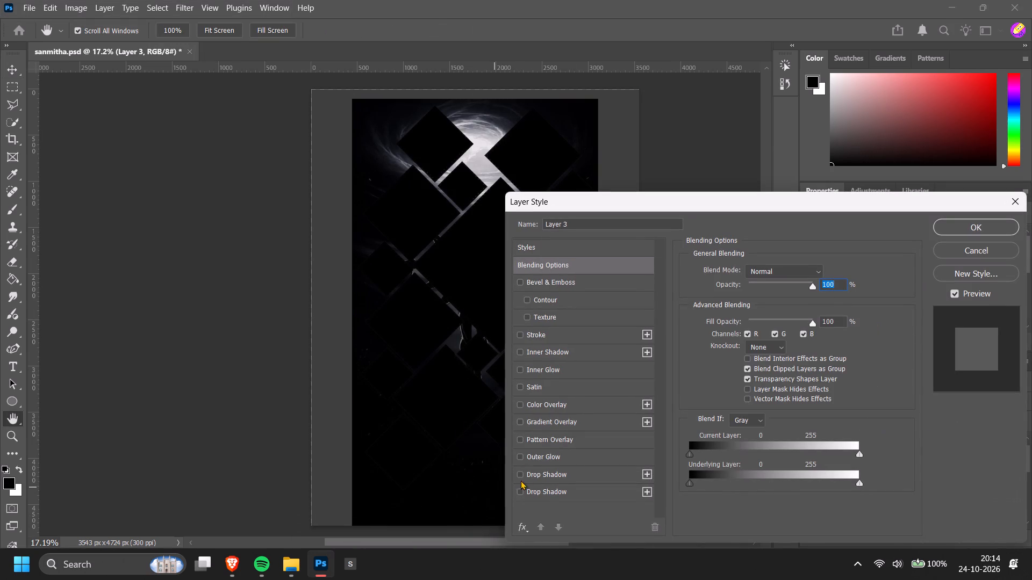
left_click(537, 456)
left_click(718, 320)
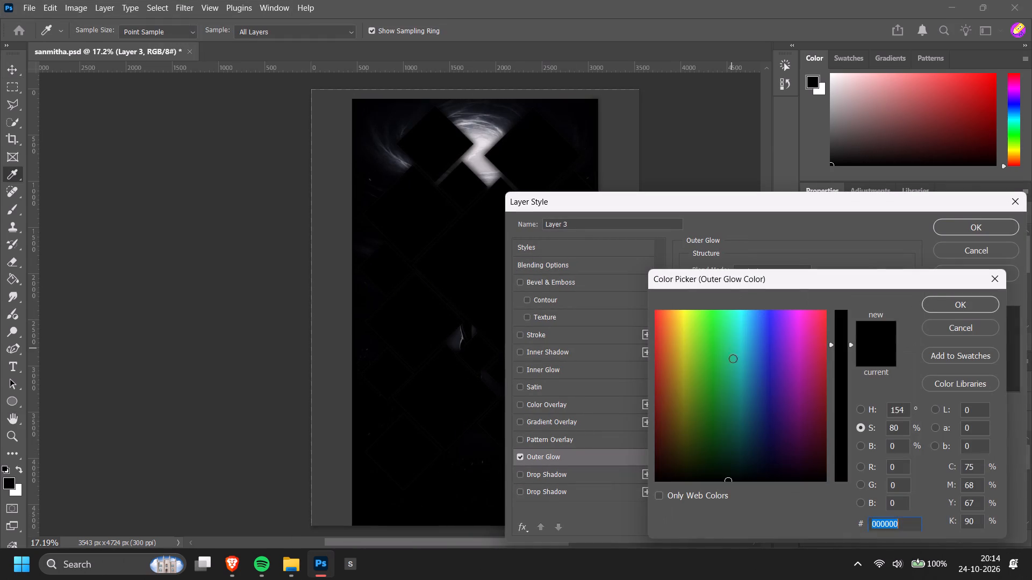
left_click_drag(723, 361, 670, 271)
left_click_drag(848, 438, 856, 518)
left_click_drag(849, 470, 844, 520)
left_click(956, 300)
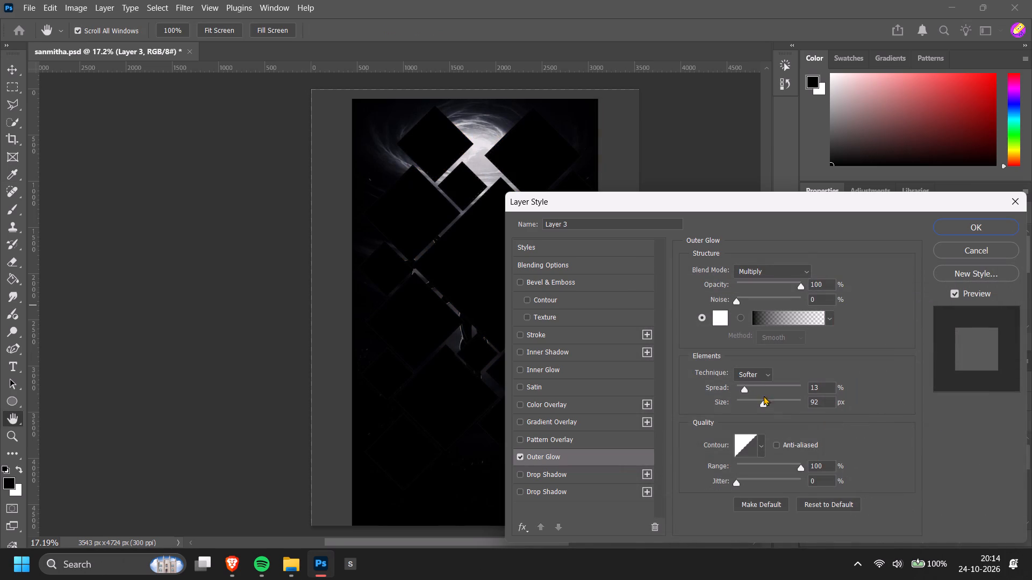
left_click_drag(771, 403, 784, 408)
left_click_drag(747, 387, 782, 394)
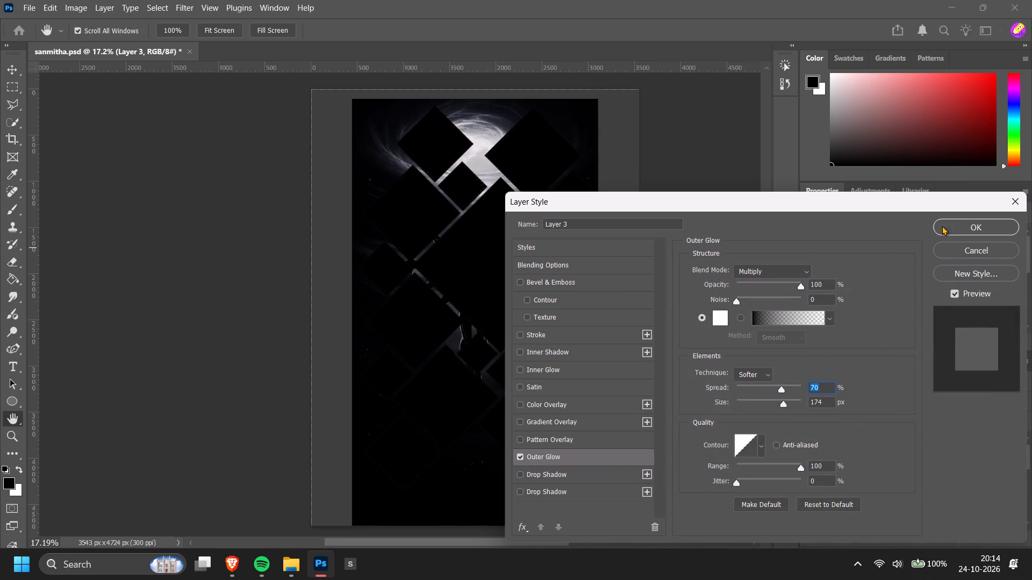
left_click(942, 226)
Set the blend mode of Layer 3's Outer Glow to Normal.
double_click(864, 522)
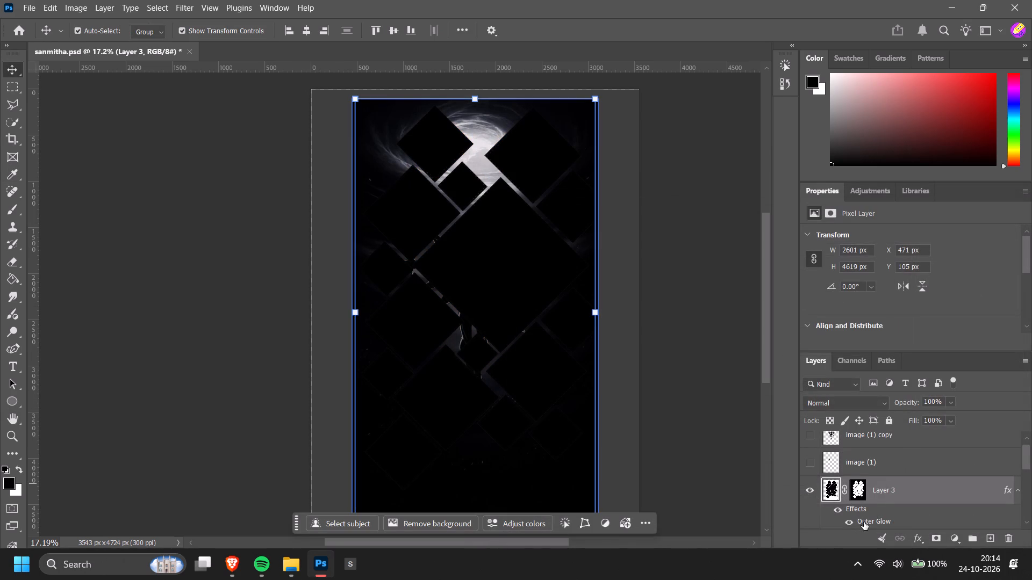
left_click(777, 275)
left_click(798, 172)
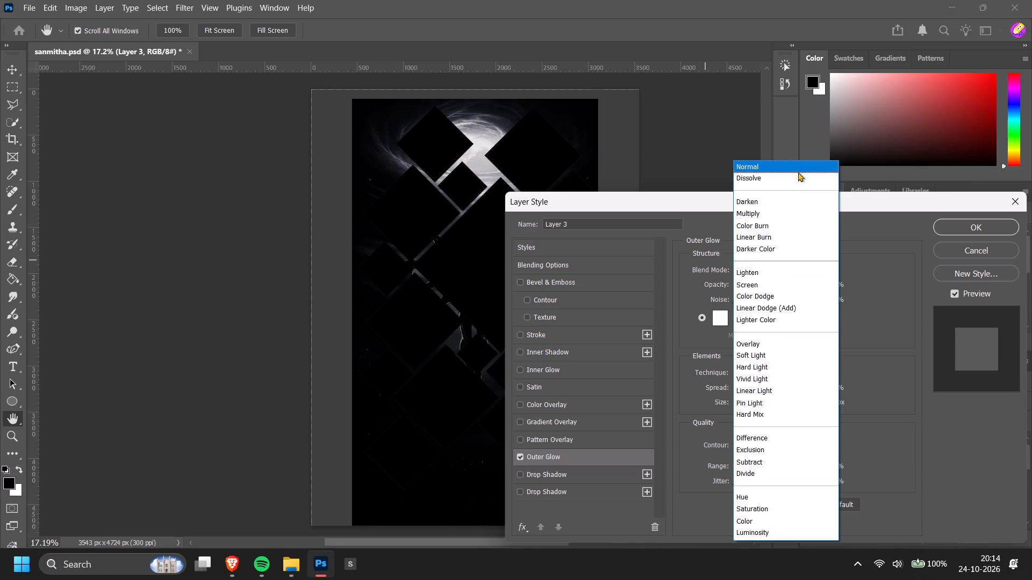
left_click(979, 231)
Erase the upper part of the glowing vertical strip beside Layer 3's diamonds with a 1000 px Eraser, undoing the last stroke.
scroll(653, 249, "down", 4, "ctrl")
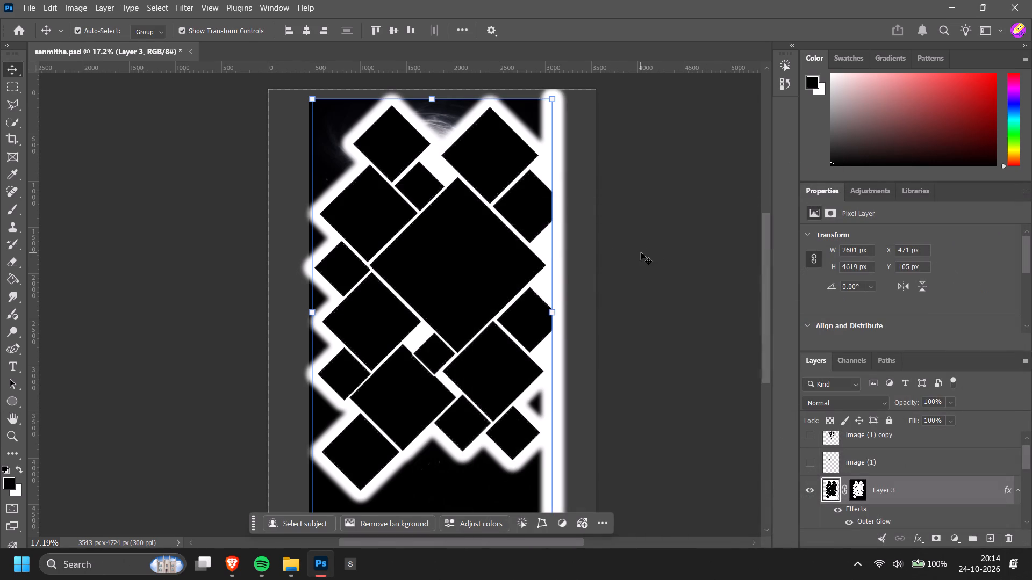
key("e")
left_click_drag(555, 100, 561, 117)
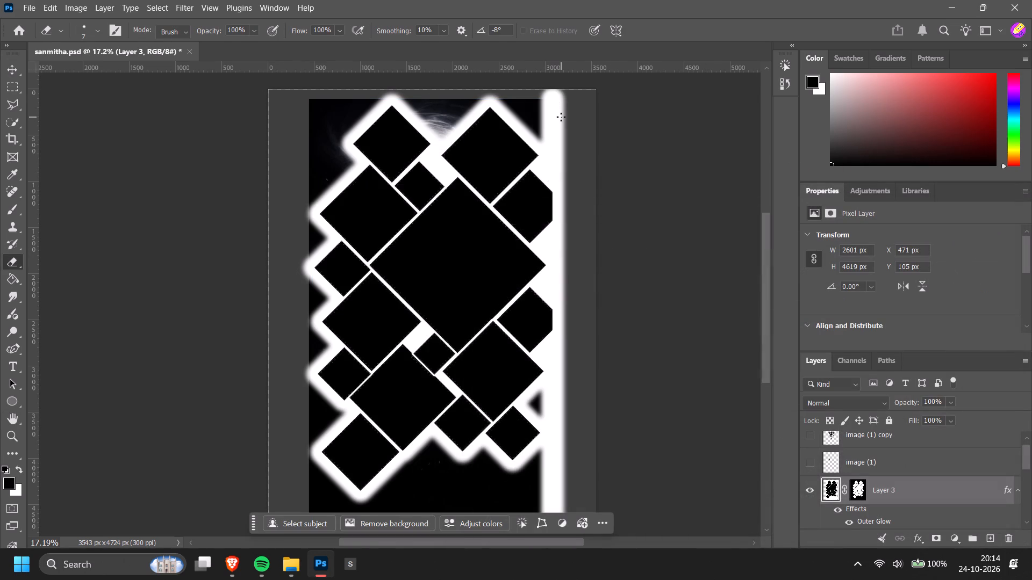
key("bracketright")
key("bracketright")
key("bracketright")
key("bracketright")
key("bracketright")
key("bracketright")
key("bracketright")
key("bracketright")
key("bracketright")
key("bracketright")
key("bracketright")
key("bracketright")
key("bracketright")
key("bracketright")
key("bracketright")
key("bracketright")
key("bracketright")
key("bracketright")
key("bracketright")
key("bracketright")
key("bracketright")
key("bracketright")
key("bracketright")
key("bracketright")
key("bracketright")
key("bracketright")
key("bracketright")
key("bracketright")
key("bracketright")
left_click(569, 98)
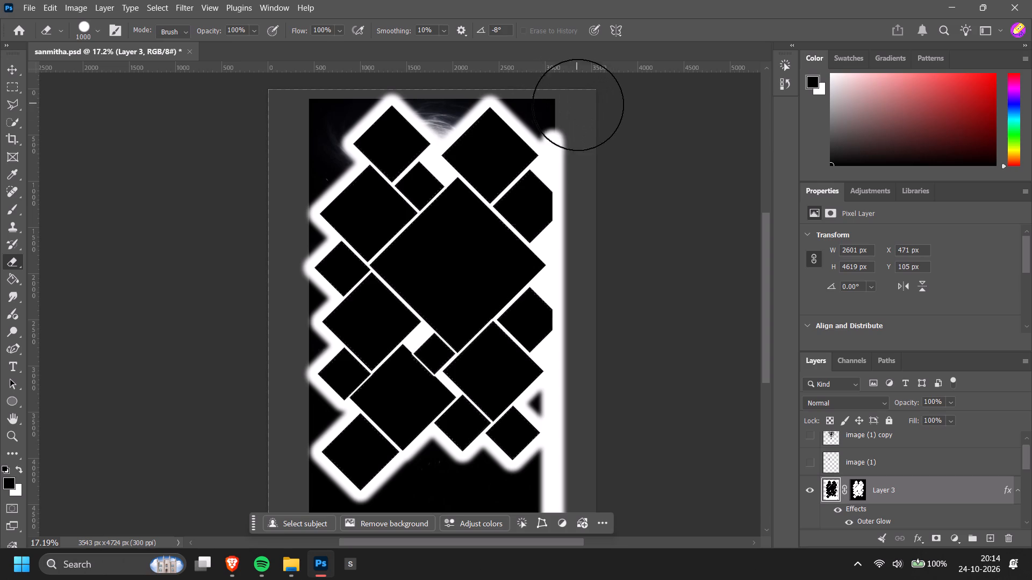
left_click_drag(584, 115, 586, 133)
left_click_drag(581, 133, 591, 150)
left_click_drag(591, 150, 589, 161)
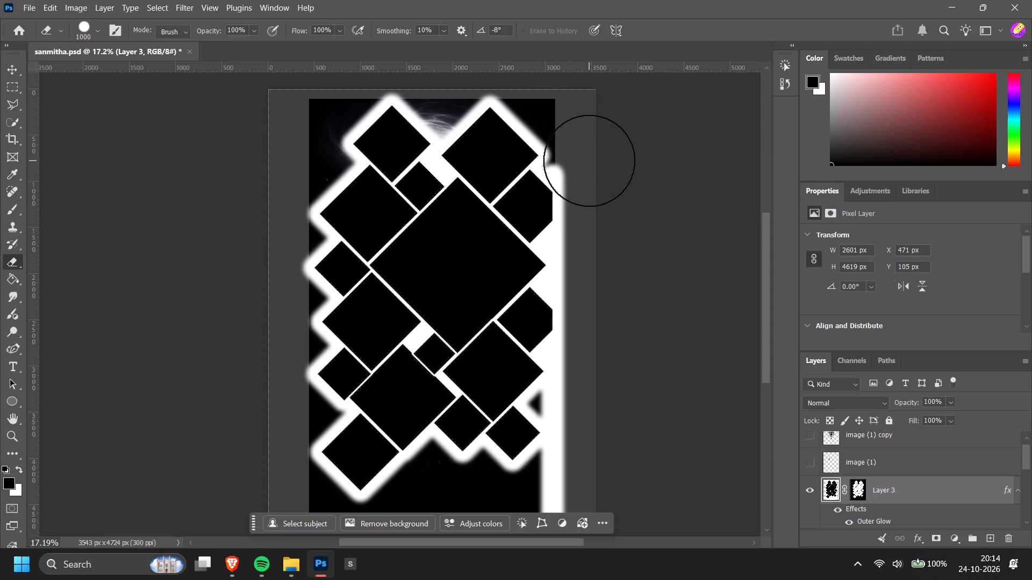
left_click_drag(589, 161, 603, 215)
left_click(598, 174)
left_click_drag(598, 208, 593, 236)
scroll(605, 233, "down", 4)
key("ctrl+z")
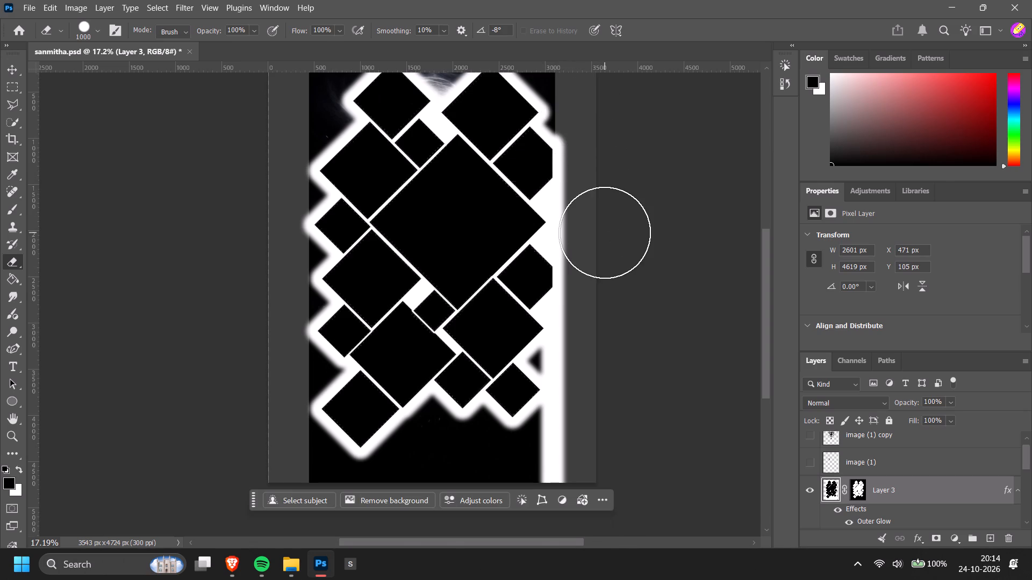
Compare the artwork with the "layouts" pin in the browser and browse its related black shape layouts for an alternative overlay.
key("alt+Tab")
scroll(470, 292, "up", 9)
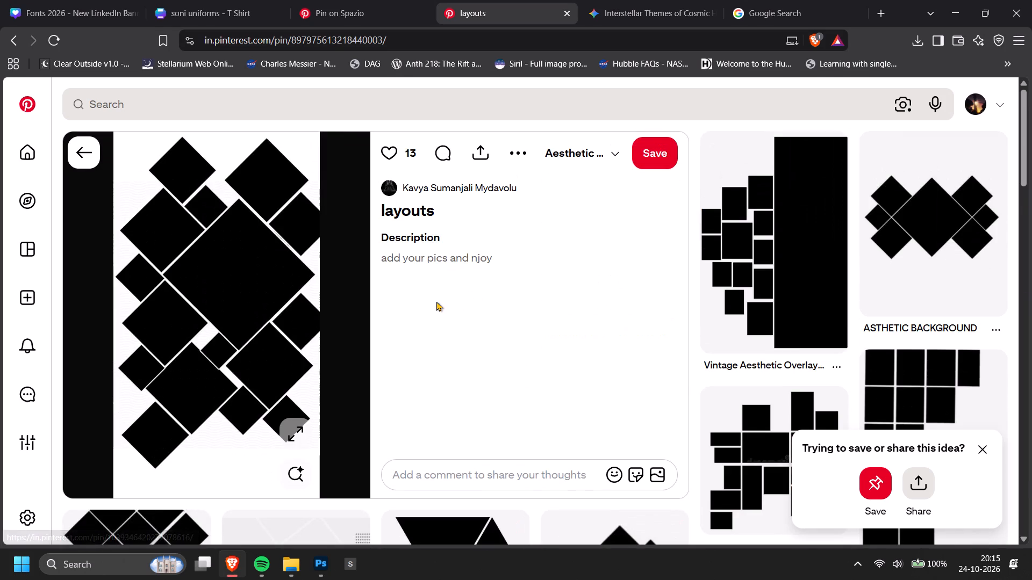
key("alt+Tab")
scroll(618, 192, "down", 1)
scroll(618, 192, "up", 3)
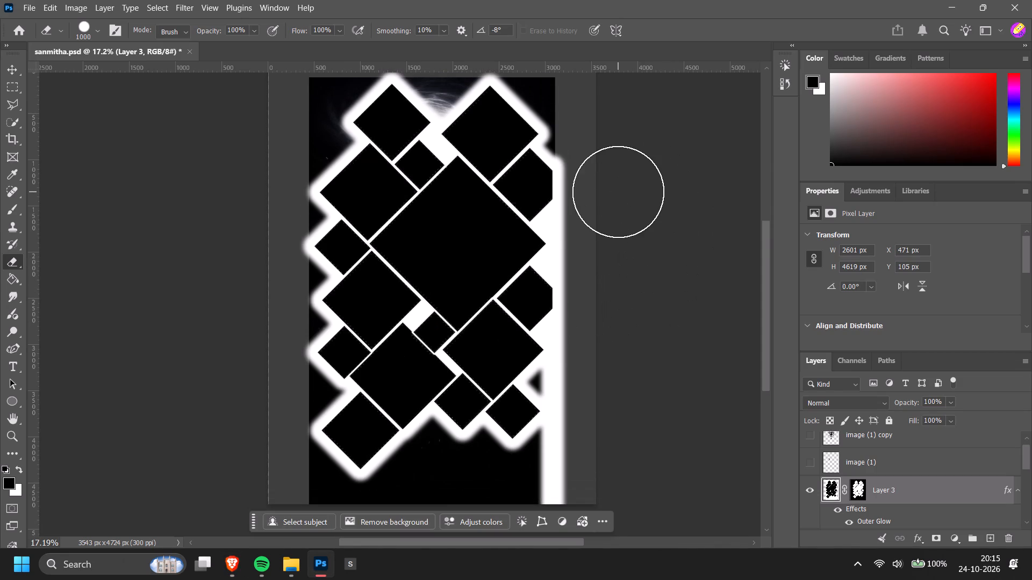
key("alt+Tab")
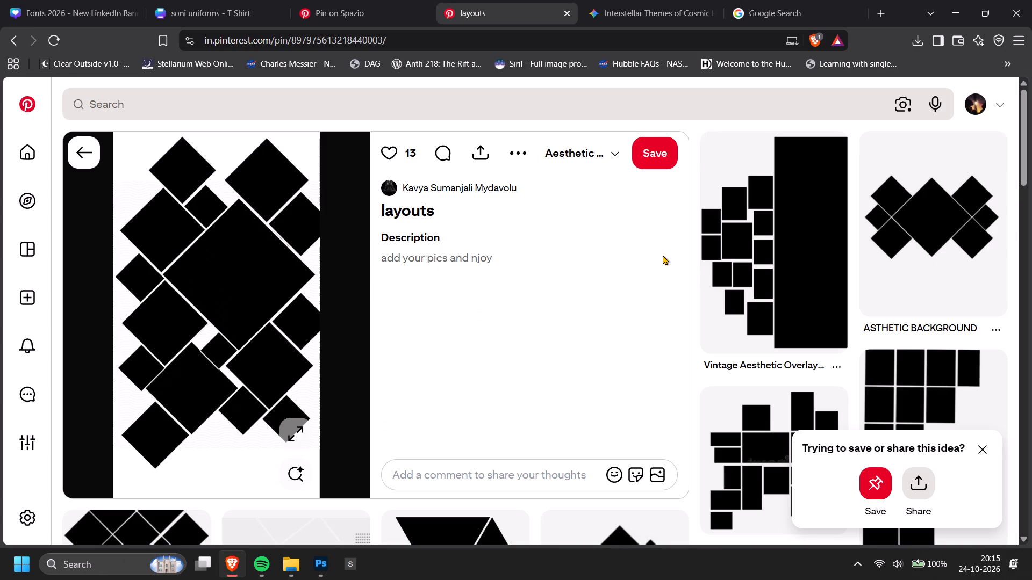
scroll(704, 282, "down", 3)
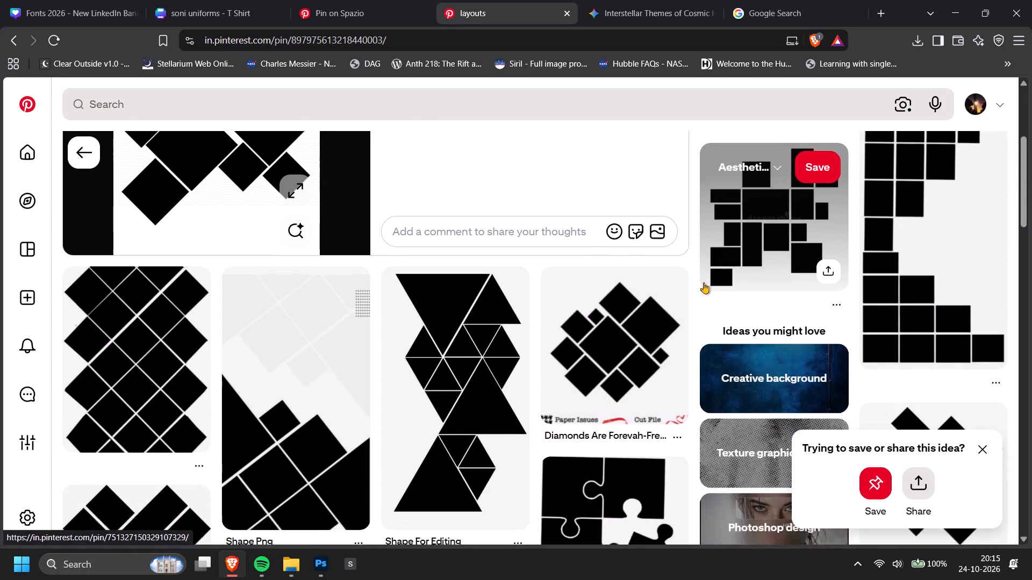
scroll(704, 282, "down", 6)
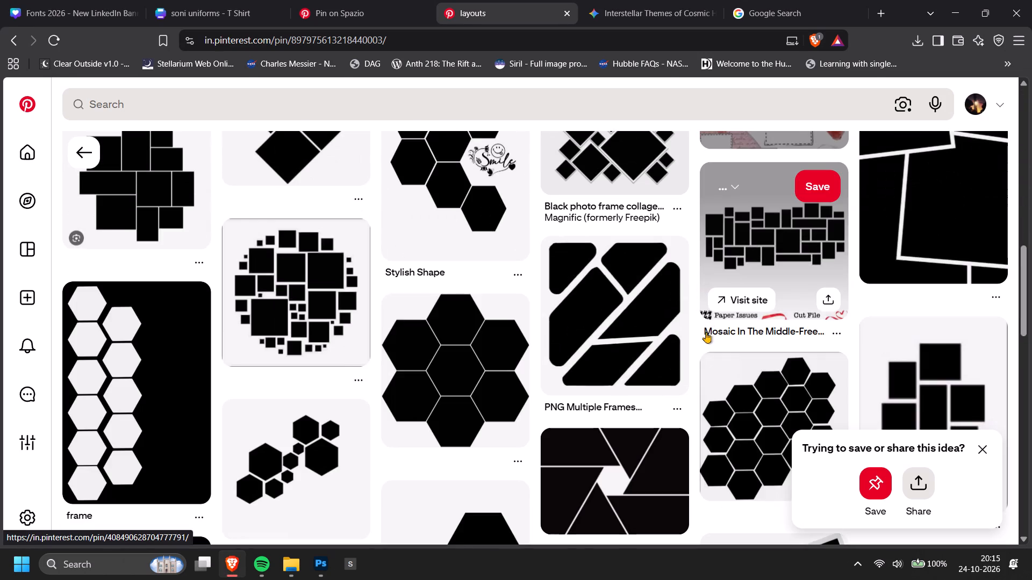
Switch to Photoshop and delete Layer 3 with the diamond overlay.
key("alt+Tab")
scroll(591, 324, "down", 3, "alt")
left_click(915, 489)
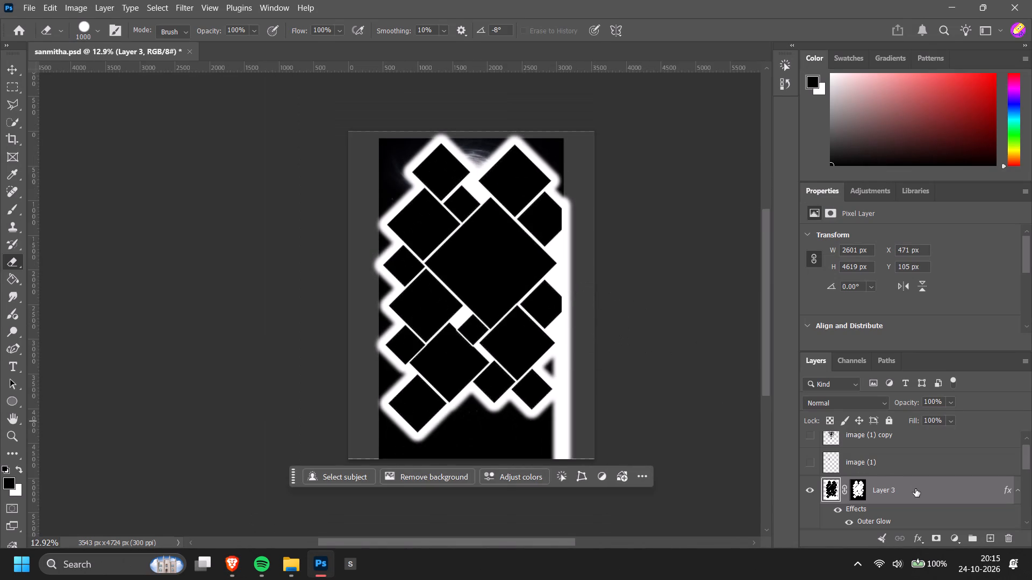
key("BackSpace")
scroll(598, 339, "up", 4)
Switch to the browser and examine more black shape layouts below the "layouts" pin for a replacement overlay.
key("alt+Tab")
scroll(598, 339, "down", 4)
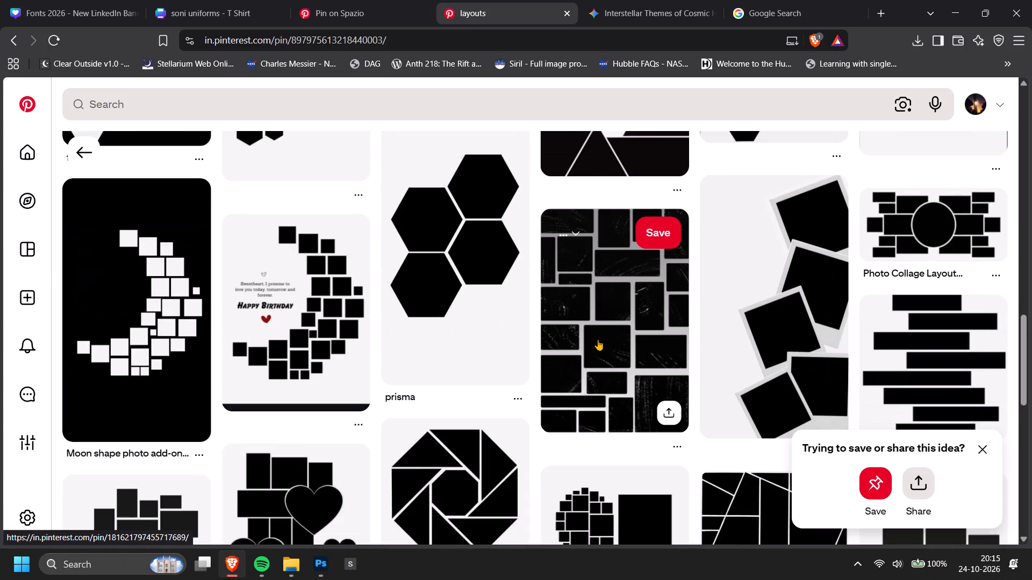
scroll(598, 339, "down", 5)
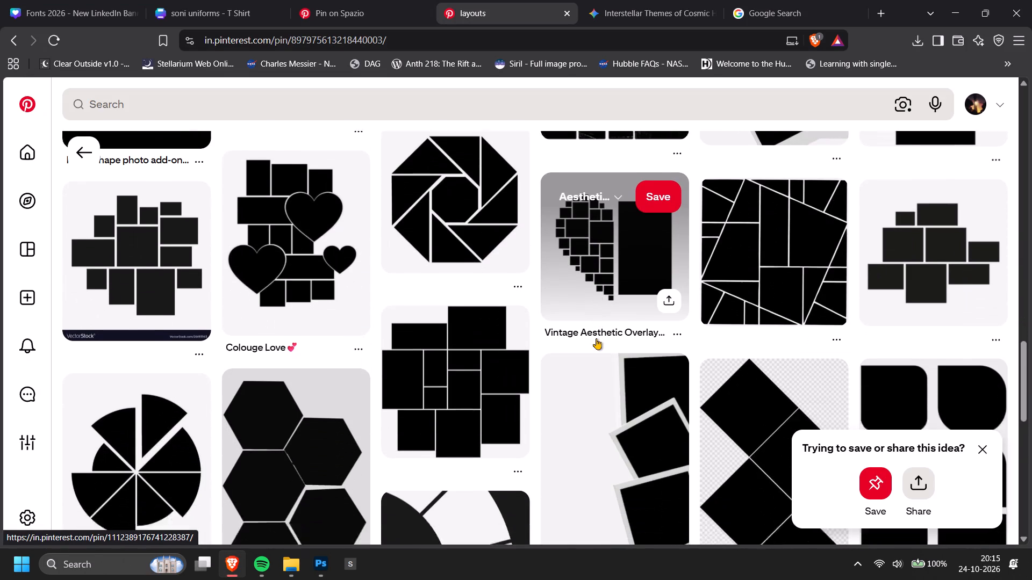
scroll(596, 338, "down", 5)
scroll(596, 338, "up", 8)
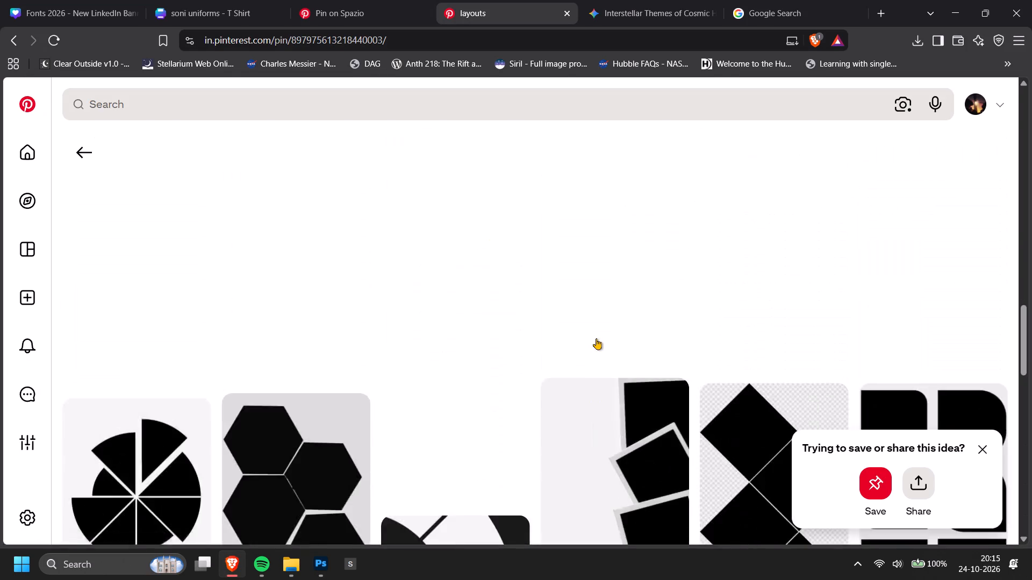
scroll(596, 338, "up", 13)
Go back to the "Background Shape" pin, open the related pin with slanted black bars and copy its image.
left_click(76, 150)
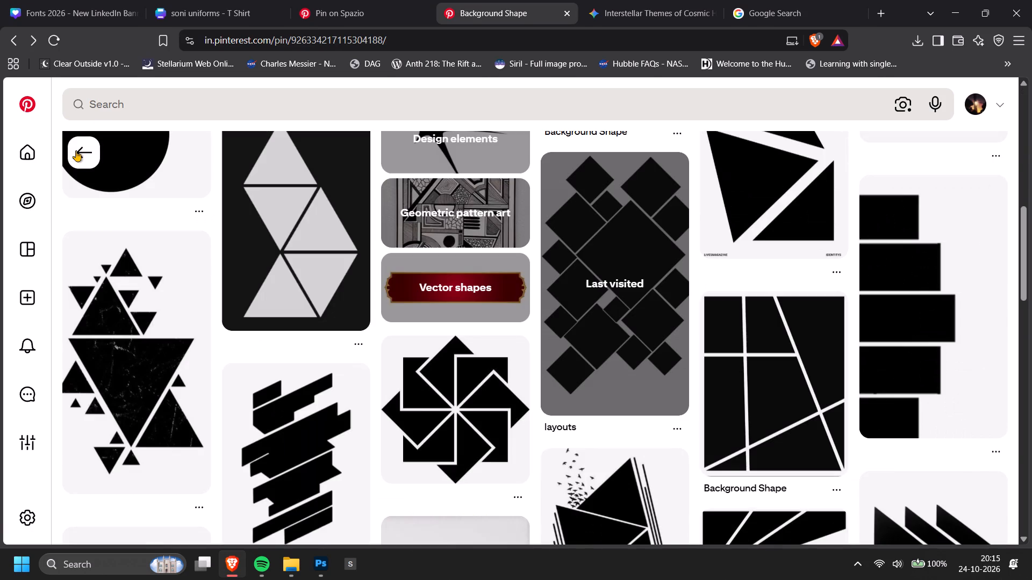
scroll(321, 424, "down", 1)
left_click(259, 409)
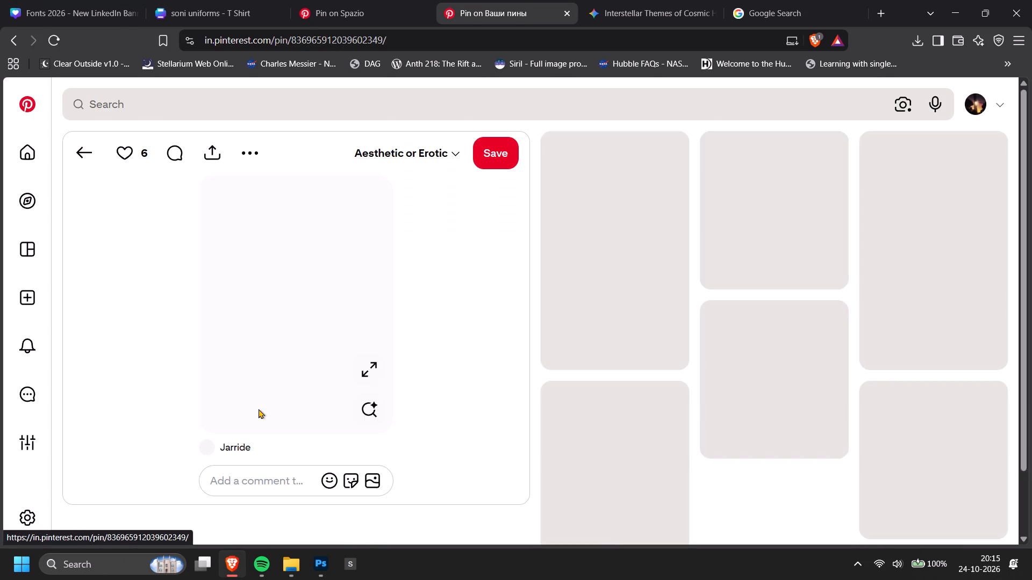
right_click(303, 318)
left_click(375, 372)
scroll(507, 328, "down", 5)
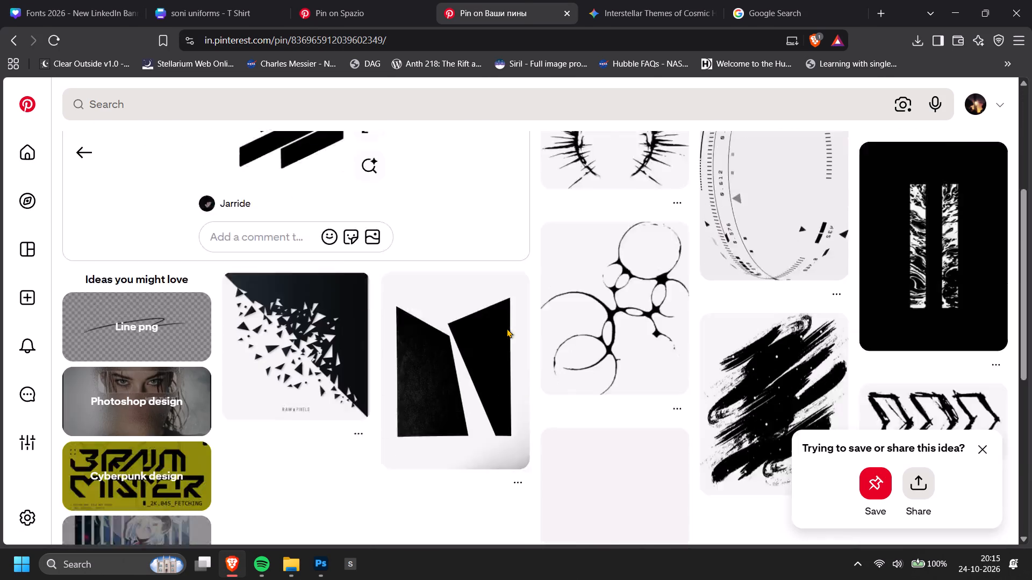
scroll(507, 328, "down", 6)
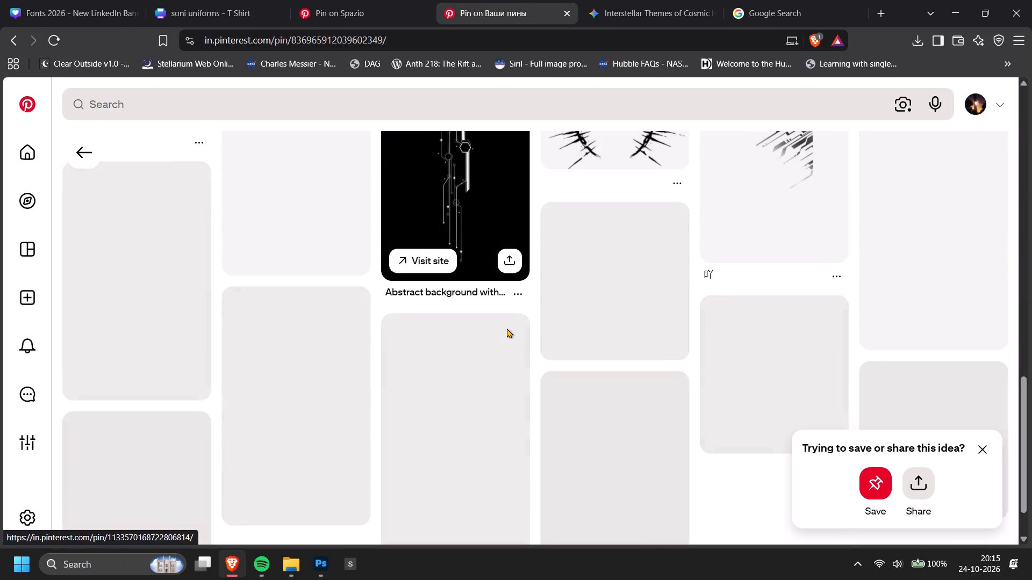
Switch to Photoshop, paste the slanted-bar layout above image (1) copy 2, and scale it to about 3545 x 4724 px over the artwork.
key("alt+Tab")
key("ctrl+v")
scroll(616, 342, "down", 1)
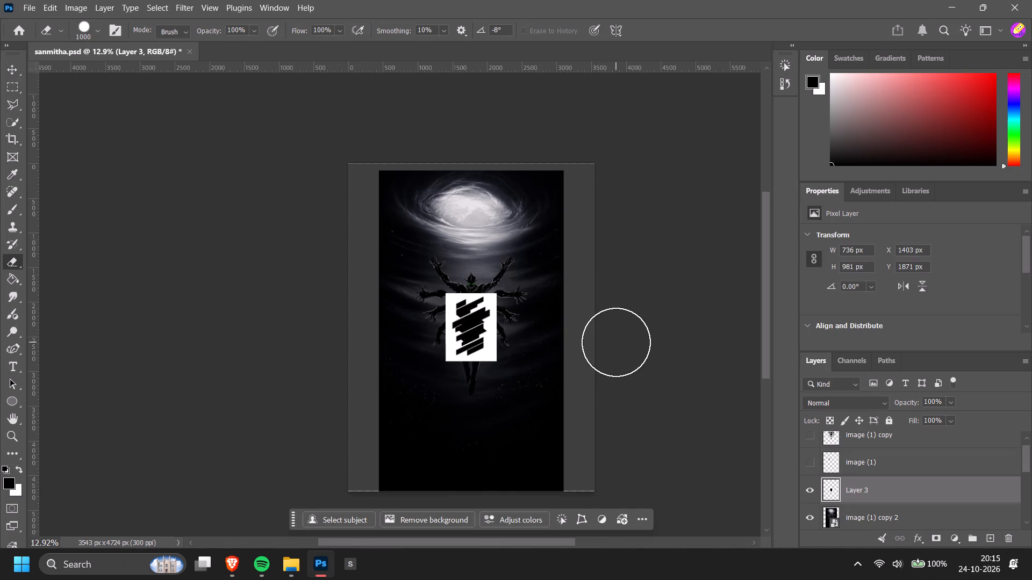
scroll(616, 342, "down", 1)
left_click(492, 307)
key("ctrl+z")
key("v")
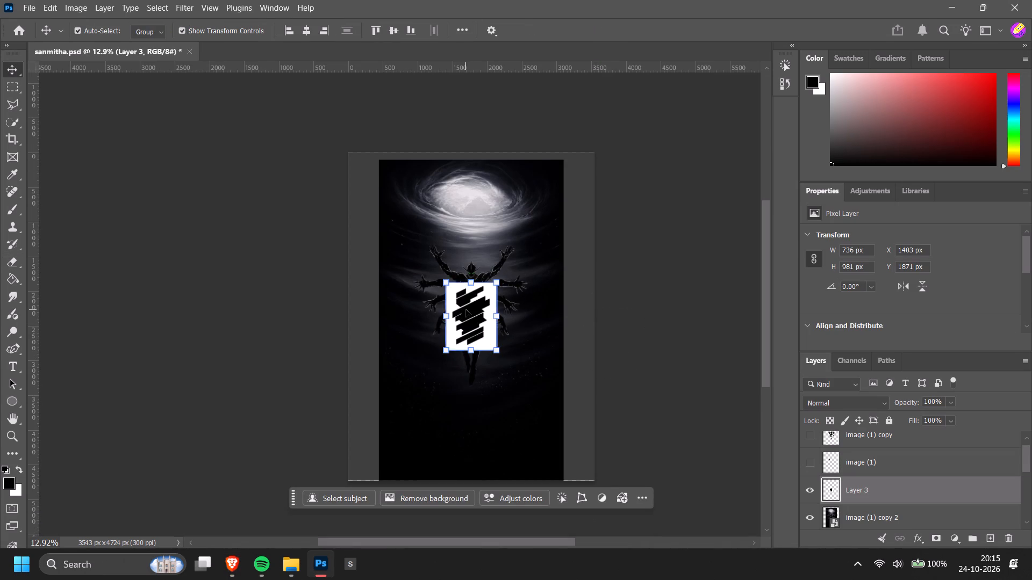
left_click(465, 309)
left_click_drag(470, 356, 468, 562)
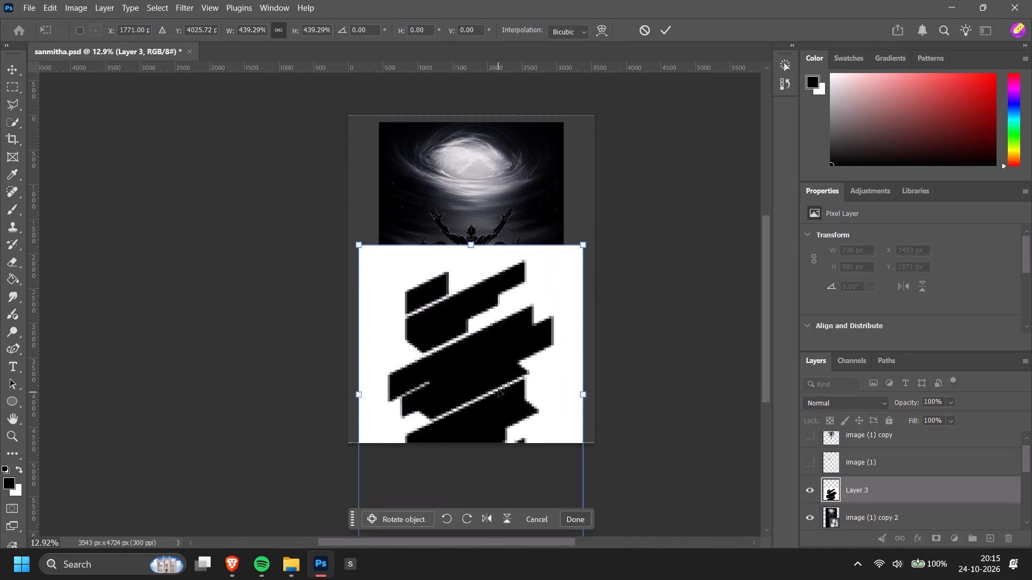
left_click_drag(498, 388, 496, 258)
left_click_drag(519, 420, 527, 430)
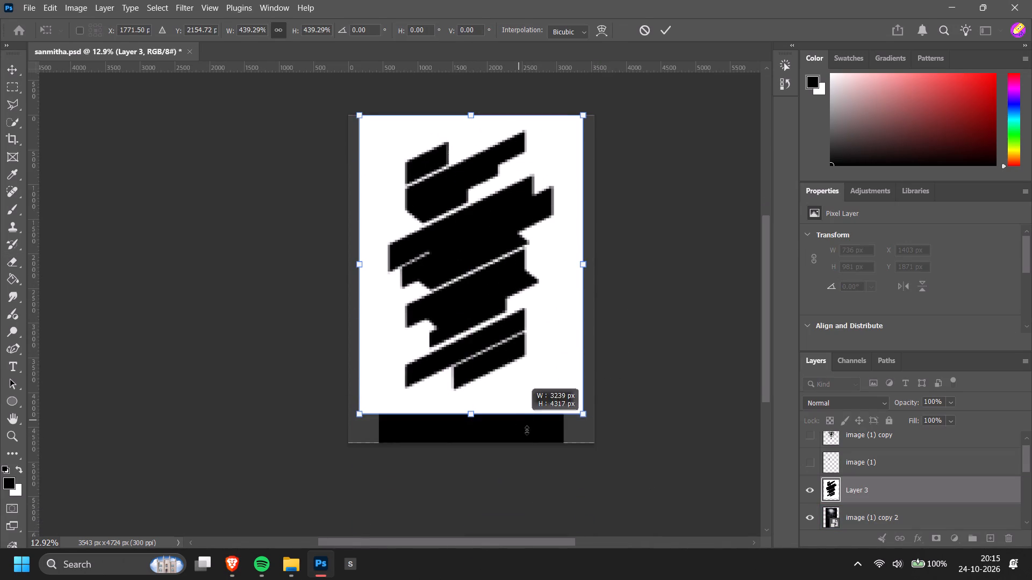
left_click_drag(527, 430, 530, 445)
left_click(580, 477)
left_click_drag(515, 370, 522, 371)
Mask Layer 3 to its slanted black bars using a Color Range selection sampled from black with low fuzziness.
left_click(154, 11)
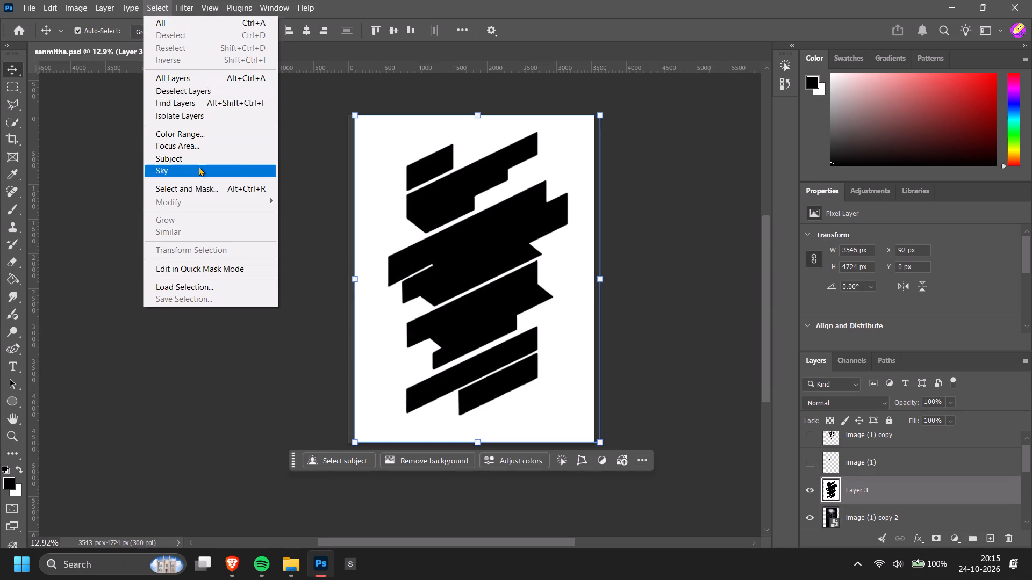
left_click_drag(215, 141, 223, 136)
left_click(484, 246)
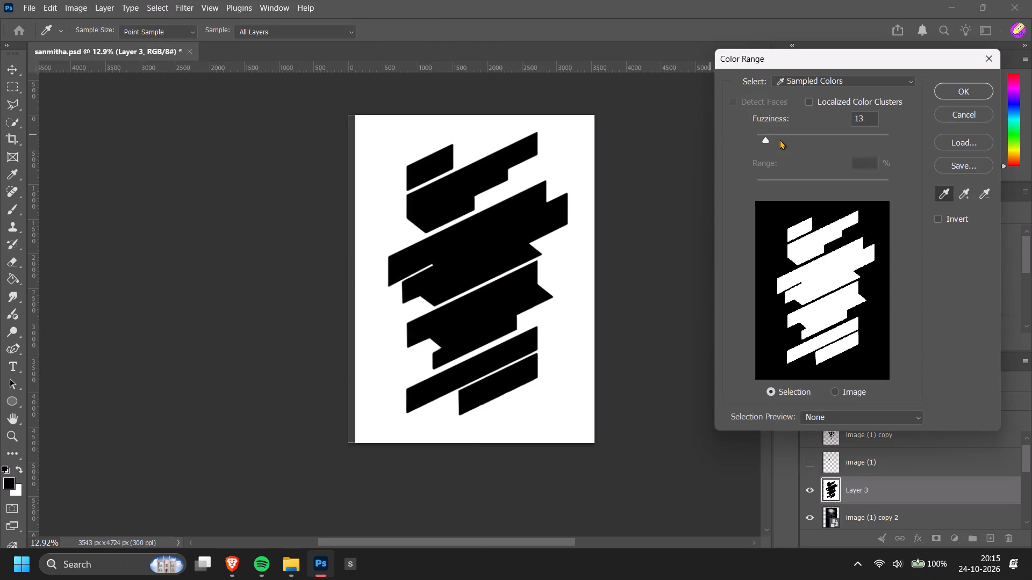
left_click(768, 133)
left_click(972, 98)
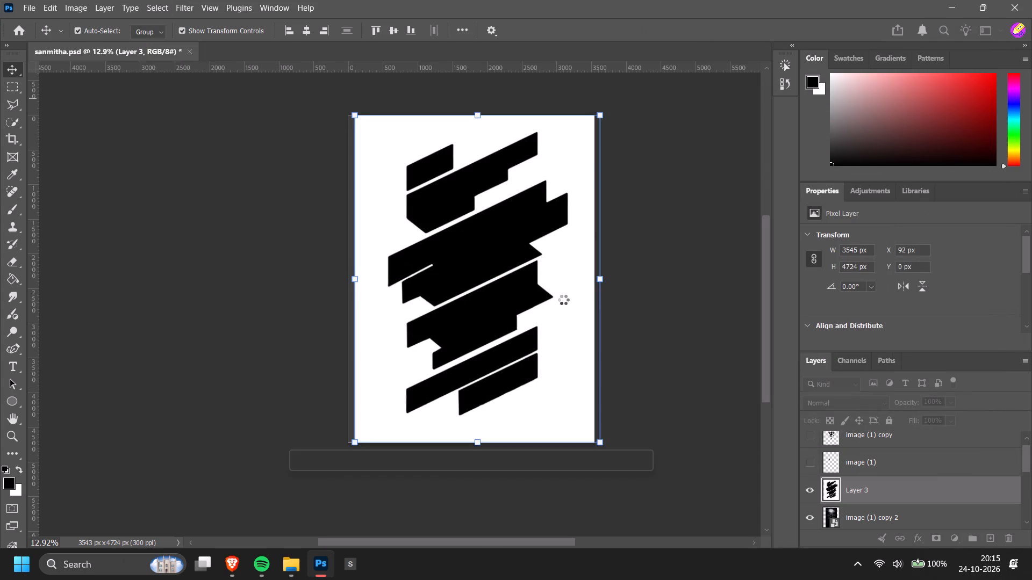
left_click(522, 431)
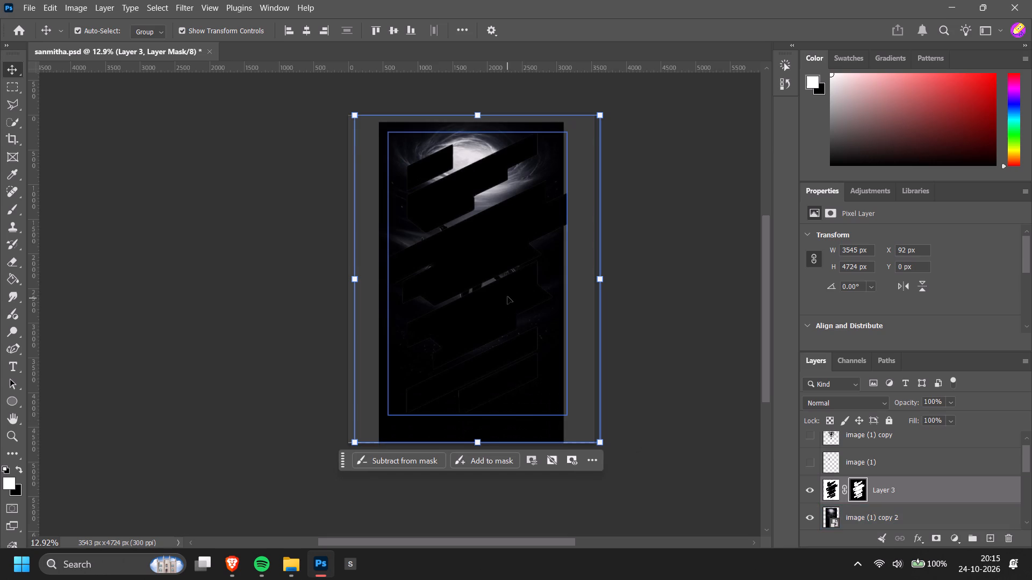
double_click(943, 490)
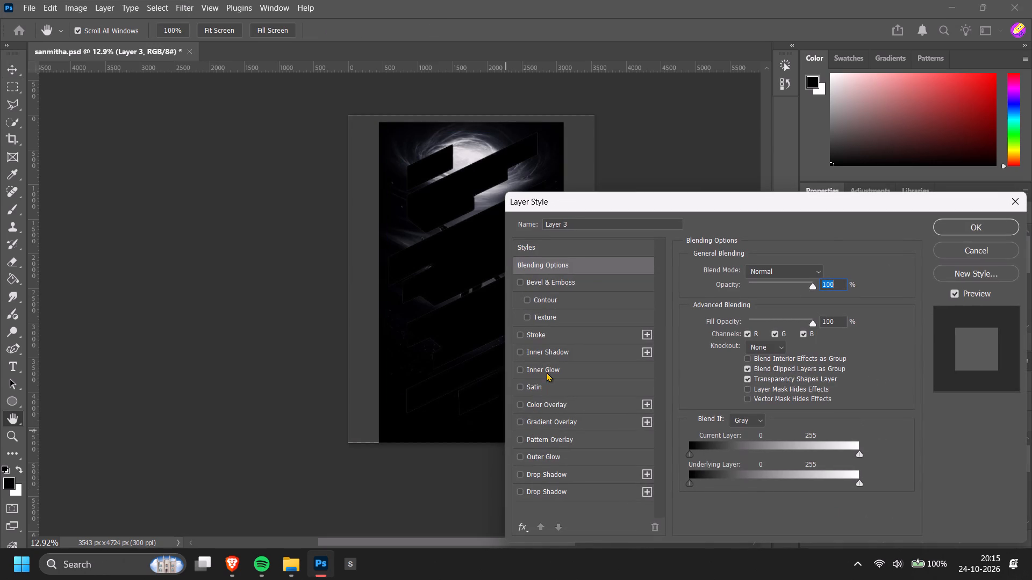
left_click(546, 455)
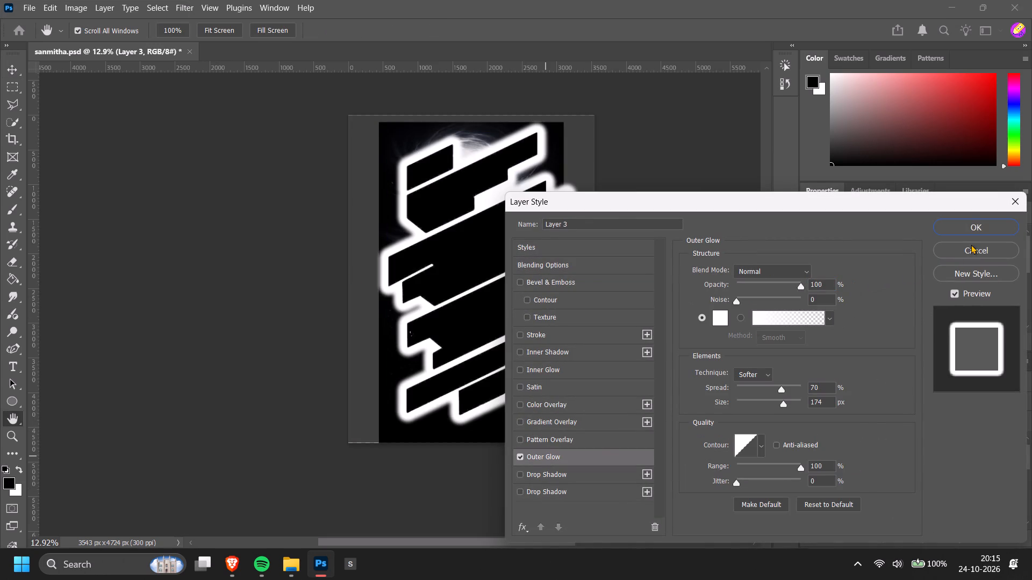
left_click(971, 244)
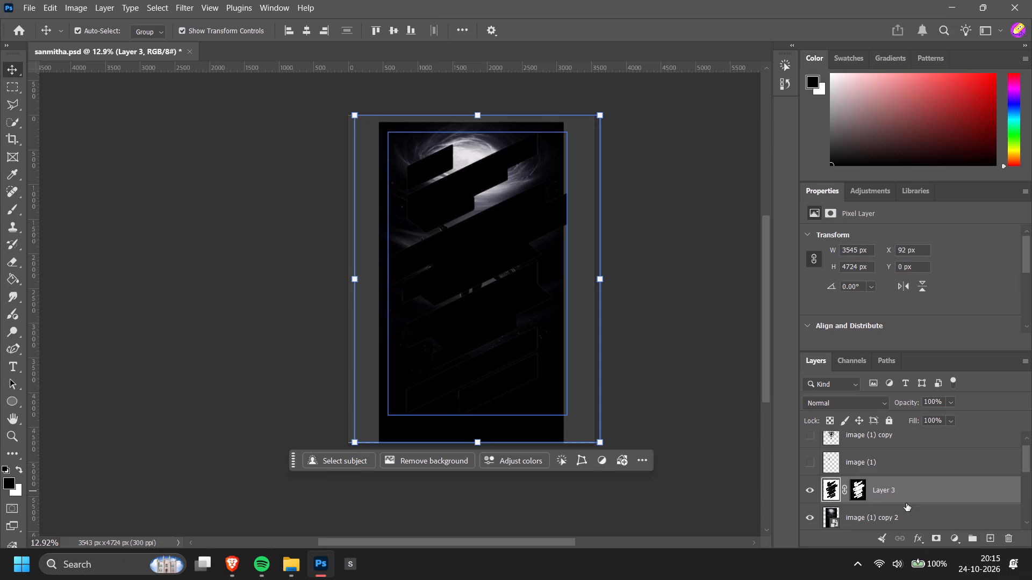
Move the image (1) copy 2 artwork above Layer 3 and clip it to the slanted bars.
left_click_drag(883, 522, 883, 478)
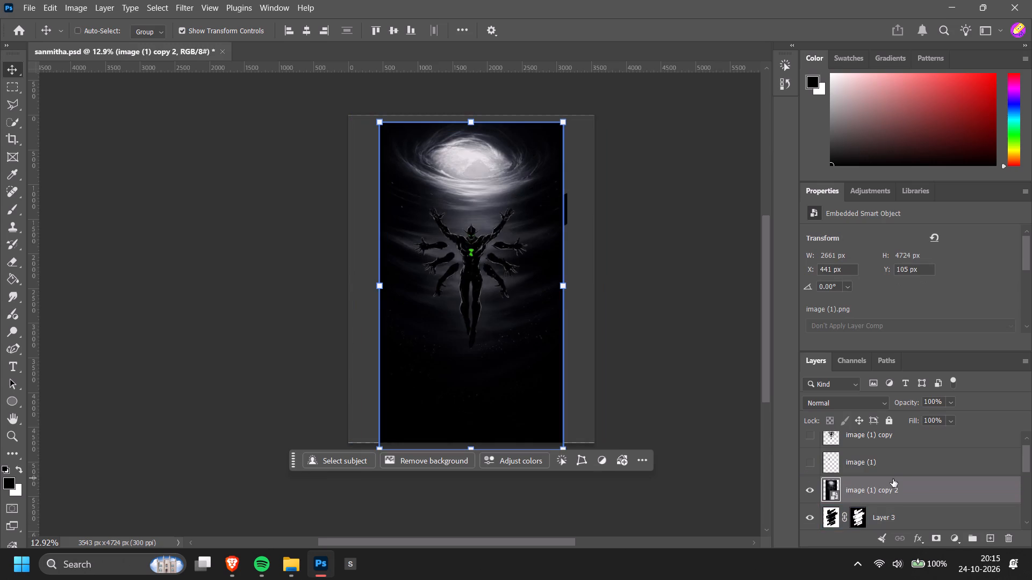
key("ctrl+alt+g")
left_click(732, 345)
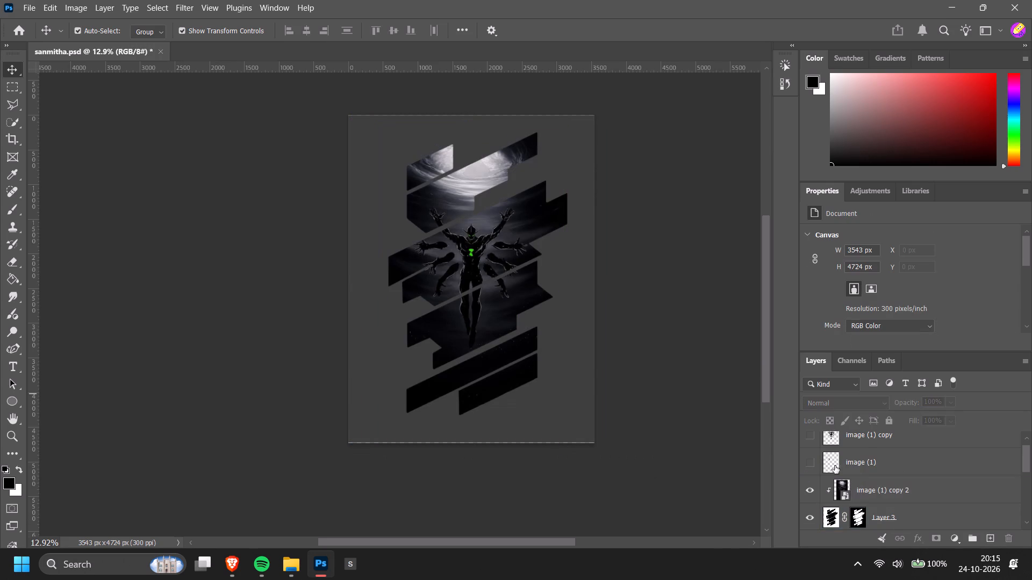
Show the image (1) copy and image (1) layers and merge the two into one figure layer.
scroll(882, 491, "up", 4)
left_click(814, 446)
left_click(808, 474)
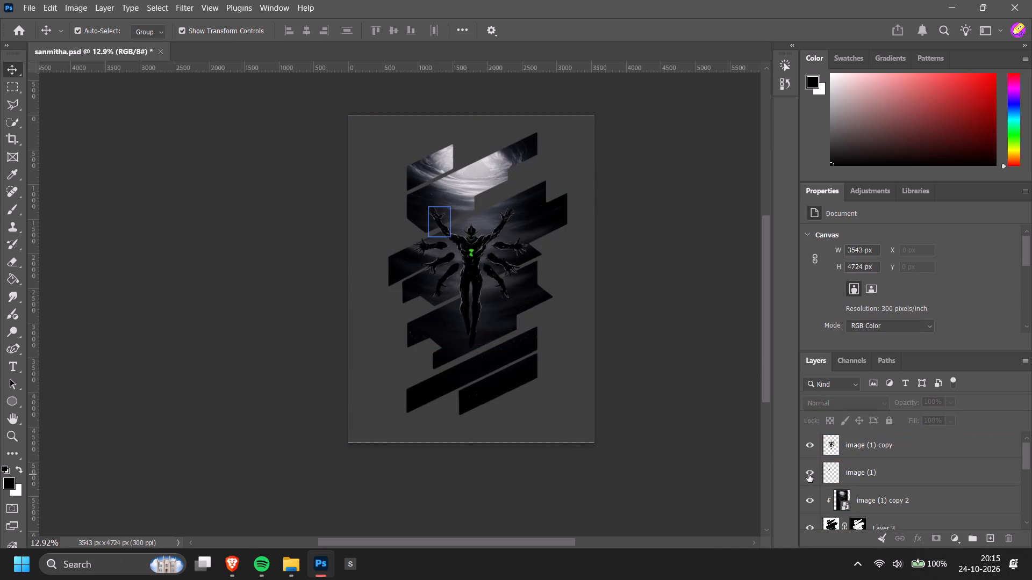
left_click(889, 474)
left_click(897, 450, "shift")
right_click(897, 450)
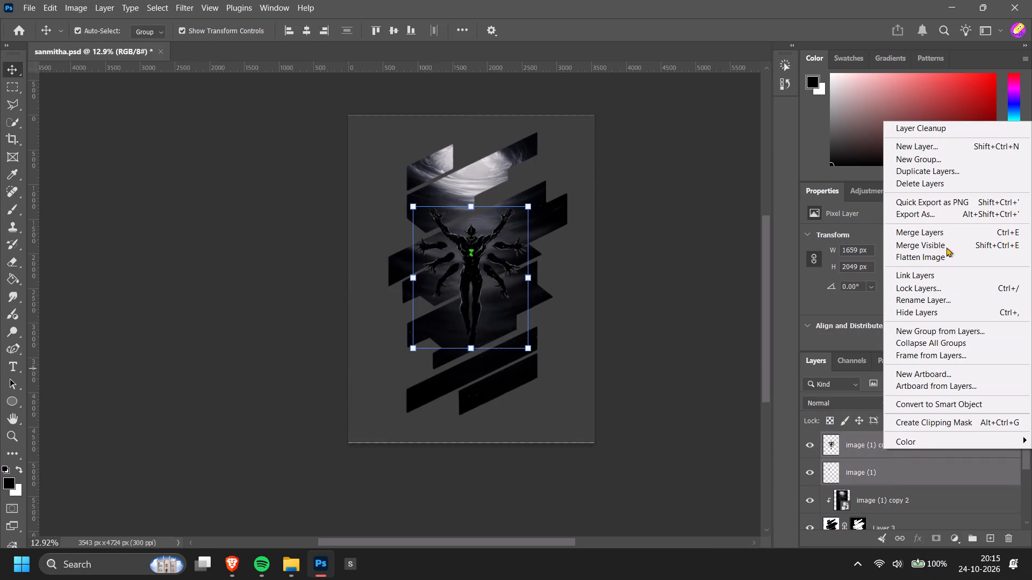
left_click(951, 236)
left_click(622, 229)
Examine the clipped composition at different zoom levels, comparing it with Layer 3 hidden and shown.
scroll(622, 229, "up", 2)
scroll(454, 303, "up", 4, "alt")
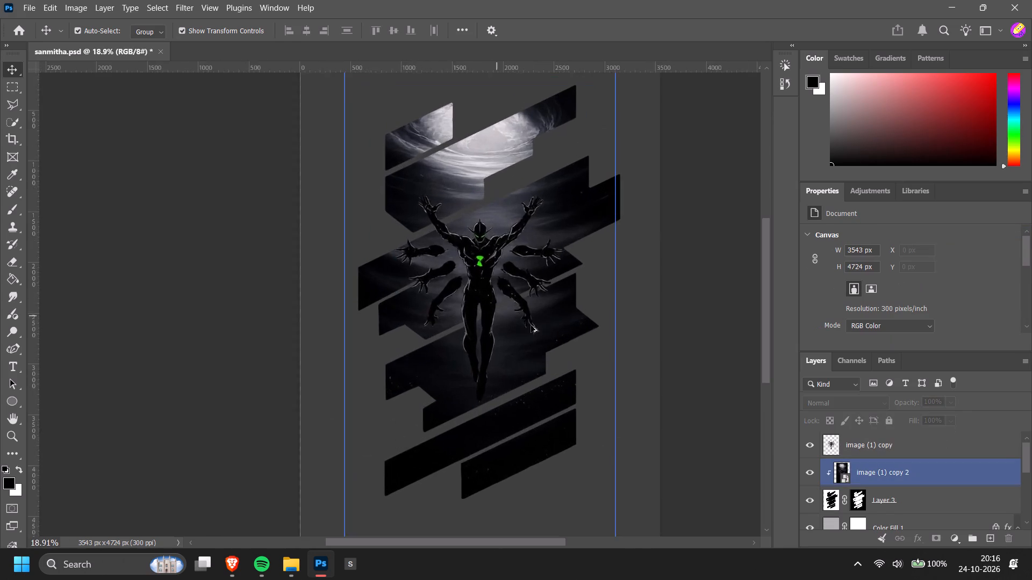
scroll(542, 330, "down", 5, "alt")
left_click(545, 400)
left_click(643, 349)
scroll(554, 313, "up", 3, "alt")
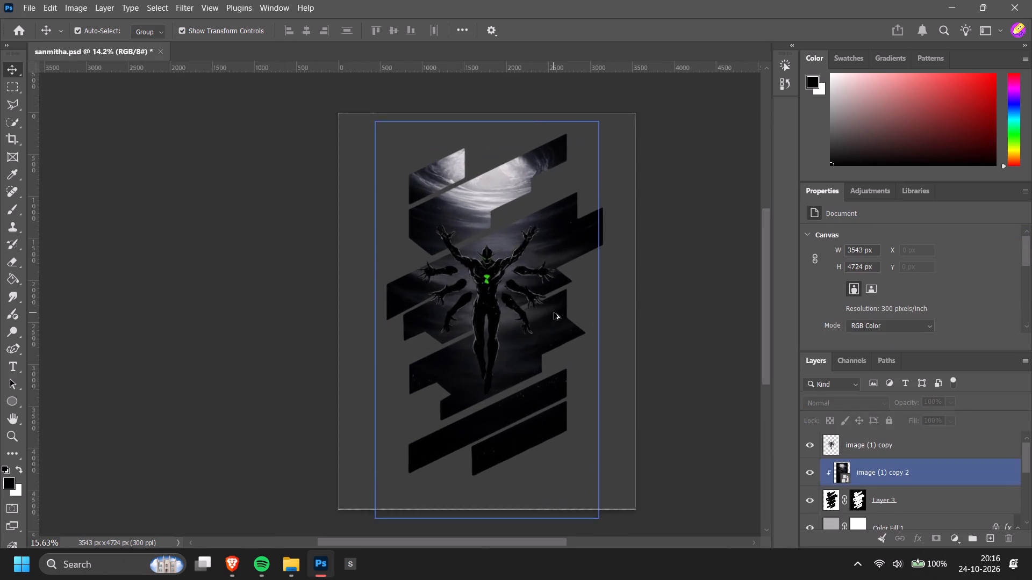
scroll(554, 313, "up", 1, "alt")
left_click(811, 498)
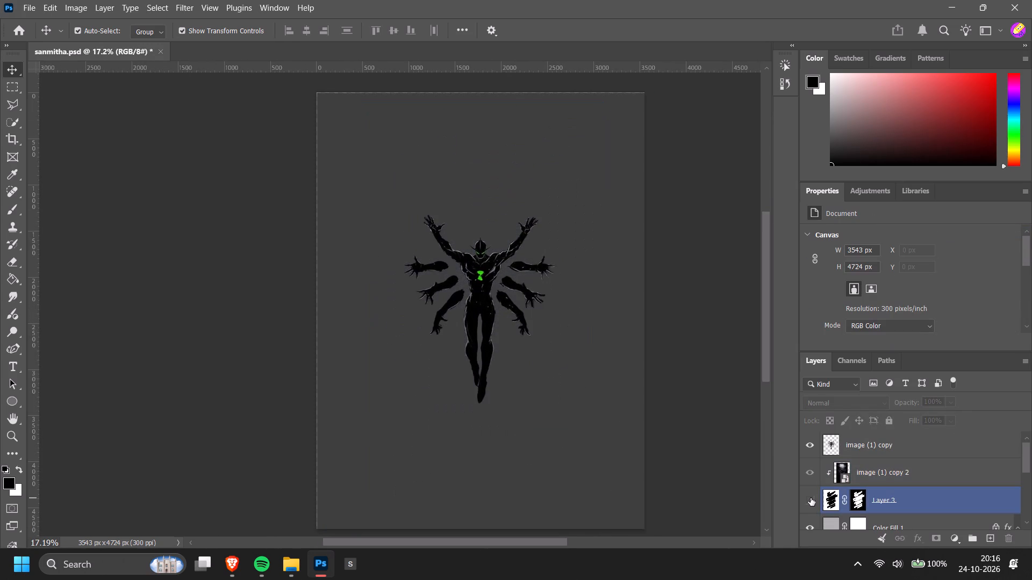
scroll(811, 498, "down", 1)
left_click(814, 469)
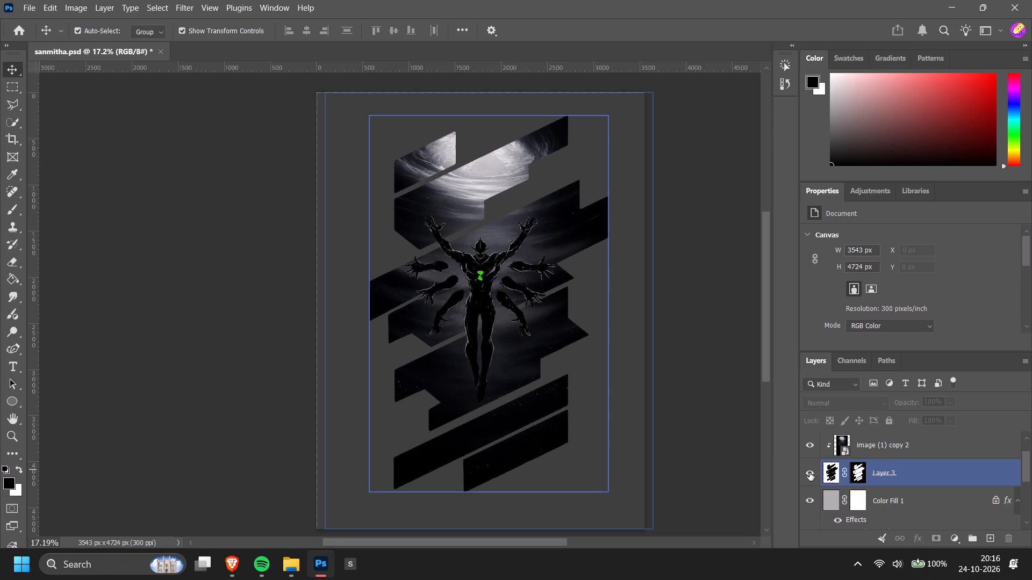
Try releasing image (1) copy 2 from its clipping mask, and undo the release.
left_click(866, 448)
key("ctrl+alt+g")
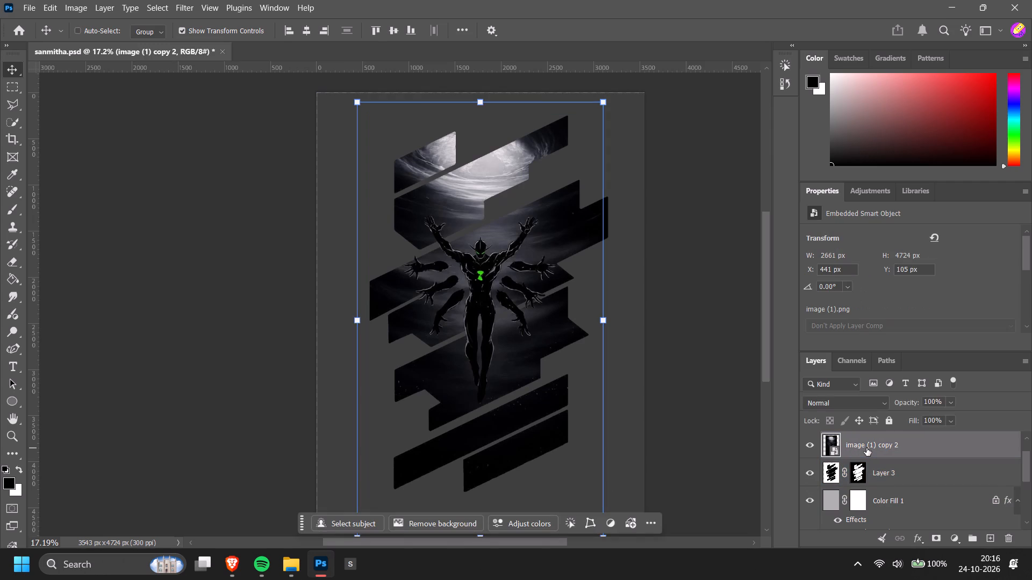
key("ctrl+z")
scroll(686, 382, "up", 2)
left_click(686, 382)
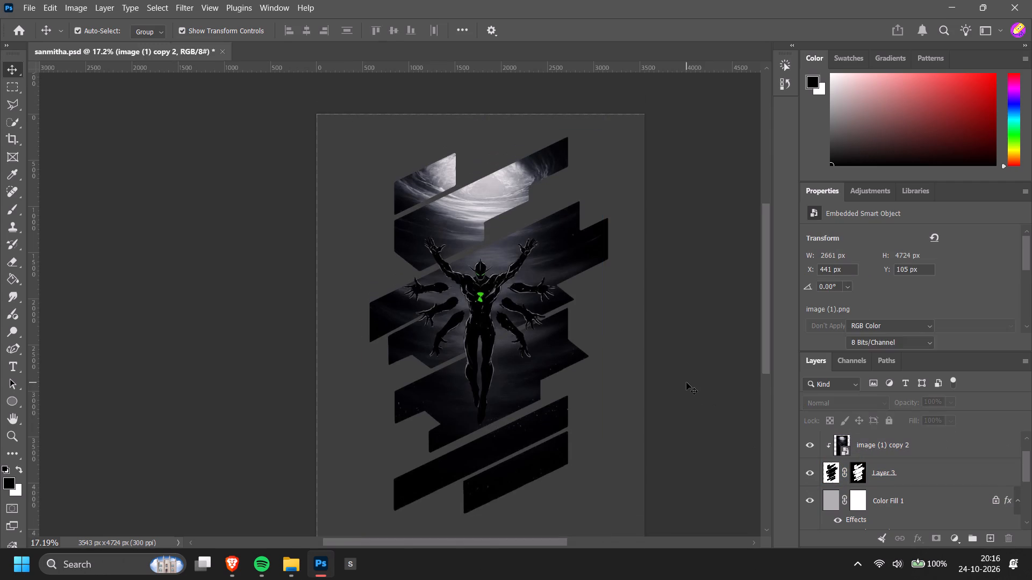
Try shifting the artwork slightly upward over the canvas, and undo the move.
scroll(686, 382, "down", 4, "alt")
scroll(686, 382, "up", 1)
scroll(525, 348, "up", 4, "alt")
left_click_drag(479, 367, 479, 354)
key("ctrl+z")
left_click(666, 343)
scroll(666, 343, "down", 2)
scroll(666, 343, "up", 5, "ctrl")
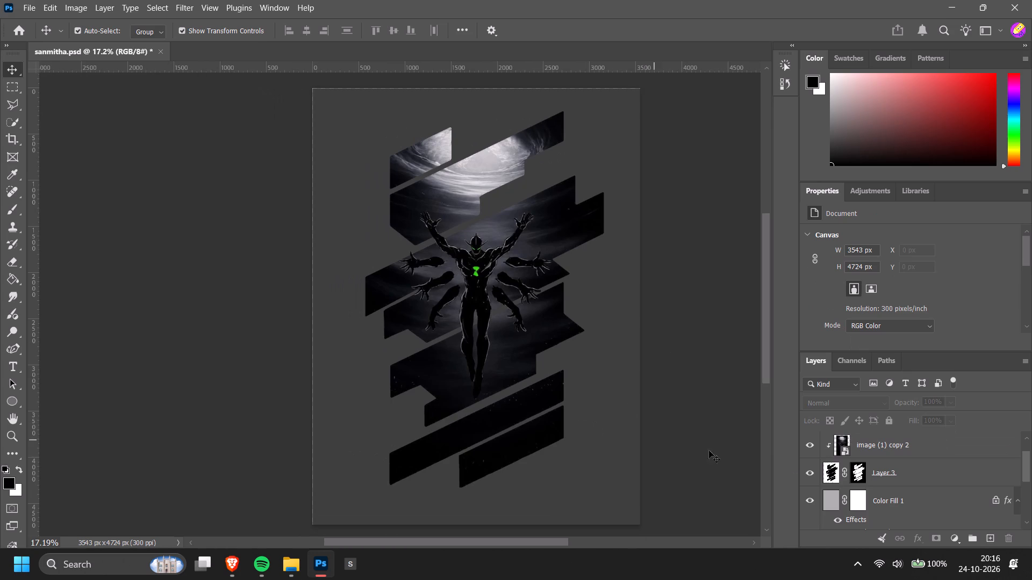
Scale Layer 3's slanted bars to about 110% and reposition them around the figure, centred near X 1843, Y 2345 px.
left_click(936, 478)
scroll(659, 480, "down", 4)
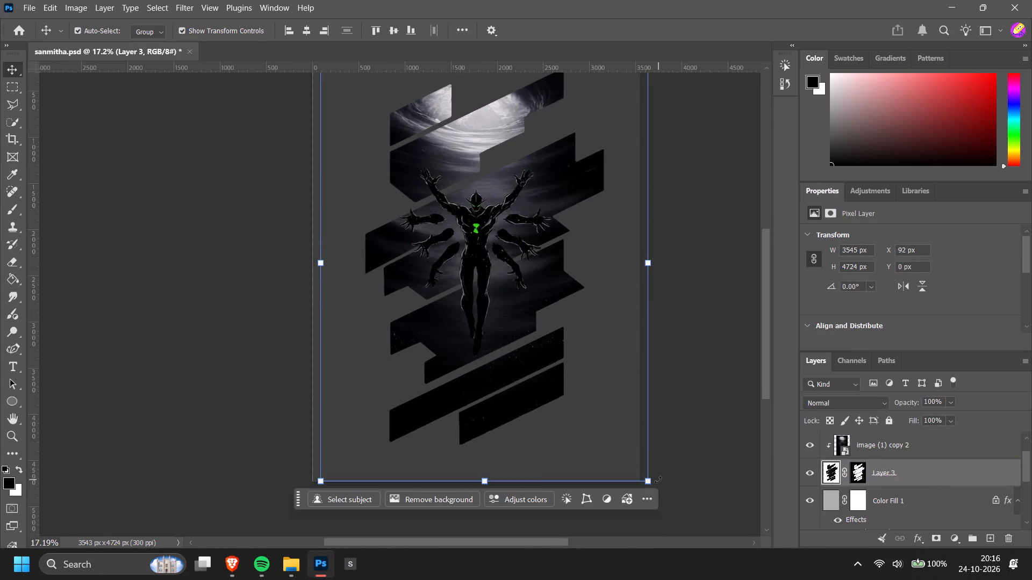
left_click_drag(648, 477, 708, 502)
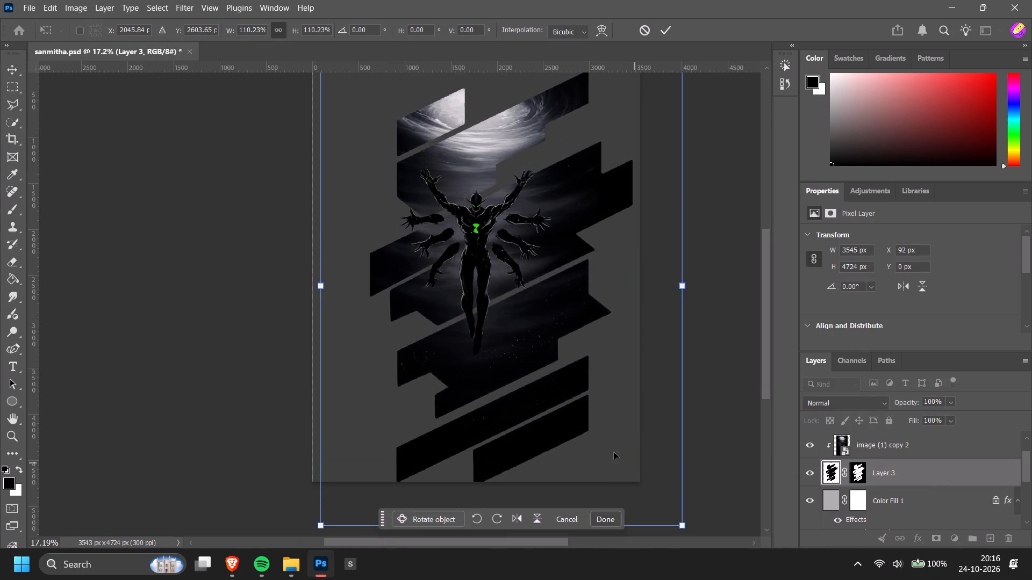
left_click_drag(608, 448, 601, 426)
scroll(601, 426, "up", 4)
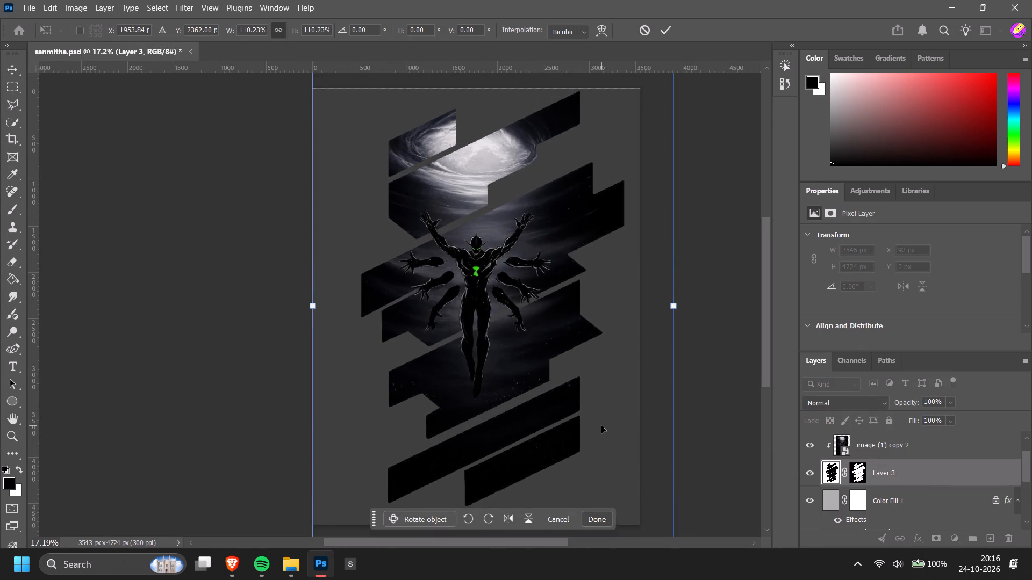
scroll(601, 426, "up", 2)
left_click_drag(565, 448, 556, 449)
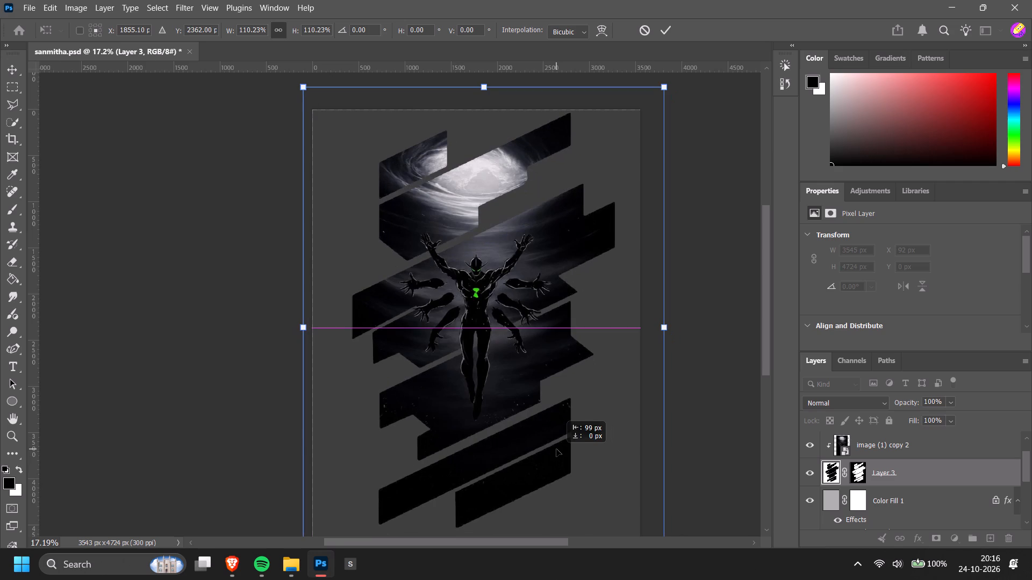
left_click_drag(556, 449, 555, 449)
left_click(713, 442)
left_click(567, 467)
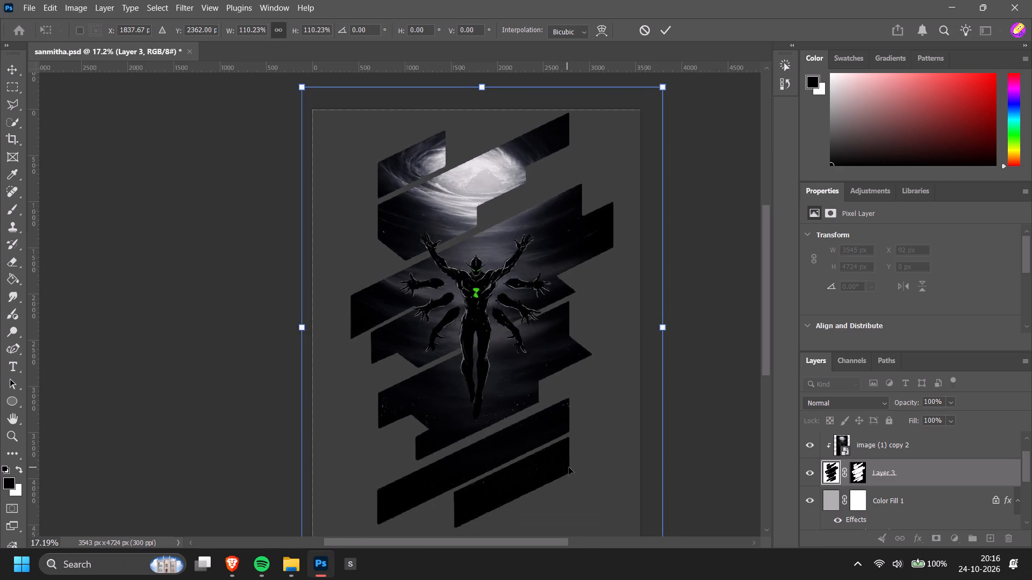
left_click(575, 517)
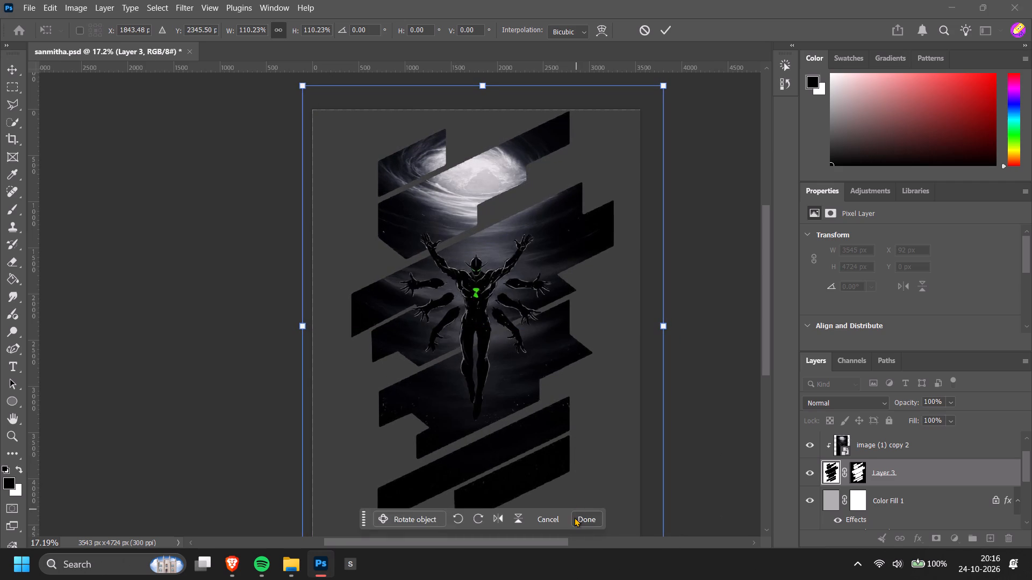
left_click(748, 460)
Add an Outer Glow to the image (1) copy figure layer and set its colour to black.
scroll(748, 460, "down", 2)
scroll(601, 398, "up", 4)
left_click(486, 312)
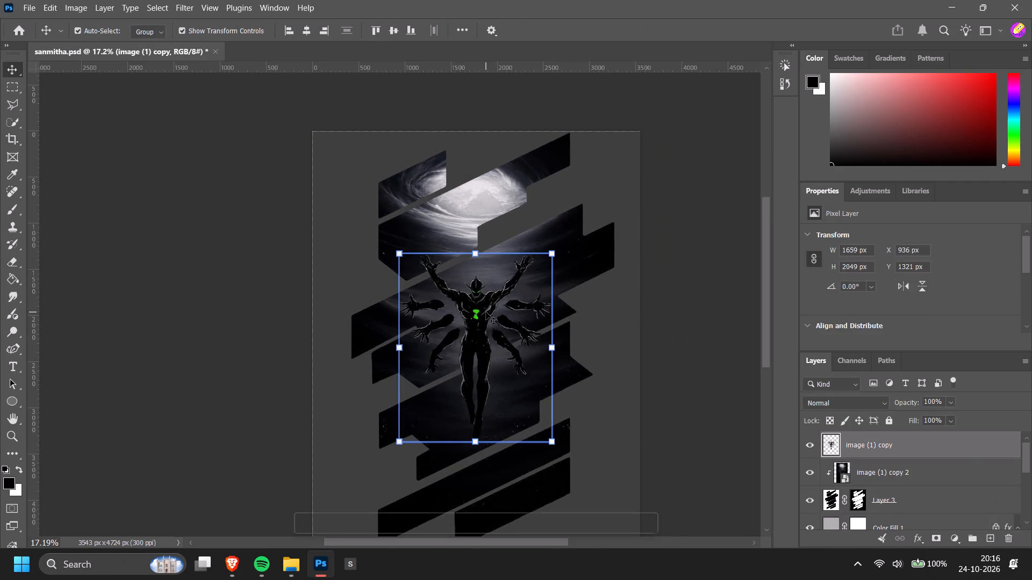
double_click(937, 440)
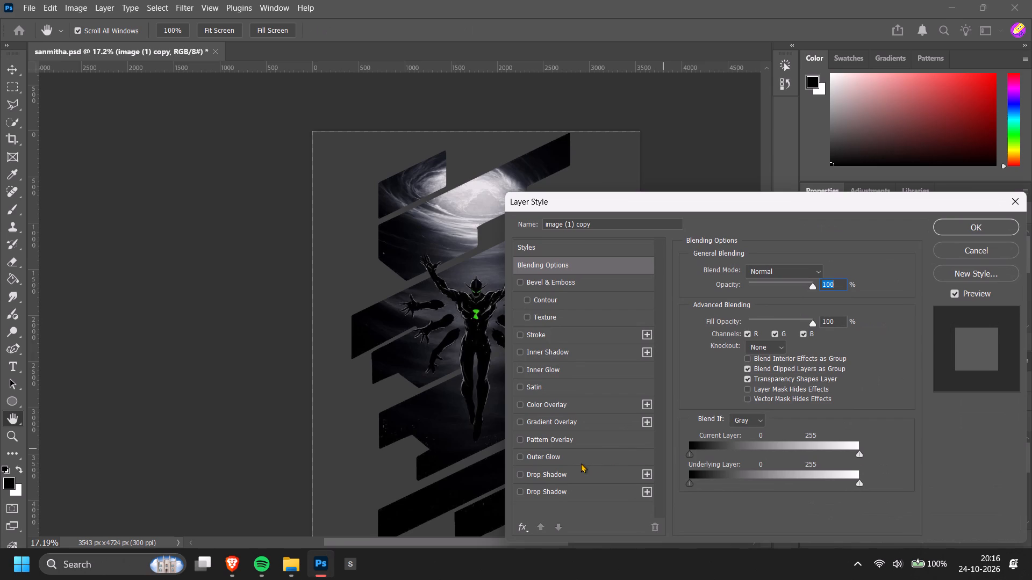
left_click(558, 455)
left_click(719, 324)
left_click_drag(821, 470, 898, 531)
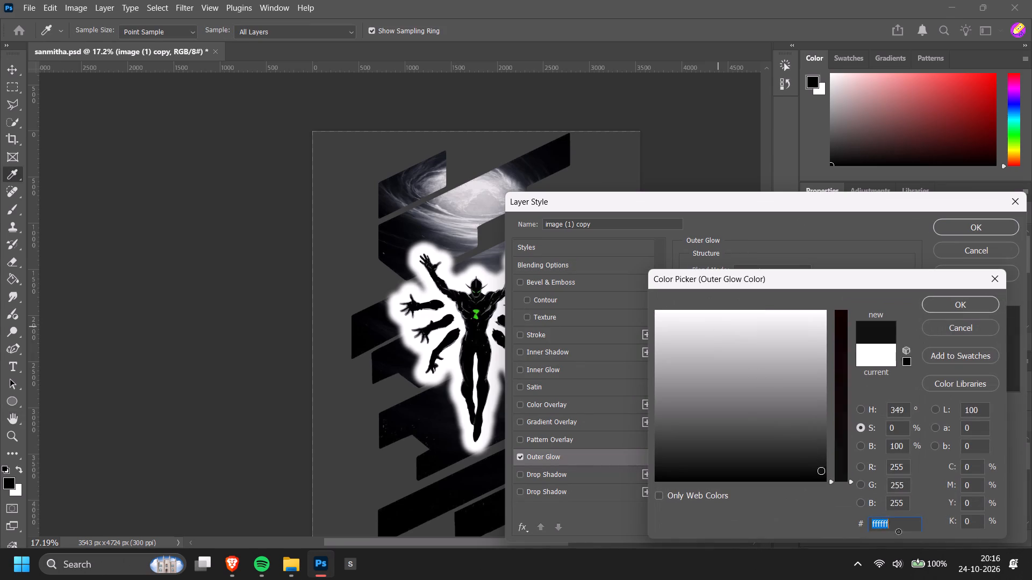
left_click_drag(898, 531, 923, 555)
left_click(979, 306)
scroll(369, 325, "down", 3, "ctrl")
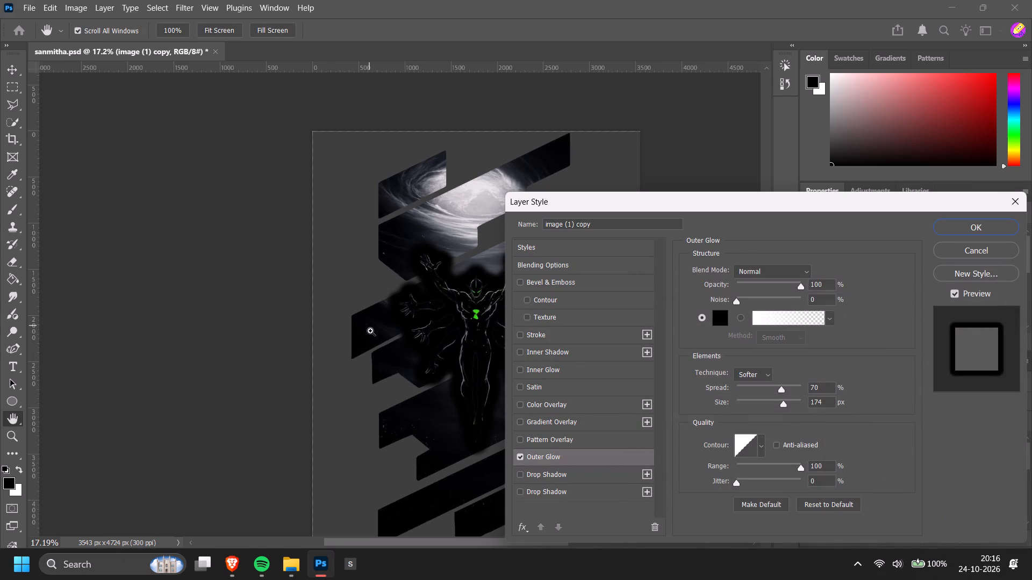
Soften the figure's black Outer Glow by setting its spread to 0% and size to about 110 px.
left_click_drag(722, 202, 784, 192)
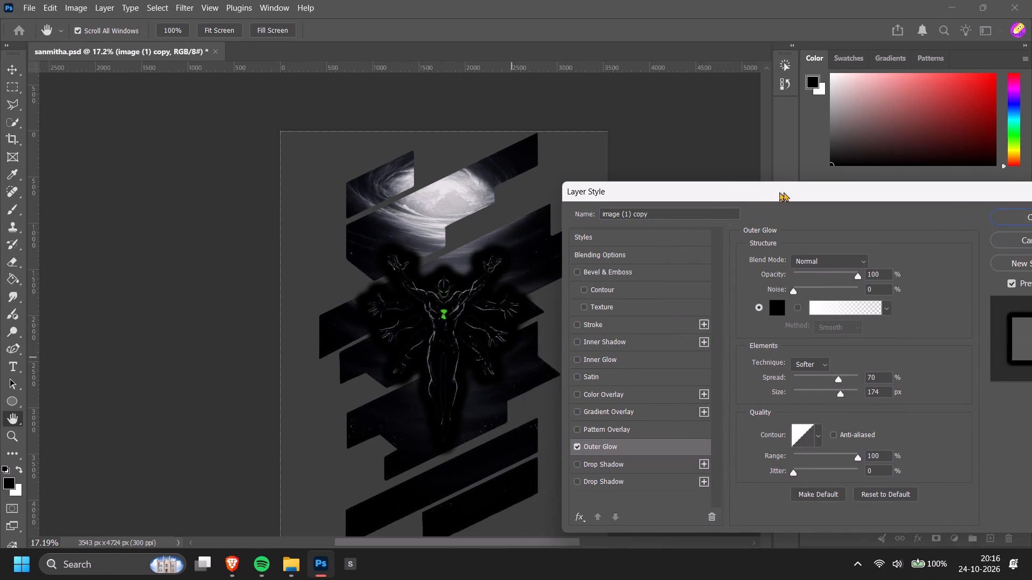
left_click_drag(784, 192, 791, 192)
left_click_drag(477, 351, 436, 346)
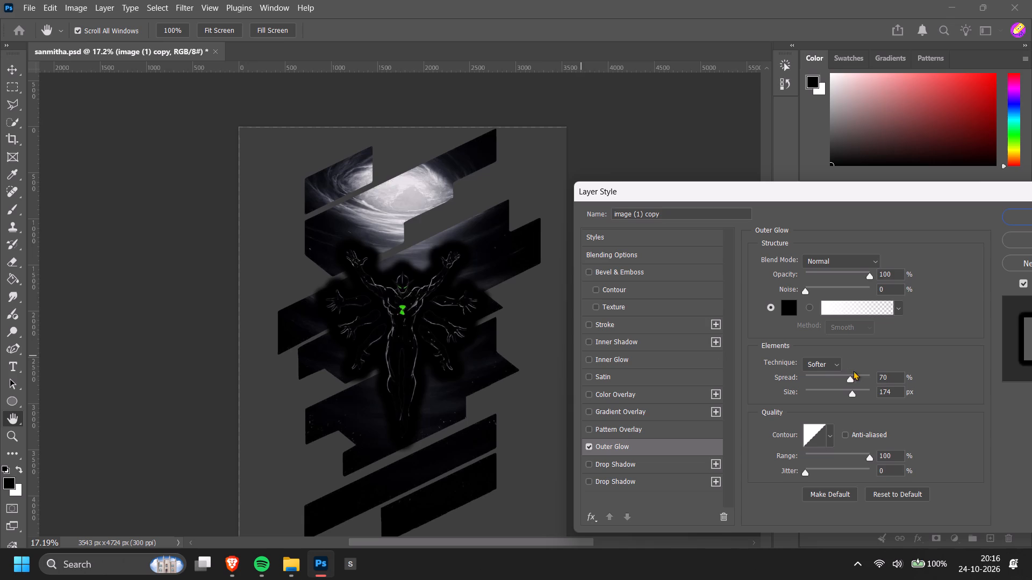
left_click_drag(848, 376, 806, 372)
double_click(411, 315, "ctrl")
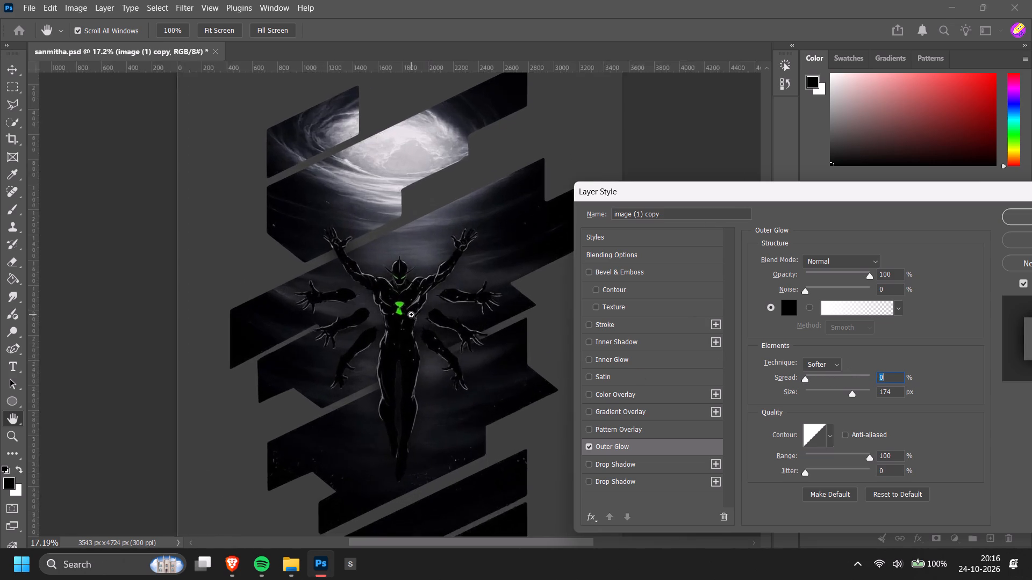
left_click_drag(857, 395, 837, 396)
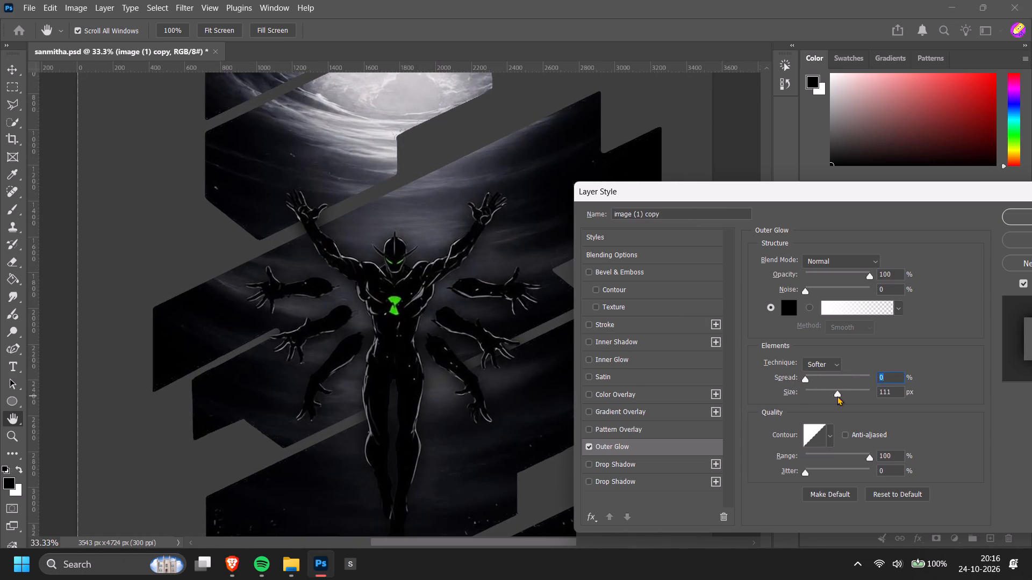
left_click_drag(837, 396, 836, 396)
left_click(1031, 216)
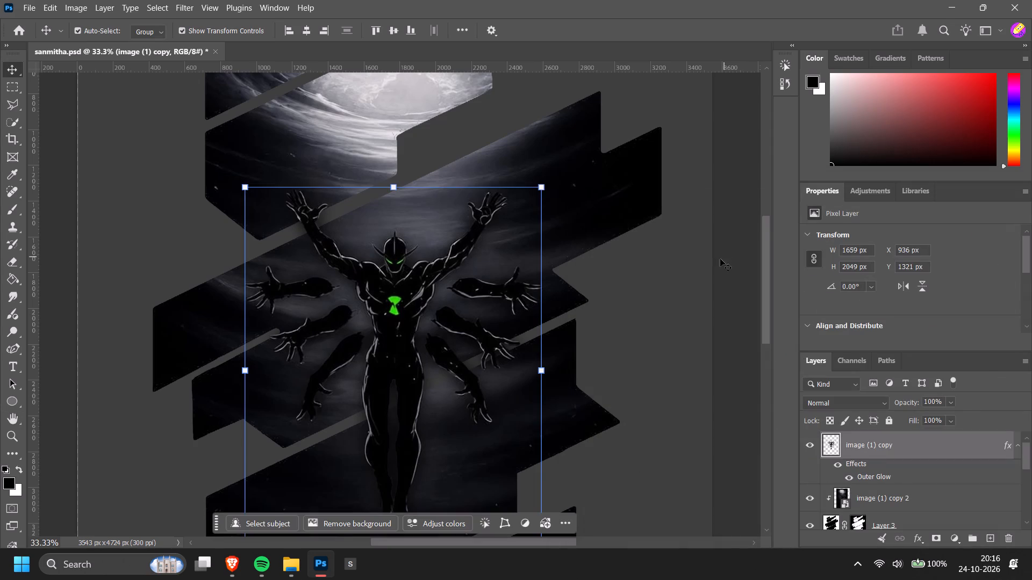
left_click(697, 266)
Review the whole composition at different zoom levels and check the reference layouts in the browser.
scroll(697, 266, "down", 3, "alt")
scroll(686, 349, "down", 12)
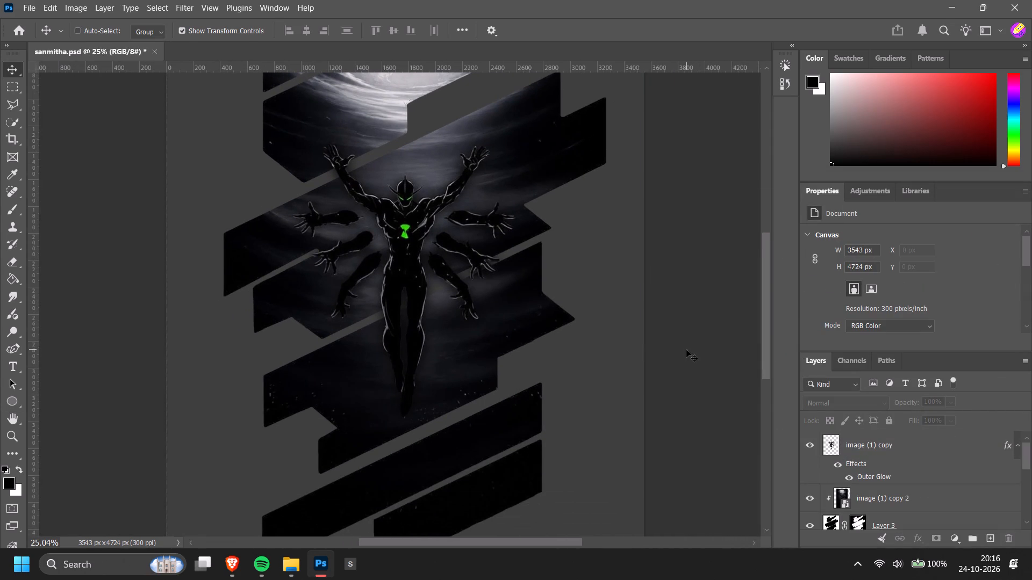
left_click(686, 350)
scroll(686, 350, "up", 1)
scroll(686, 350, "down", 6, "alt")
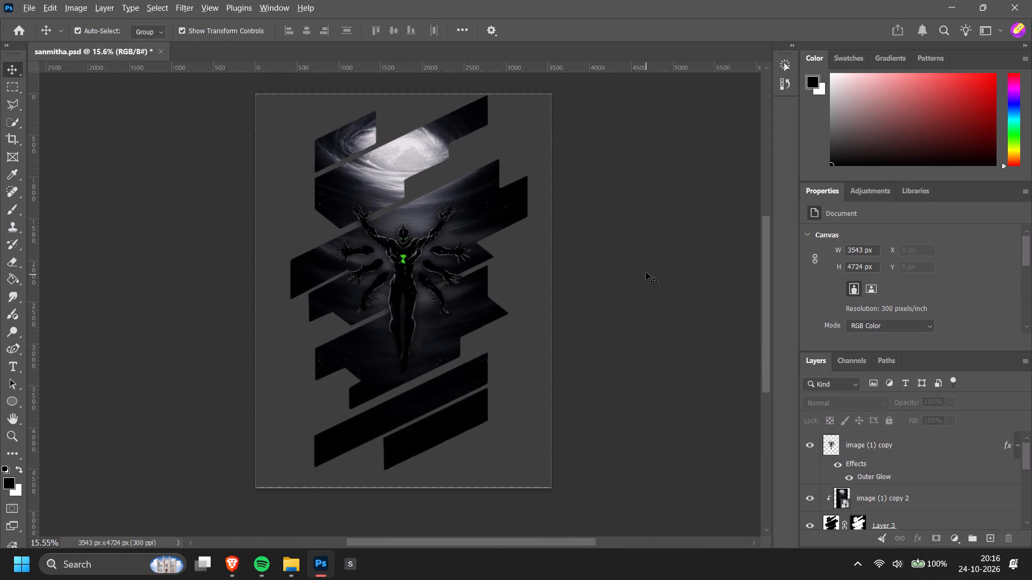
scroll(646, 272, "up", 1, "alt")
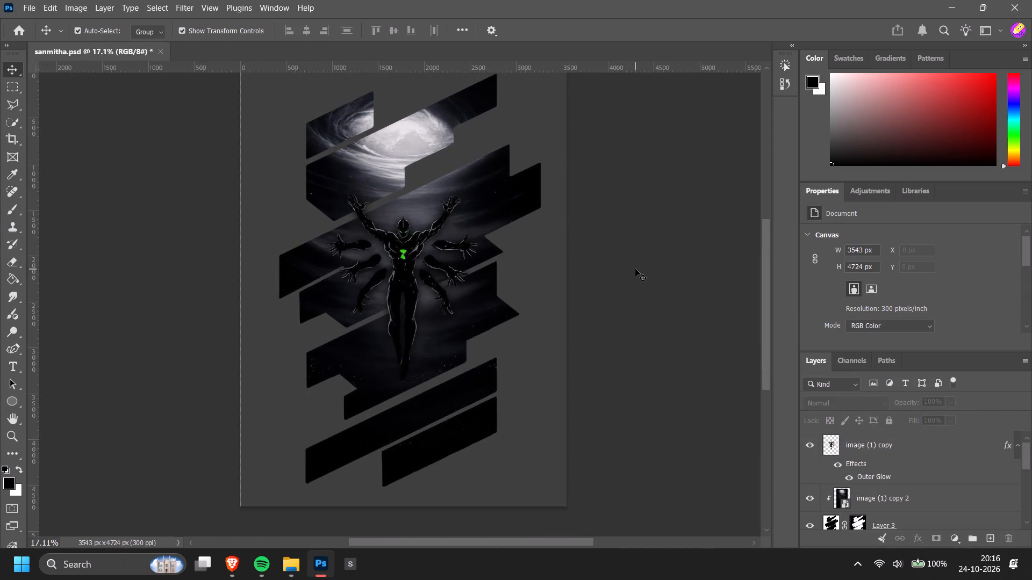
scroll(635, 269, "up", 4)
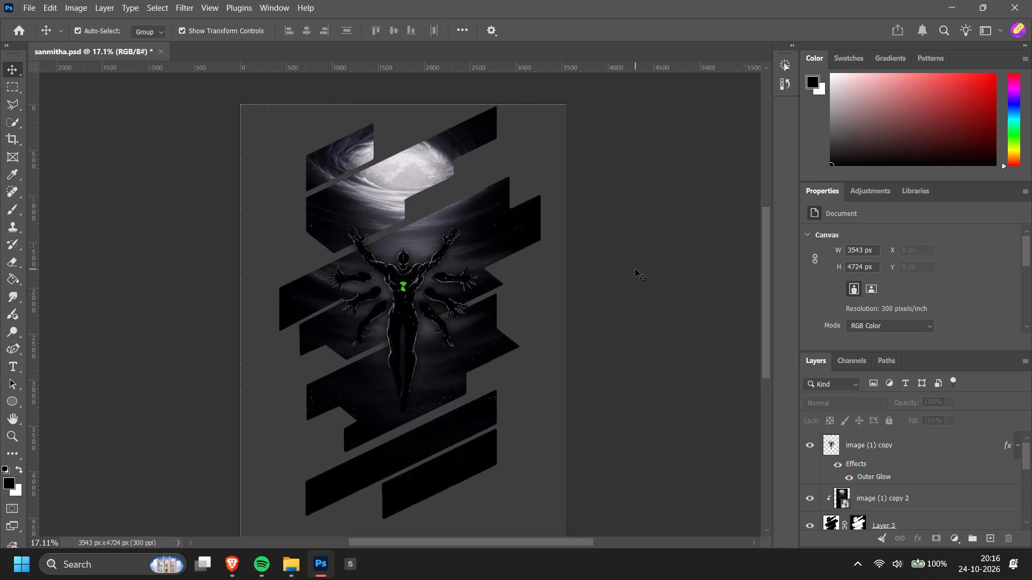
key("alt+Tab")
scroll(635, 269, "down", 2)
scroll(629, 267, "up", 6)
key("alt+Tab")
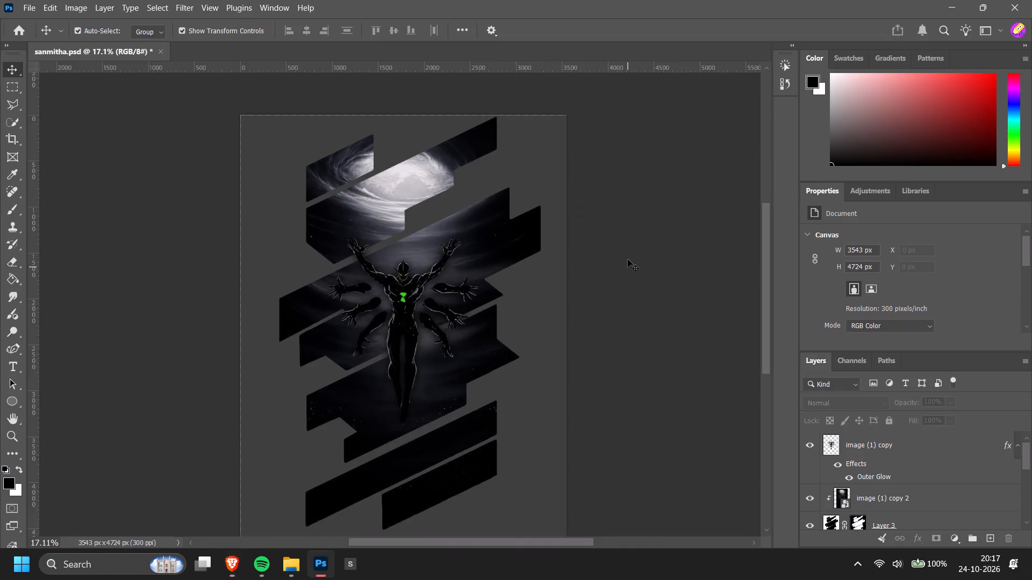
Select the artwork layers together on the canvas and move the whole composition down about 76 px.
scroll(654, 215, "up", 3)
scroll(620, 230, "down", 5)
left_click_drag(164, 109, 590, 467)
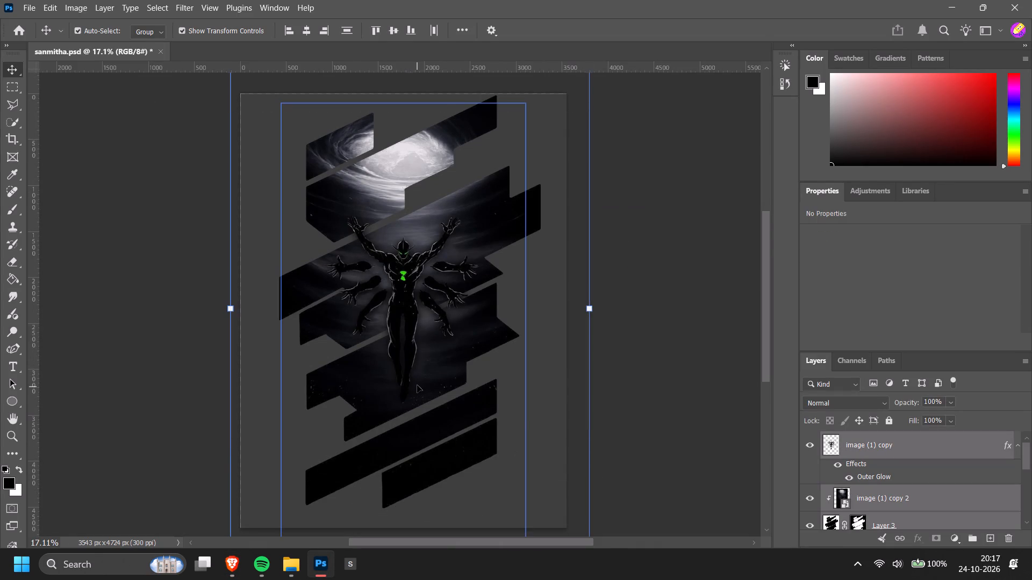
left_click_drag(417, 385, 417, 392)
left_click(665, 359)
Review the lowered composition on the canvas, checking its spacing to the page edges.
scroll(665, 359, "down", 3)
scroll(665, 359, "up", 1)
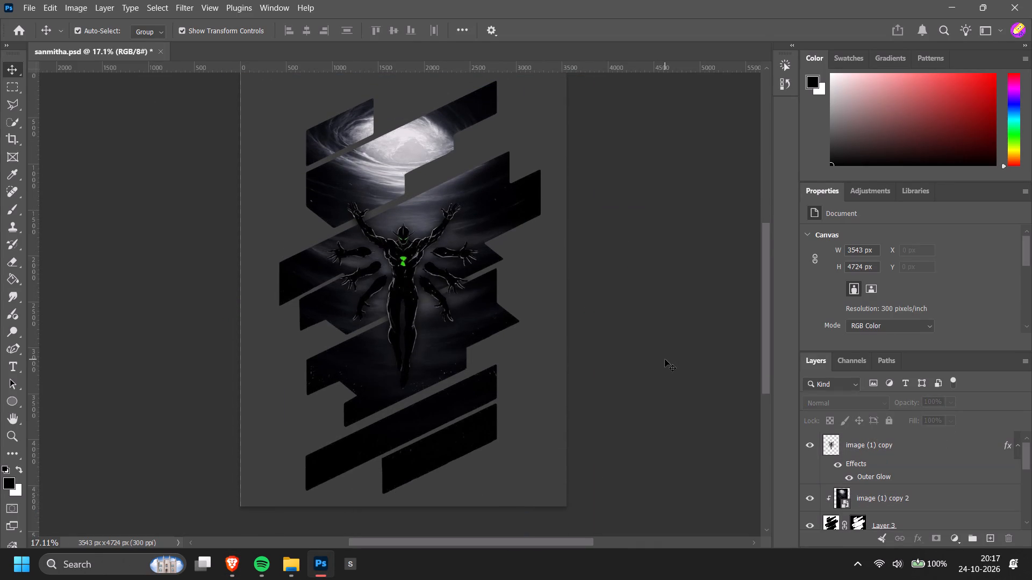
scroll(665, 359, "up", 1)
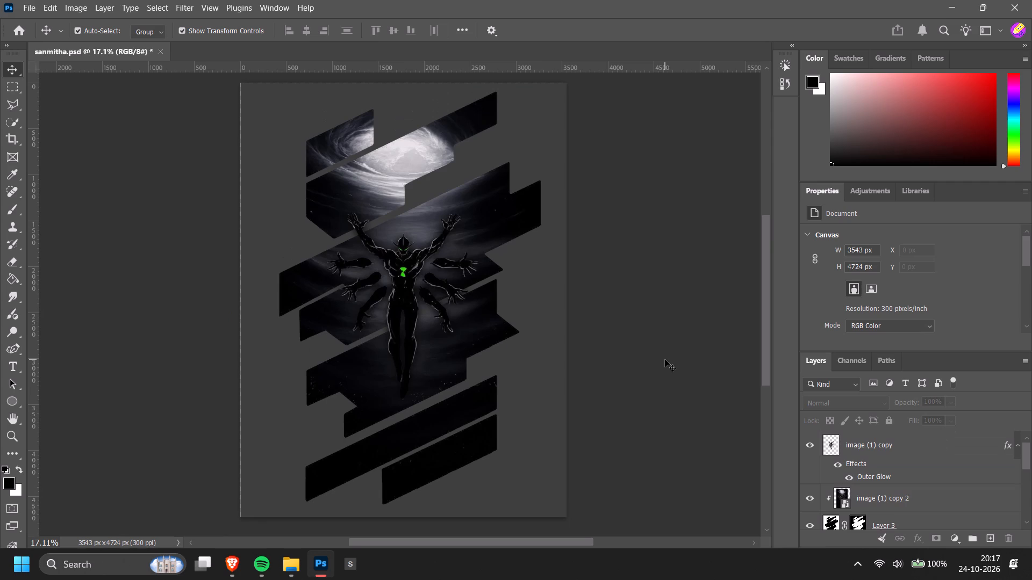
scroll(665, 359, "down", 3)
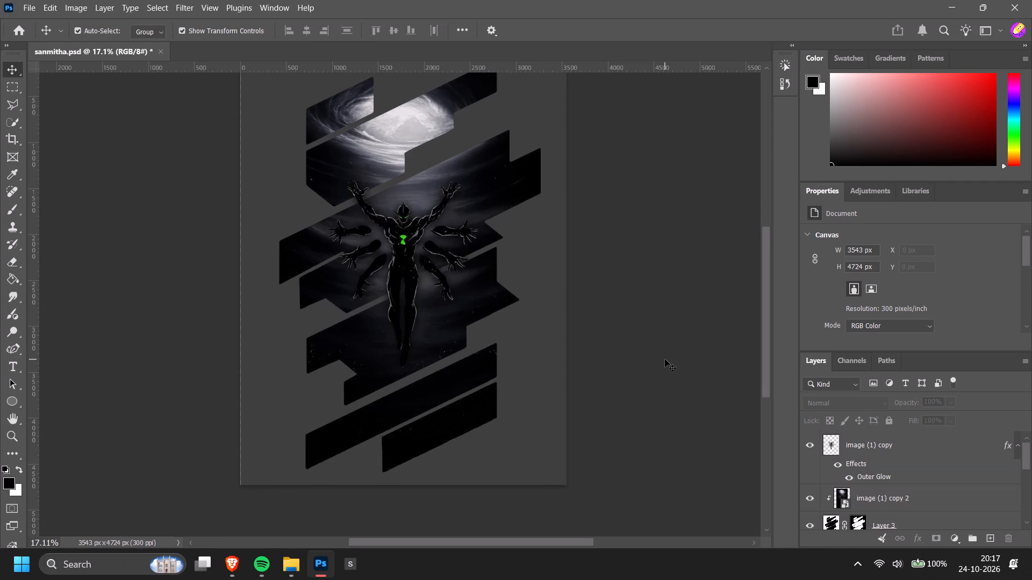
scroll(665, 359, "up", 2, "alt")
scroll(665, 359, "down", 4, "alt")
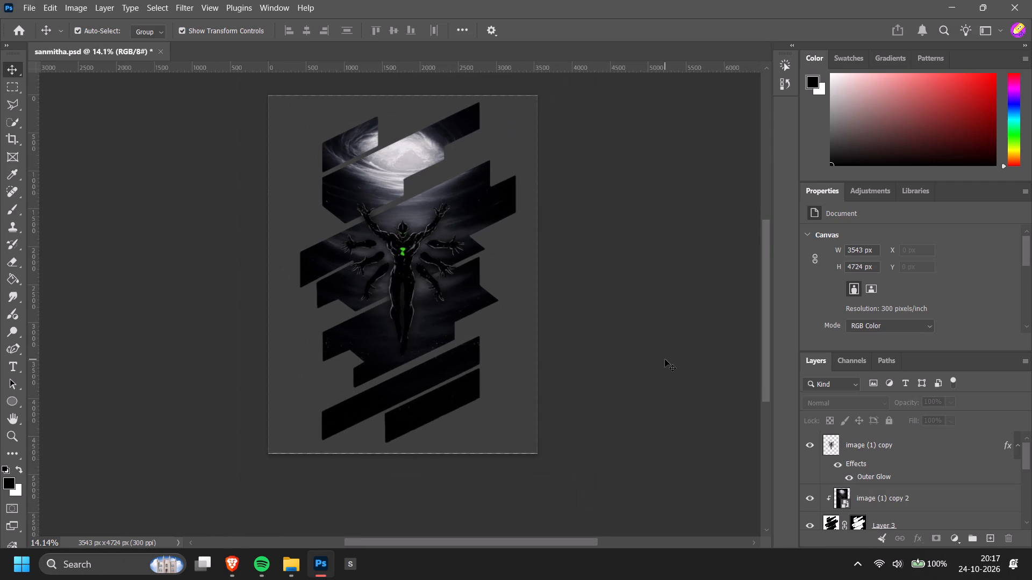
scroll(665, 359, "up", 4, "alt")
scroll(176, 150, "down", 1, "alt")
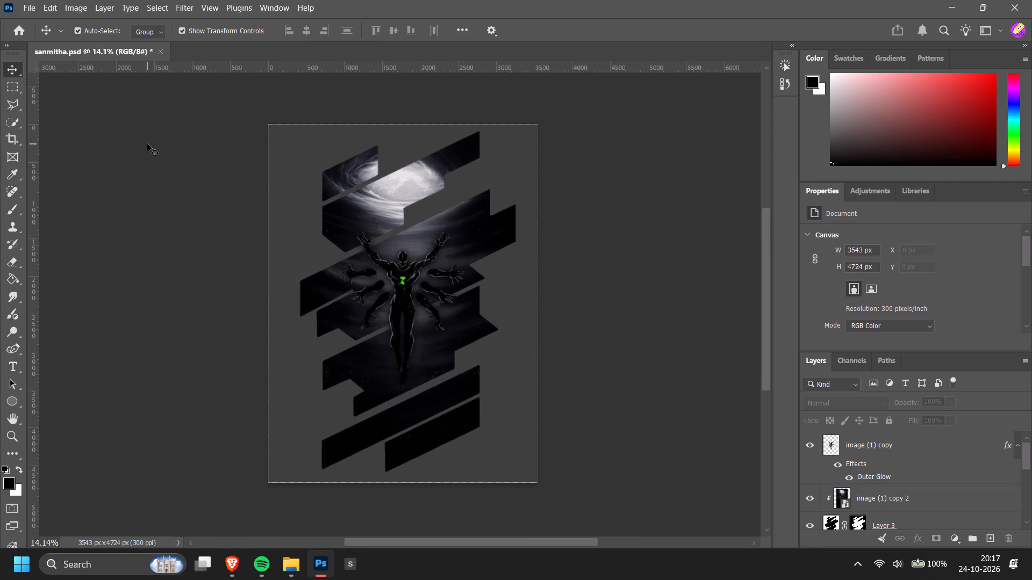
left_click_drag(149, 144, 522, 468)
left_click(674, 387)
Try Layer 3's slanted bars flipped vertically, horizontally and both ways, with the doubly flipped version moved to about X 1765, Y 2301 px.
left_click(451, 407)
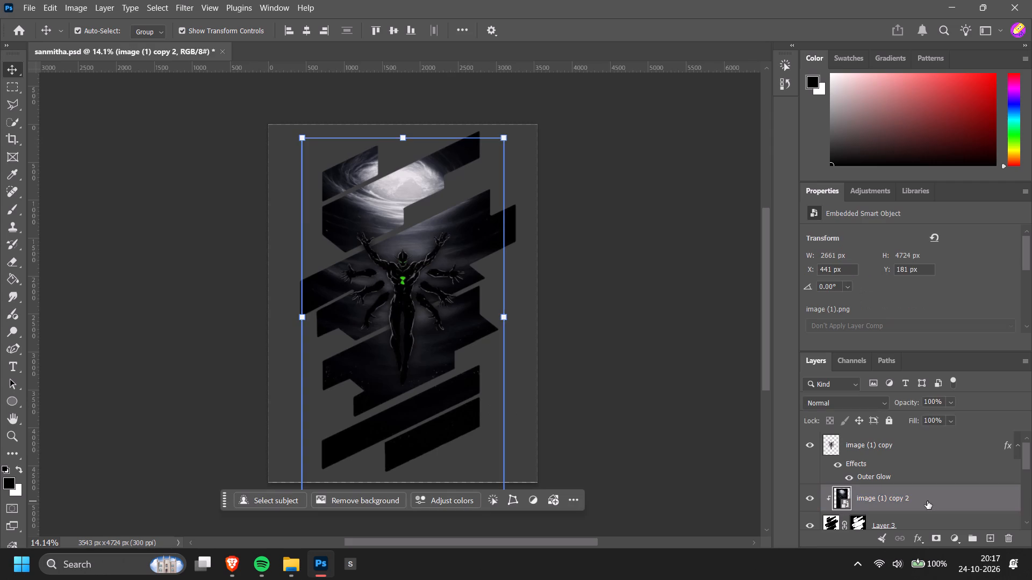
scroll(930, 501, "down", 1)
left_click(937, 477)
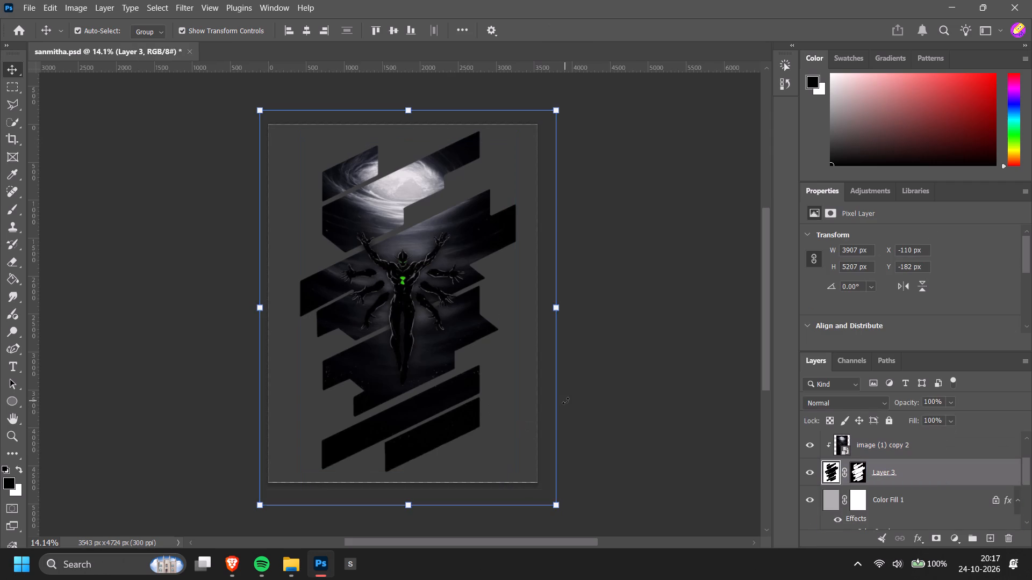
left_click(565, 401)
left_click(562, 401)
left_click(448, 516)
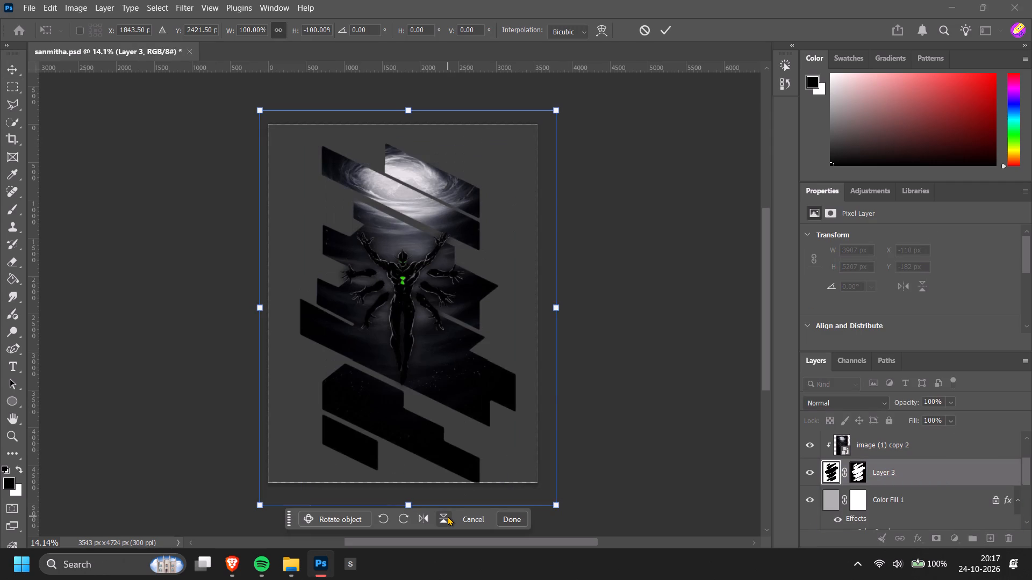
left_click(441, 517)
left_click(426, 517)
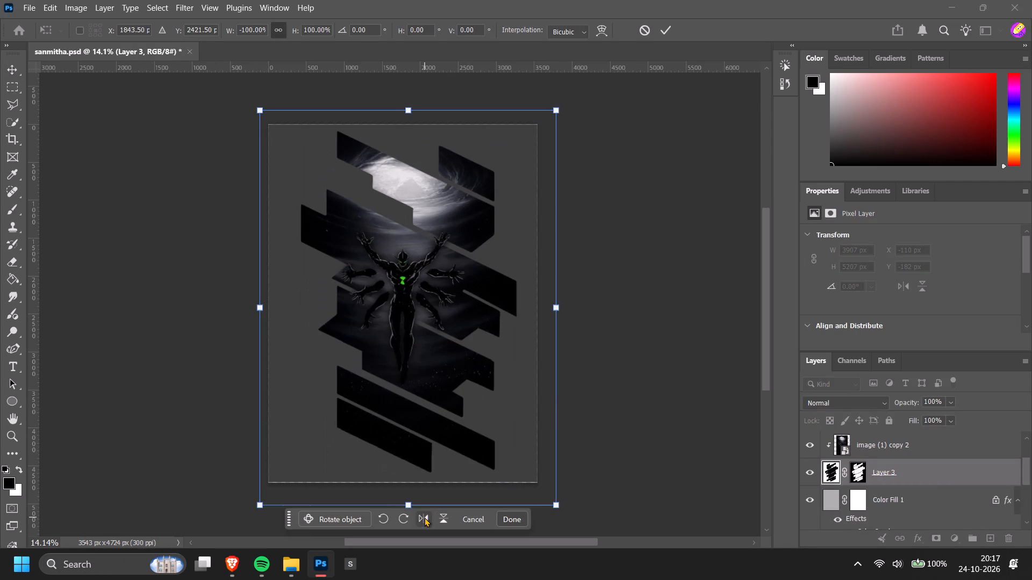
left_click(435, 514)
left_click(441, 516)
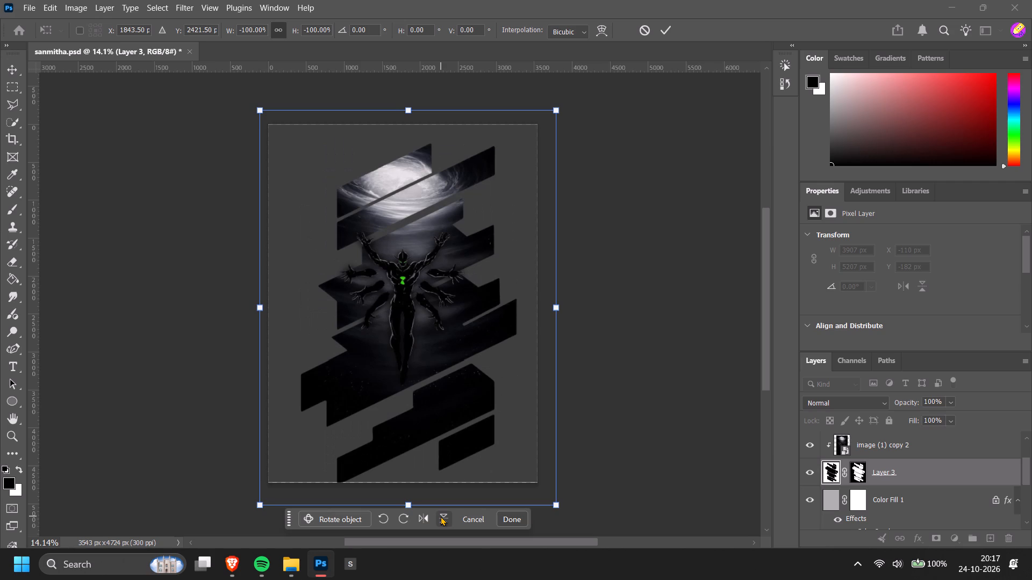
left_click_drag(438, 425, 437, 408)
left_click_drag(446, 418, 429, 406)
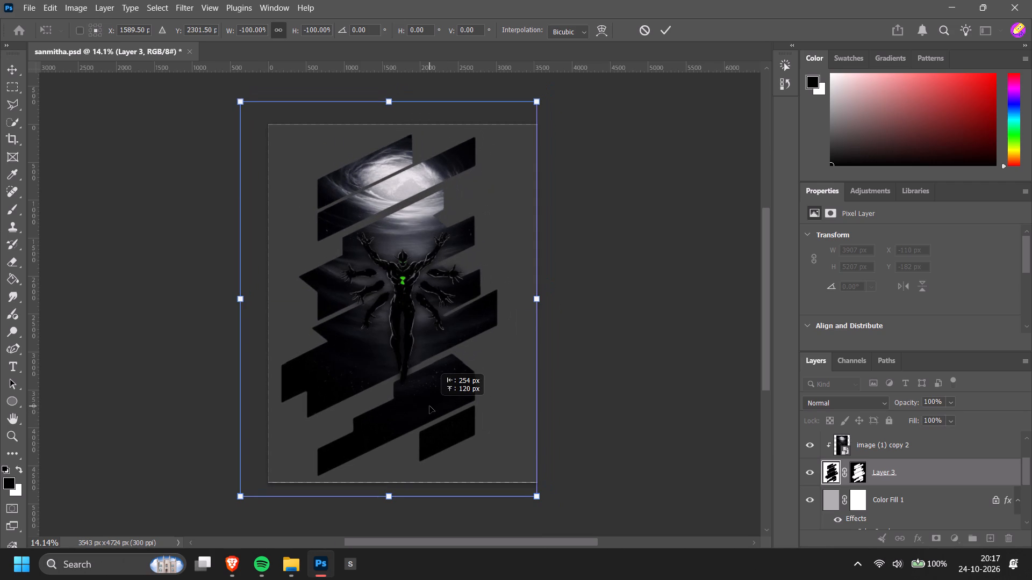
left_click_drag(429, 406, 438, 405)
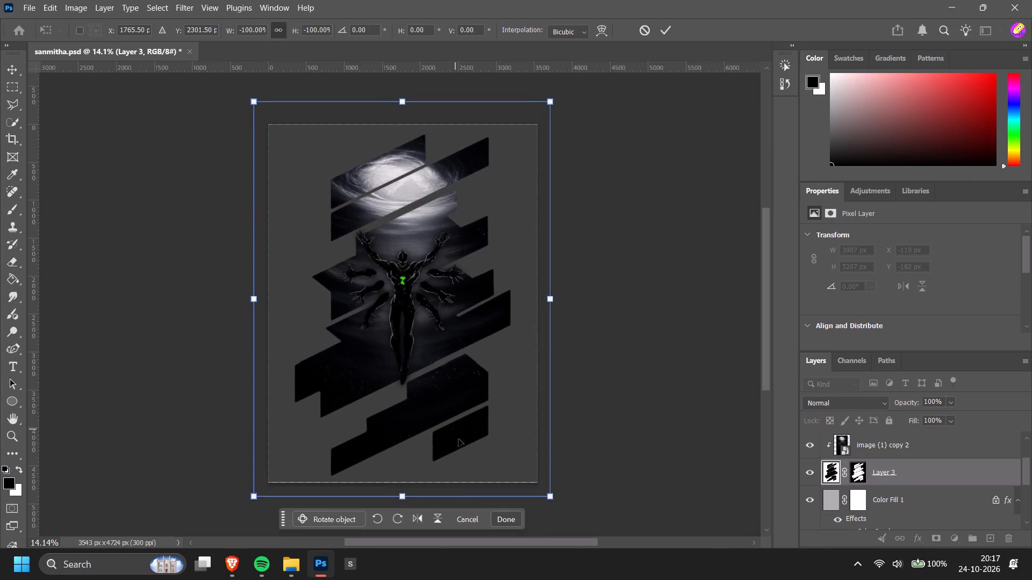
Return Layer 3's bars to their unflipped orientation and centre them horizontally on the canvas at X 1771.5, Y 2421.5 px.
left_click(442, 516)
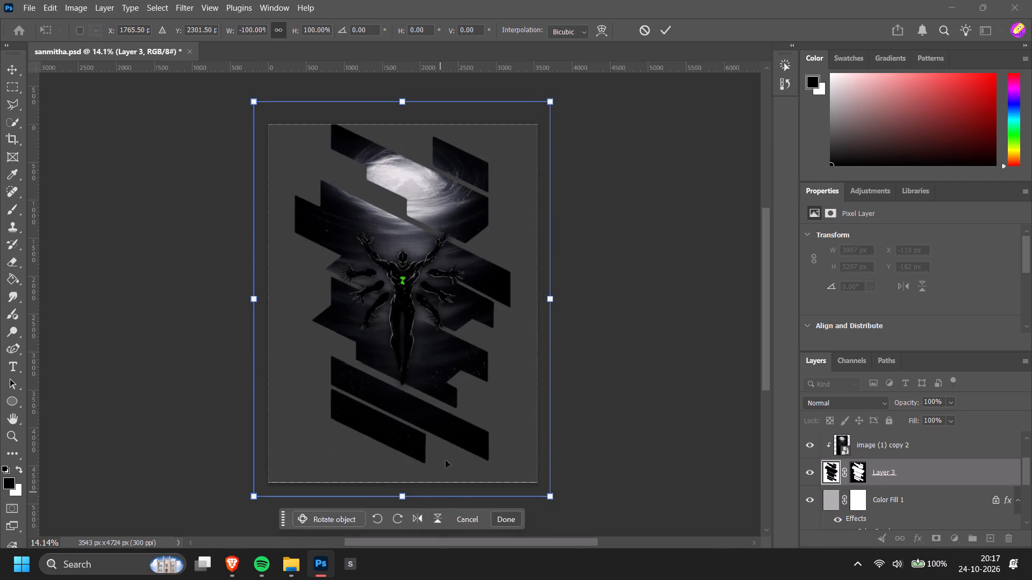
left_click(438, 382)
left_click(424, 511)
left_click_drag(419, 361, 427, 364)
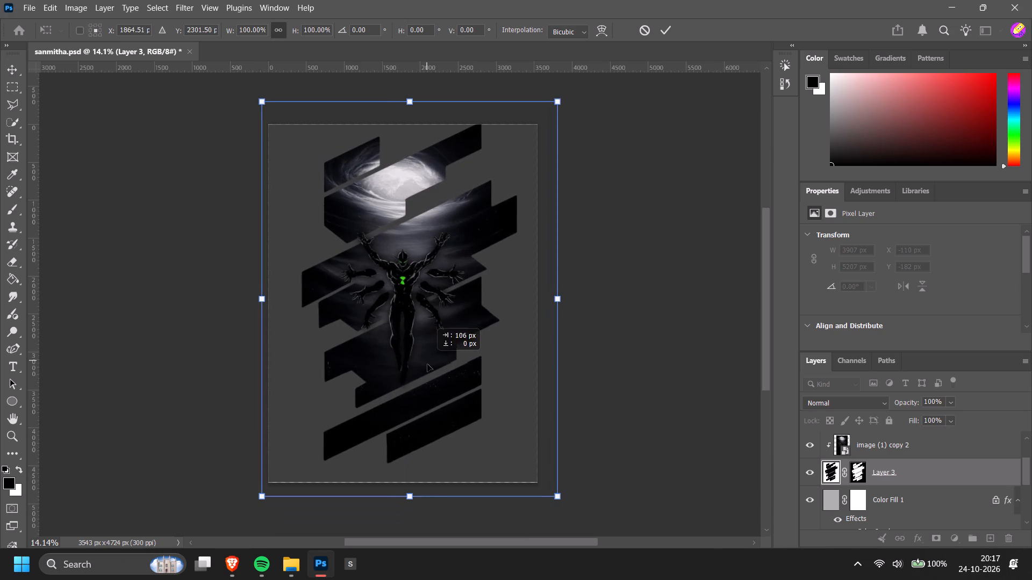
left_click_drag(427, 364, 425, 359)
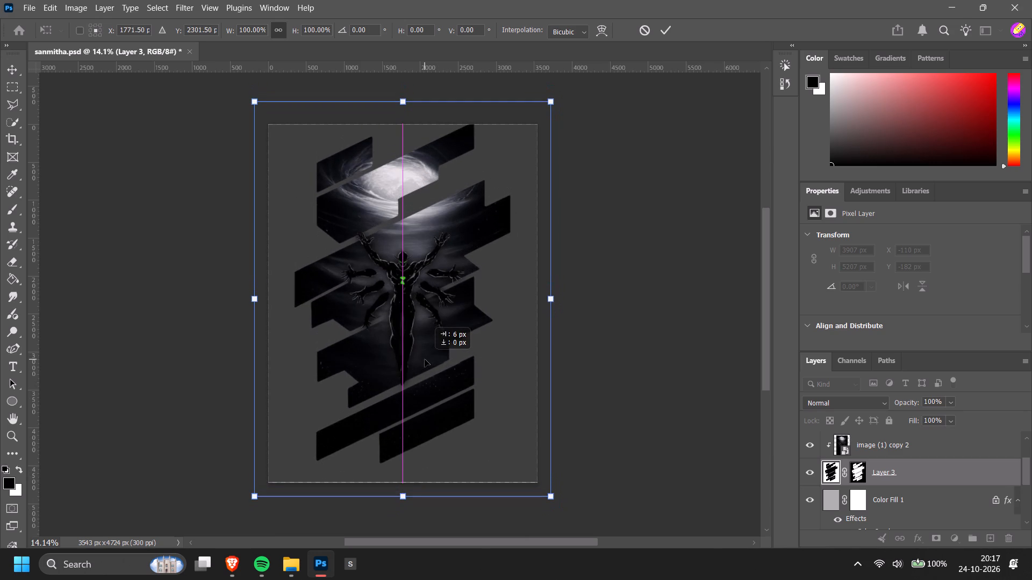
left_click_drag(425, 359, 424, 372)
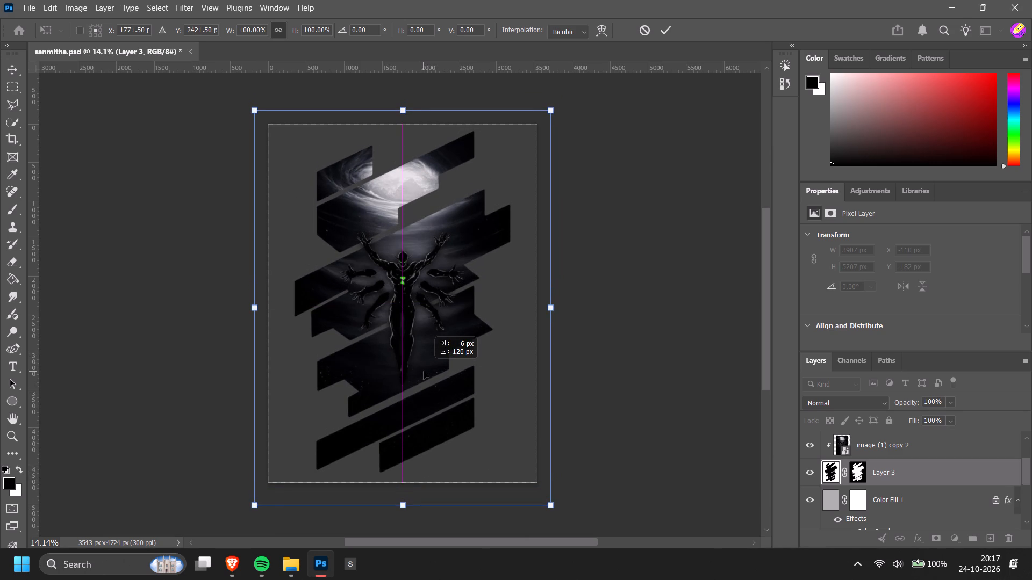
left_click_drag(424, 372, 424, 369)
double_click(720, 462)
left_click(692, 446)
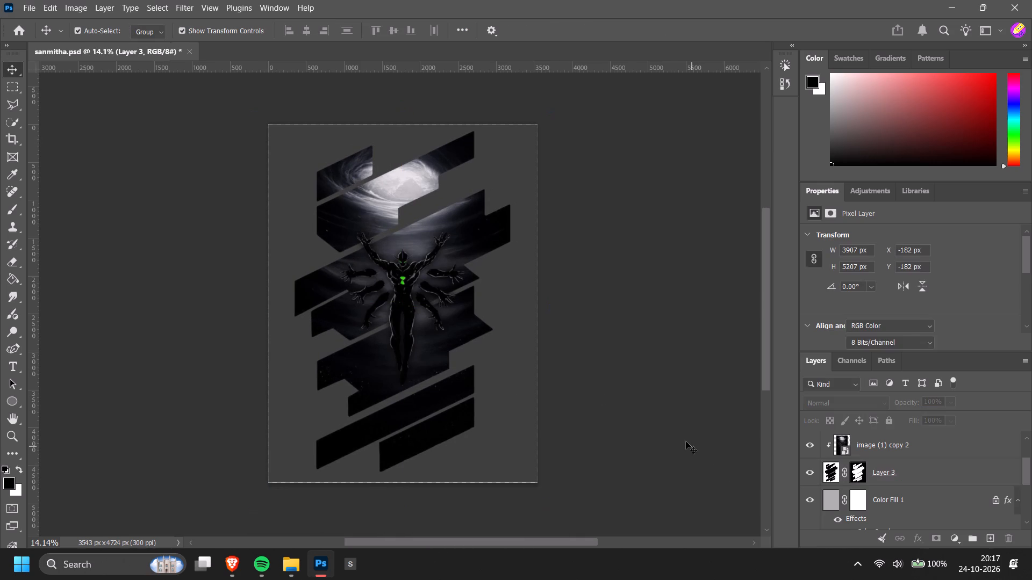
Examine the full design and the lower slanted bars at different zoom levels, ending with a switch to another window.
scroll(676, 433, "up", 2, "ctrl")
scroll(468, 389, "up", 3, "alt")
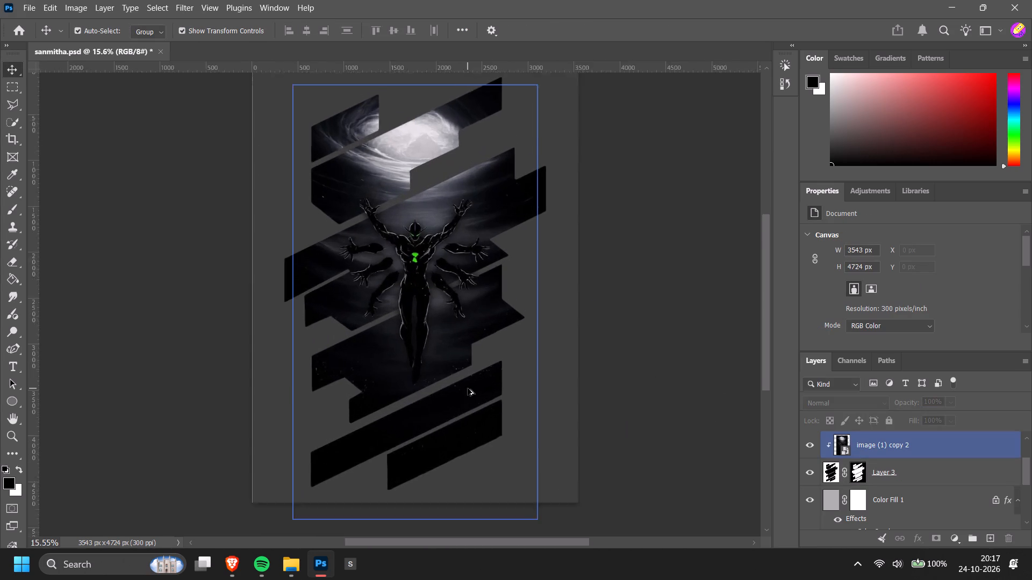
scroll(468, 388, "up", 5, "alt")
scroll(592, 376, "down", 5, "alt")
scroll(634, 400, "down", 1, "ctrl")
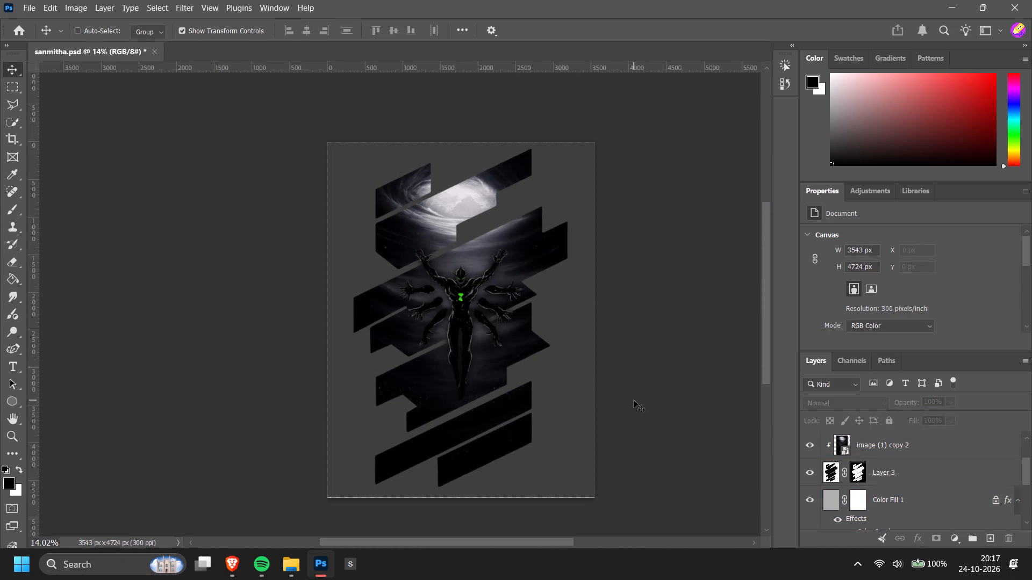
scroll(634, 400, "down", 1, "ctrl")
scroll(634, 400, "down", 1)
scroll(634, 400, "down", 2, "ctrl")
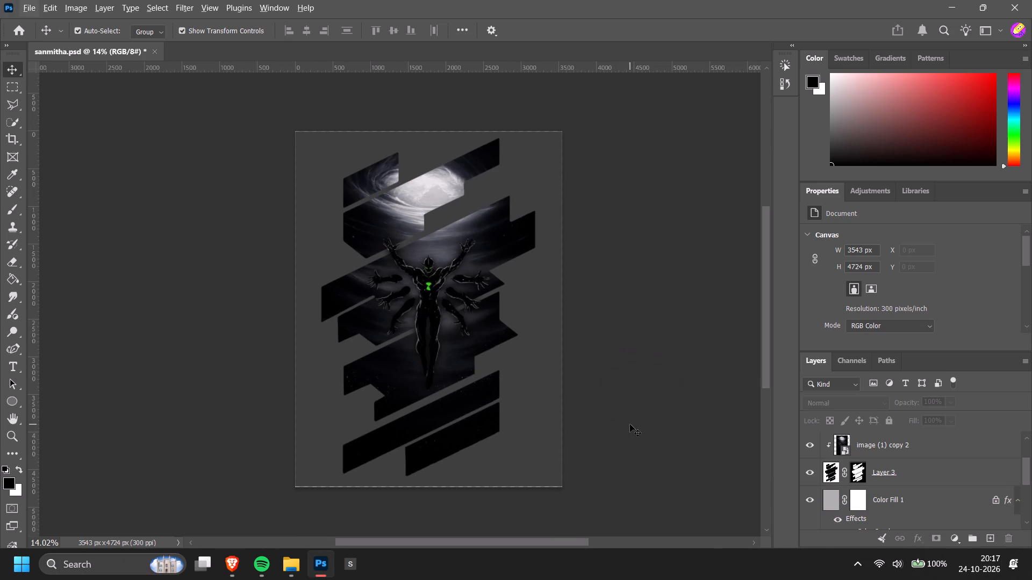
scroll(630, 424, "up", 5, "alt")
scroll(630, 424, "down", 10)
scroll(484, 430, "up", 4, "alt")
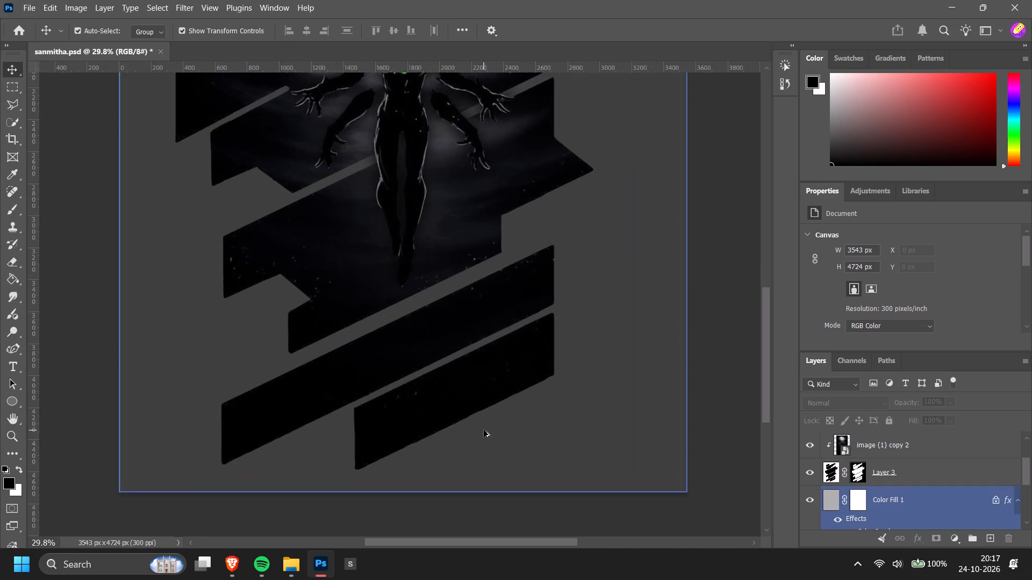
scroll(466, 428, "down", 2)
key("alt+Tab")
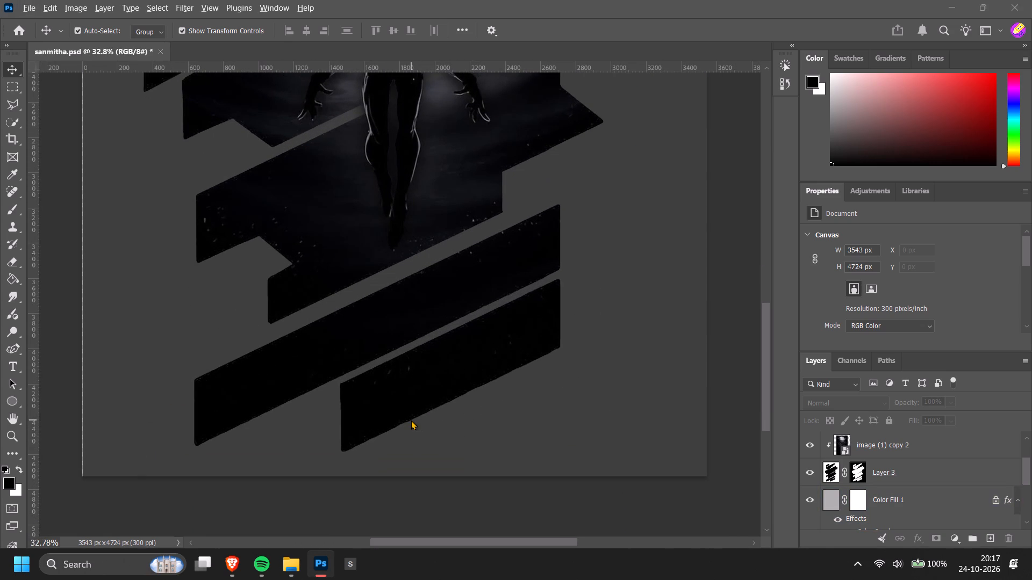
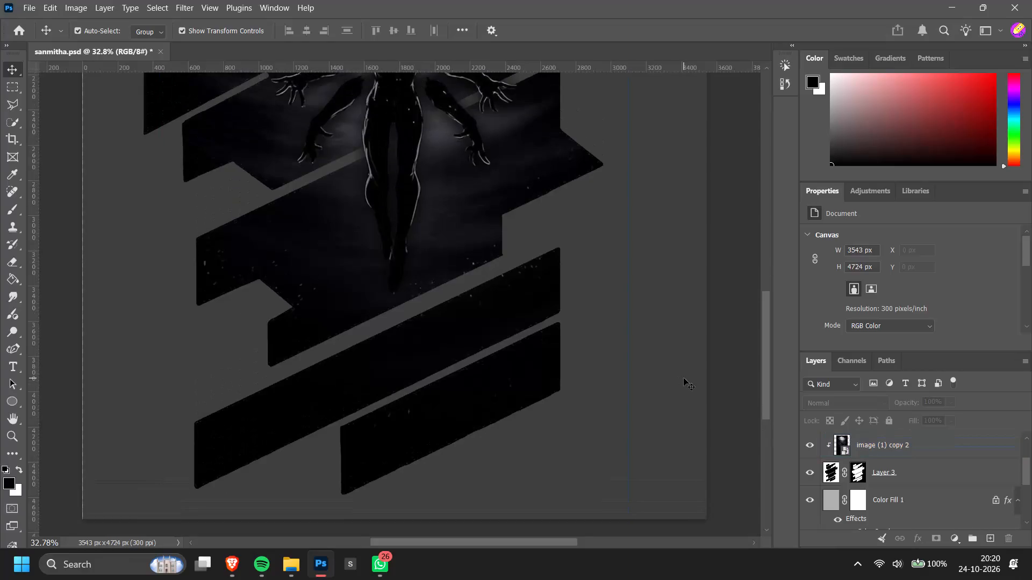
Scale Layer 3's slanted bars proportionally to 94.22% and place them at X 1771.5, Y 2362 px.
scroll(684, 378, "down", 7, "alt")
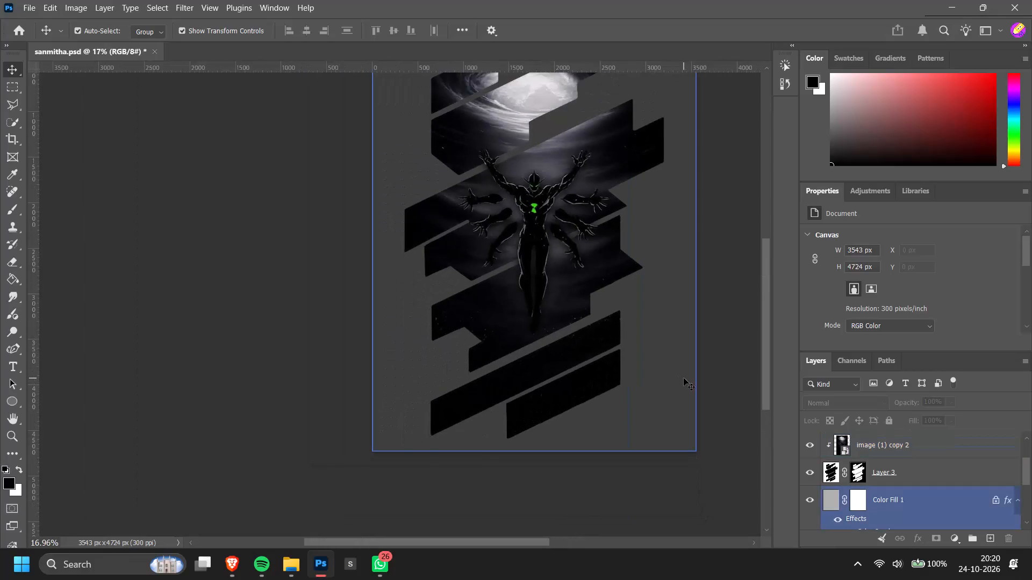
scroll(684, 378, "down", 10, "ctrl")
scroll(569, 385, "up", 2)
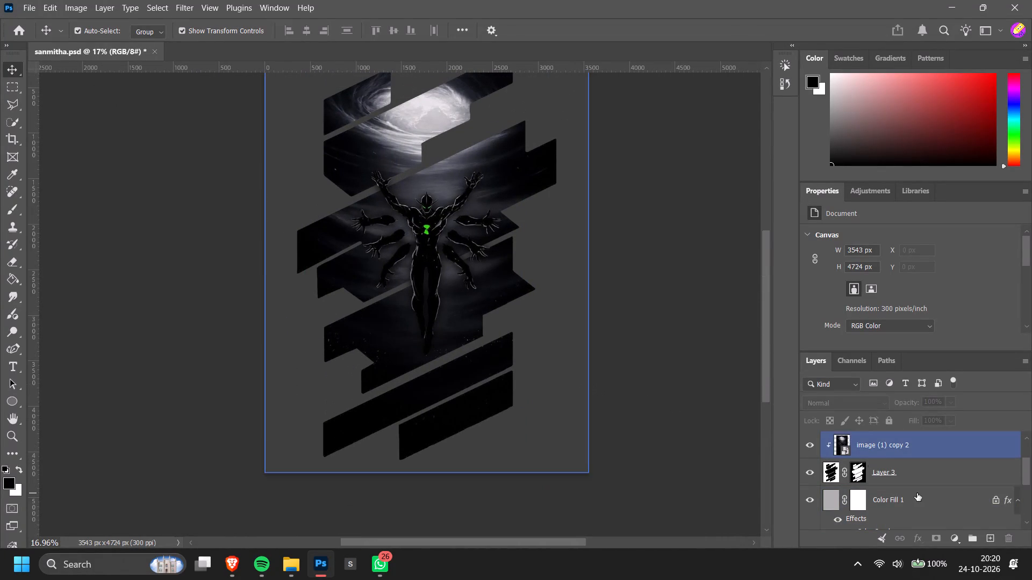
left_click(917, 493)
left_click(923, 477)
left_click(496, 506)
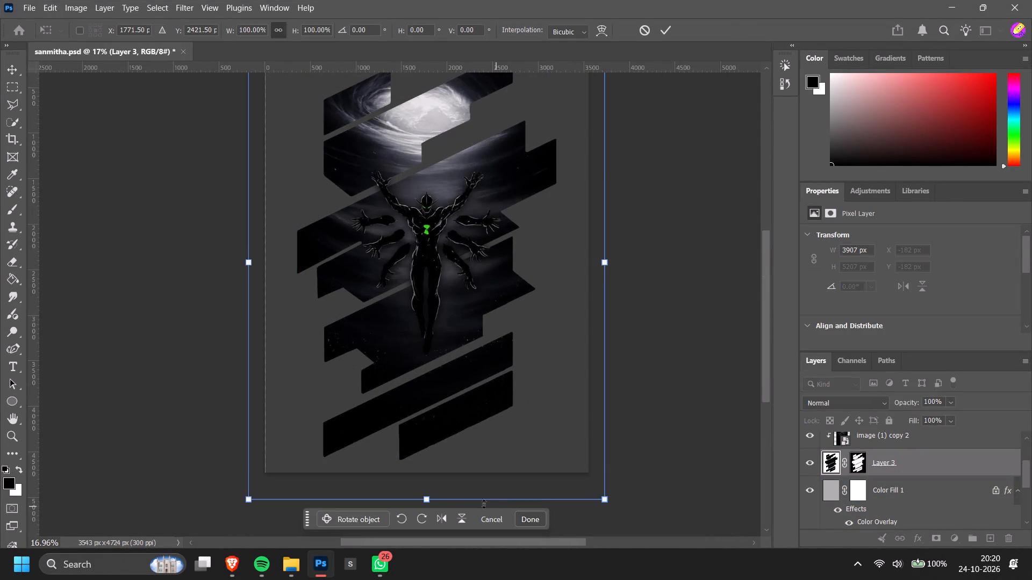
left_click_drag(440, 501, 438, 471)
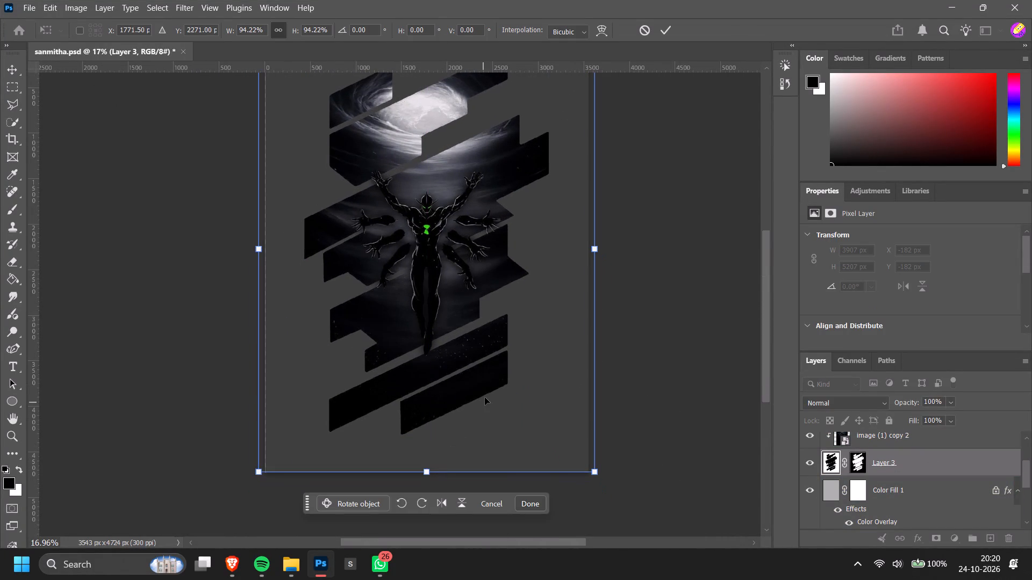
left_click(485, 396)
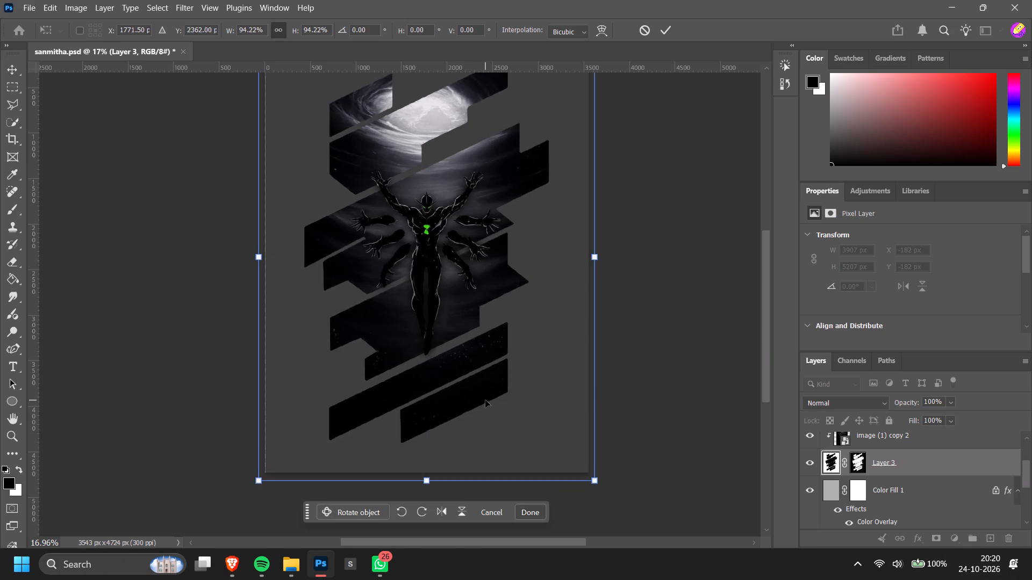
Fine-tune Layer 3's bars to 93.64% scale with their centre at Y 2346.88 px, and apply the transform.
scroll(443, 460, "up", 4, "ctrl")
scroll(512, 458, "up", 8, "alt")
scroll(461, 495, "down", 5)
scroll(465, 441, "down", 3)
left_click_drag(771, 384, 771, 390)
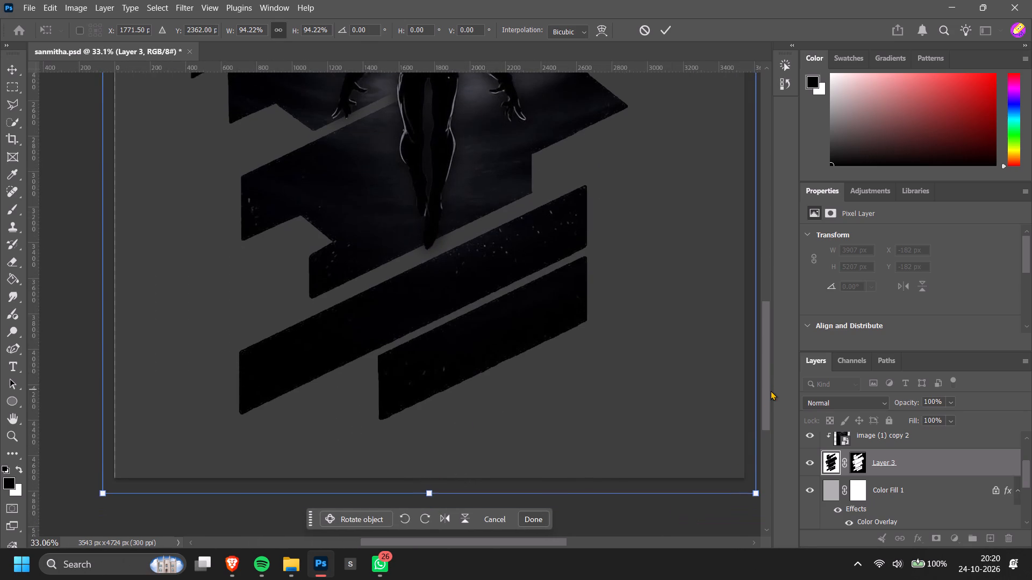
left_click_drag(771, 390, 765, 394)
left_click_drag(458, 486, 457, 468)
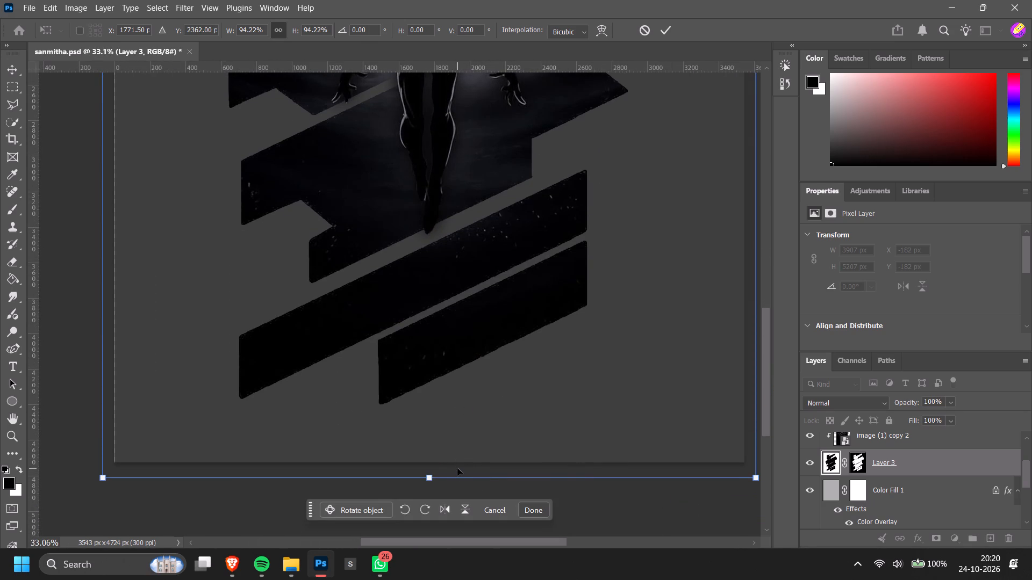
left_click_drag(457, 468, 457, 467)
left_click_drag(445, 480, 445, 470)
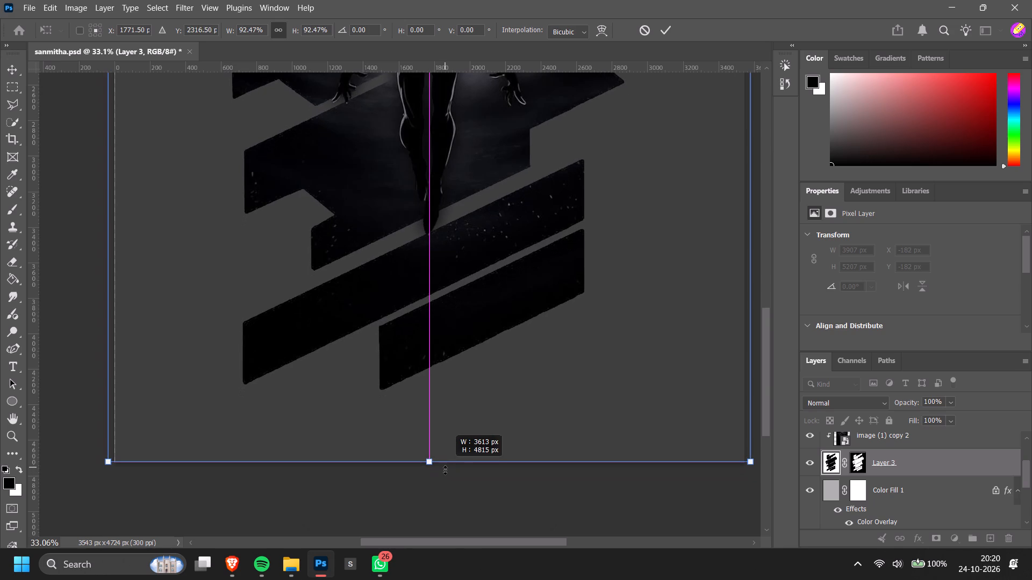
left_click_drag(445, 470, 446, 475)
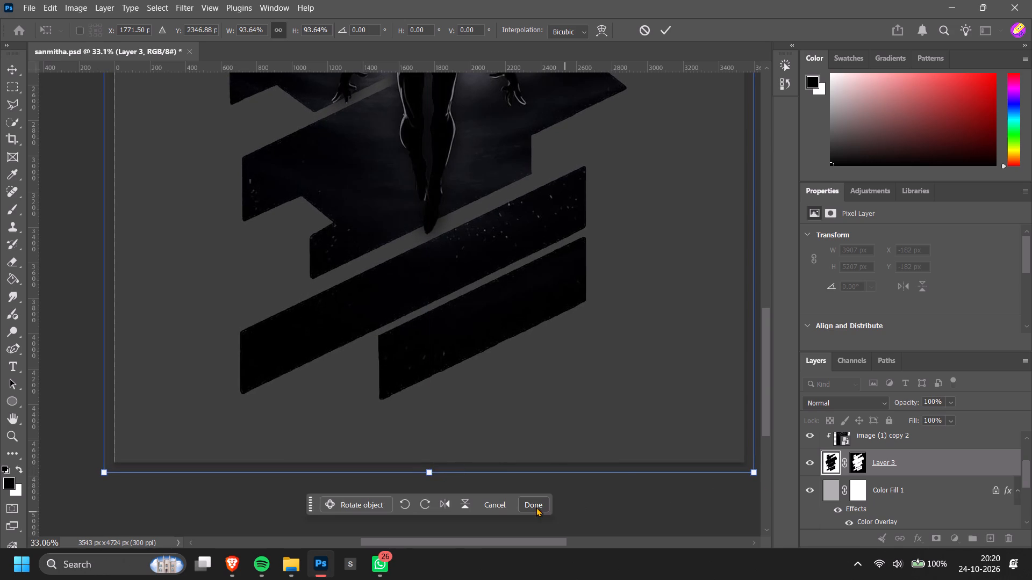
left_click(535, 506)
left_click(617, 498)
Examine the resized composition on the full page, checking its margins and its layer stack.
scroll(617, 498, "down", 10, "alt")
scroll(617, 498, "up", 3)
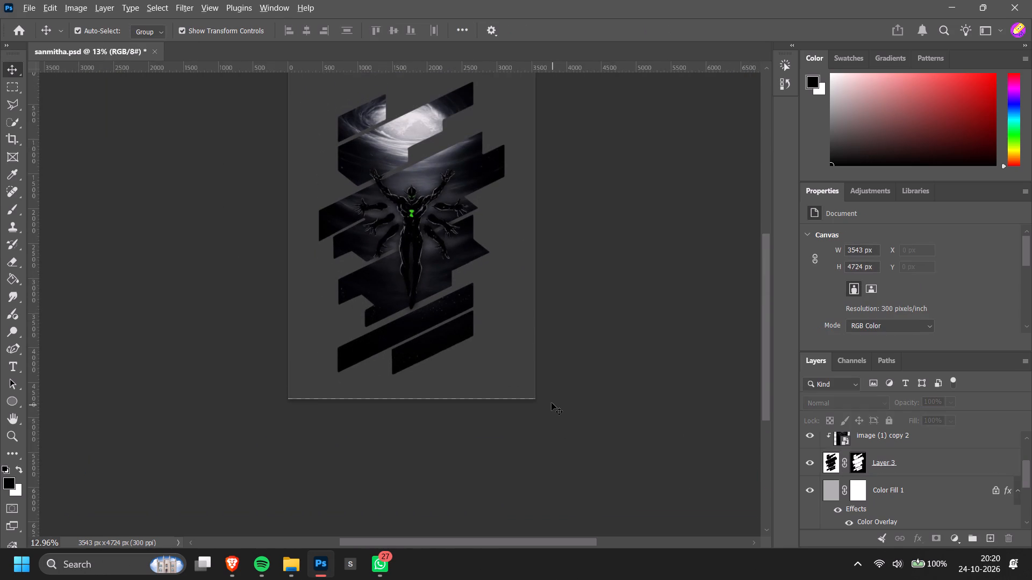
scroll(551, 403, "up", 3)
scroll(590, 350, "up", 1, "alt")
scroll(594, 387, "up", 2)
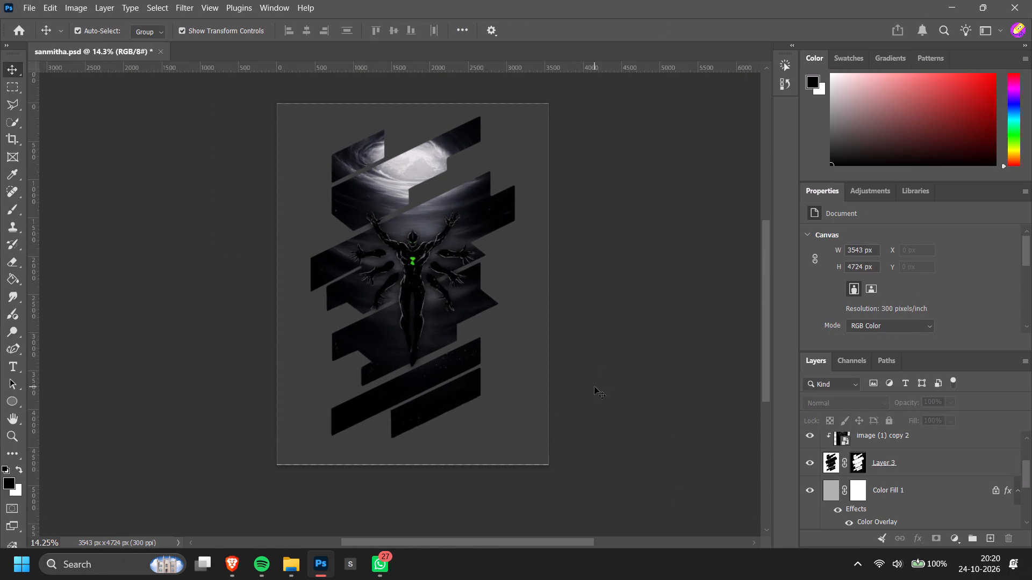
scroll(920, 464, "down", 5)
scroll(893, 476, "up", 2)
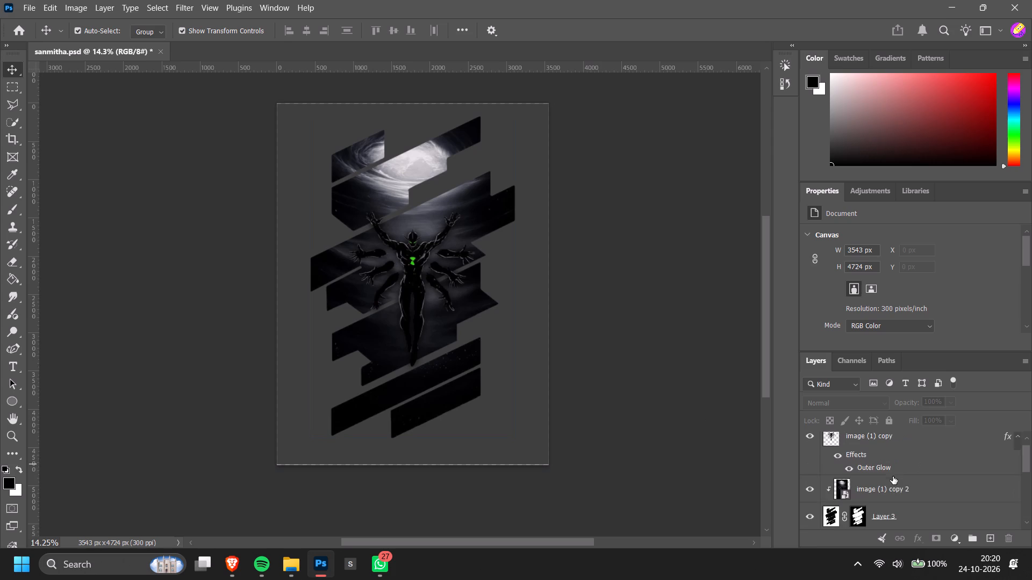
scroll(893, 476, "up", 2)
scroll(893, 476, "down", 1)
left_click(829, 502)
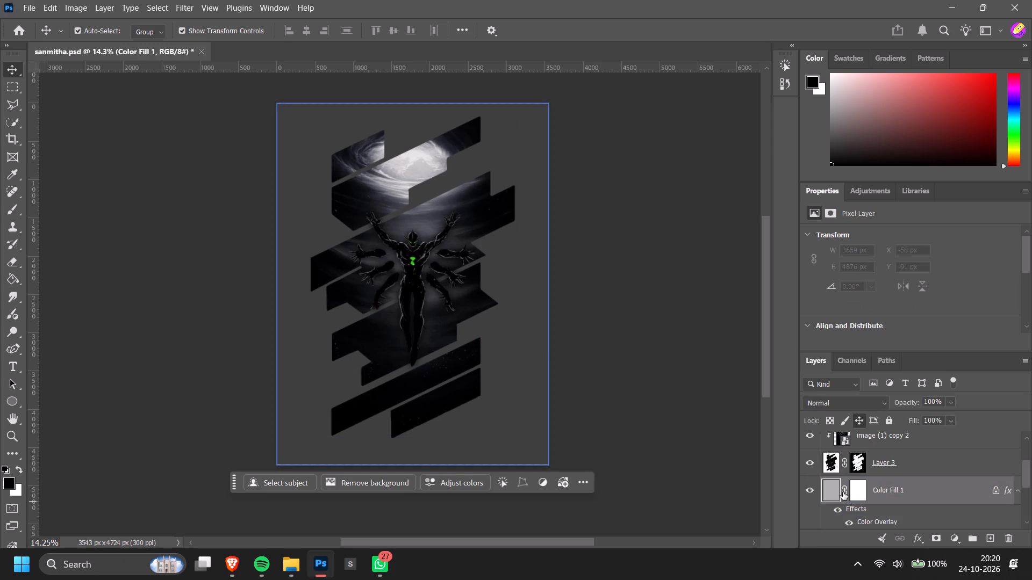
left_click(684, 360)
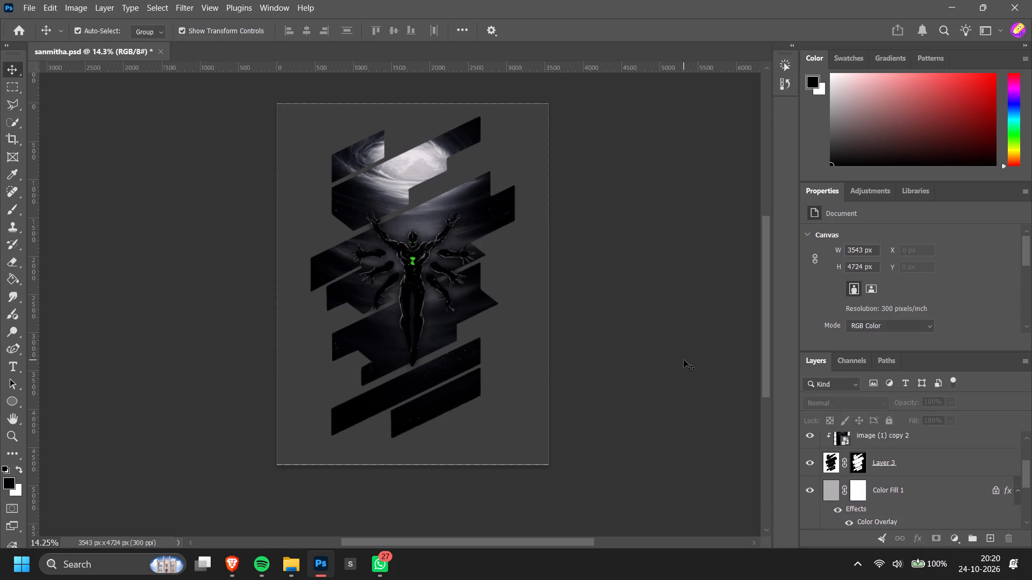
scroll(402, 253, "up", 6, "alt")
scroll(461, 284, "down", 4, "alt")
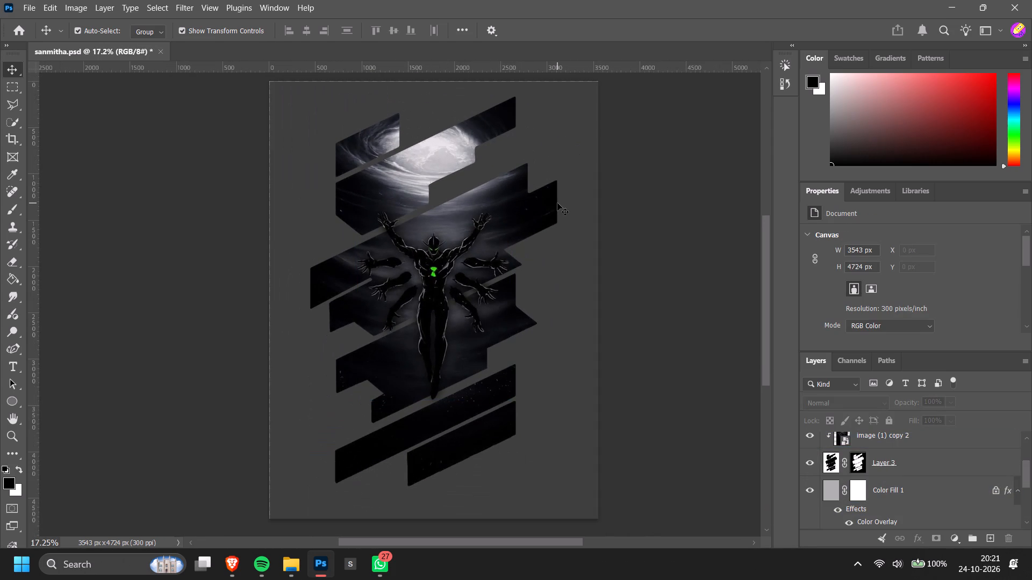
Add a Curves adjustment above the image (1) copy 2 background artwork and clip it to that artwork.
left_click(557, 203)
left_click(554, 201)
scroll(919, 457, "up", 1)
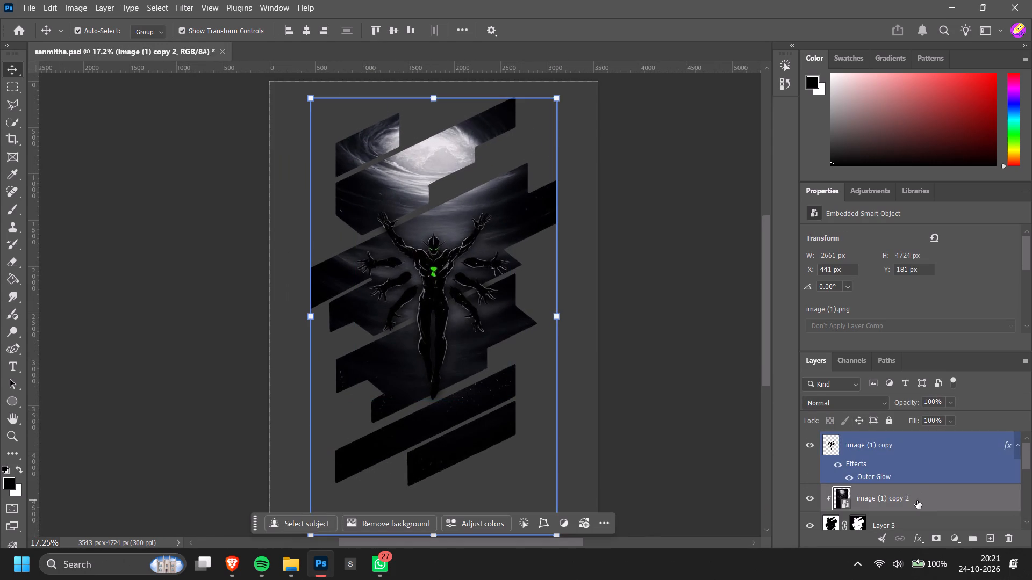
left_click(952, 541)
left_click(973, 347)
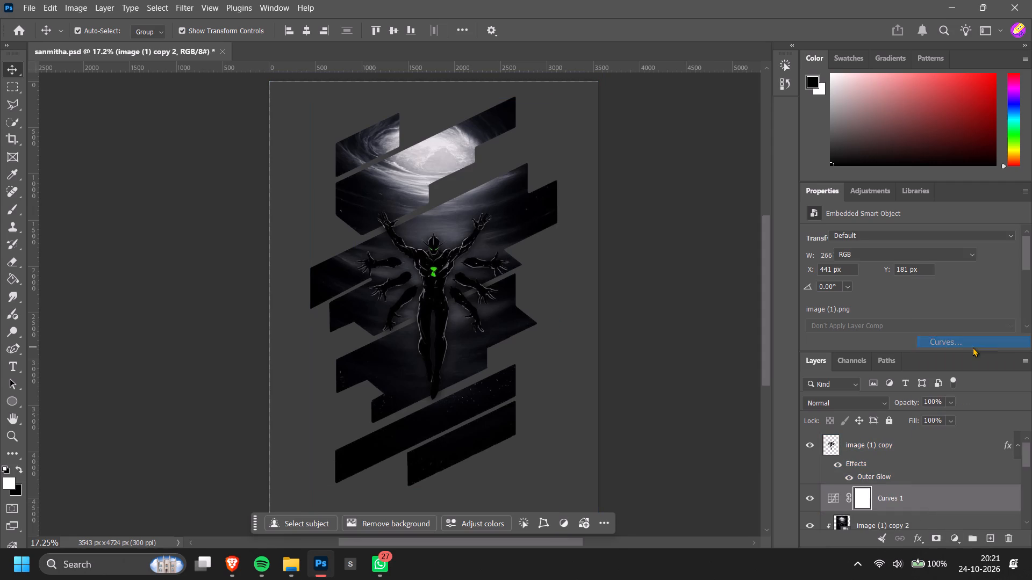
key("ctrl+alt+g")
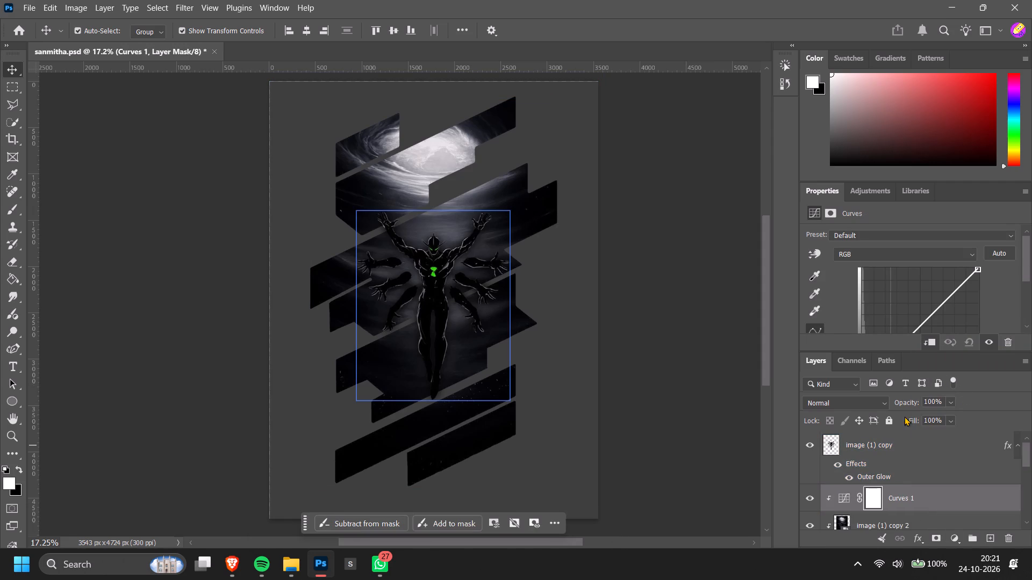
Brighten the clipped background artwork by raising the RGB curve at two points, in the upper midtones and in the shadows.
scroll(876, 460, "down", 2)
scroll(919, 288, "down", 7)
scroll(936, 253, "up", 1)
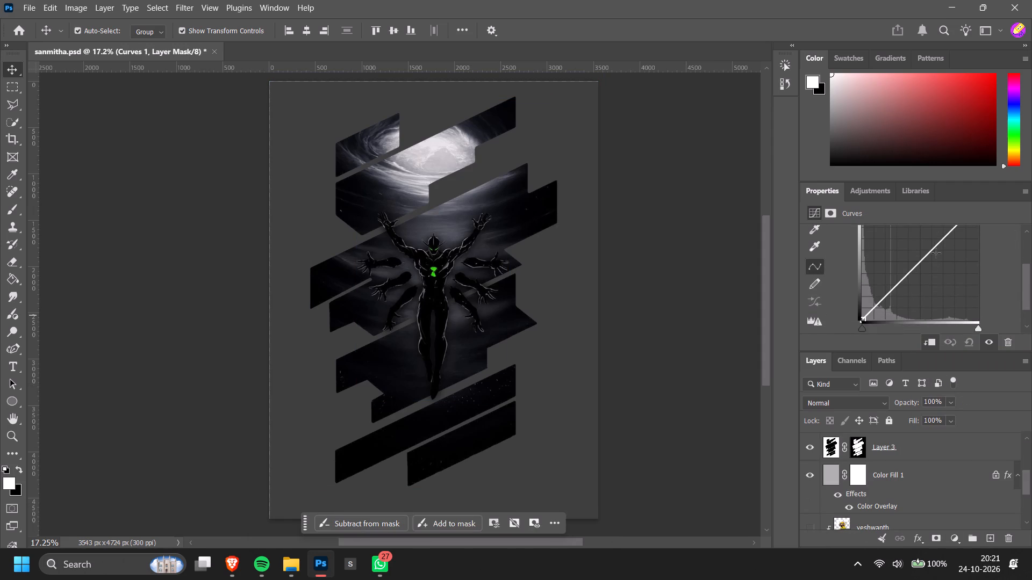
left_click_drag(936, 243, 933, 237)
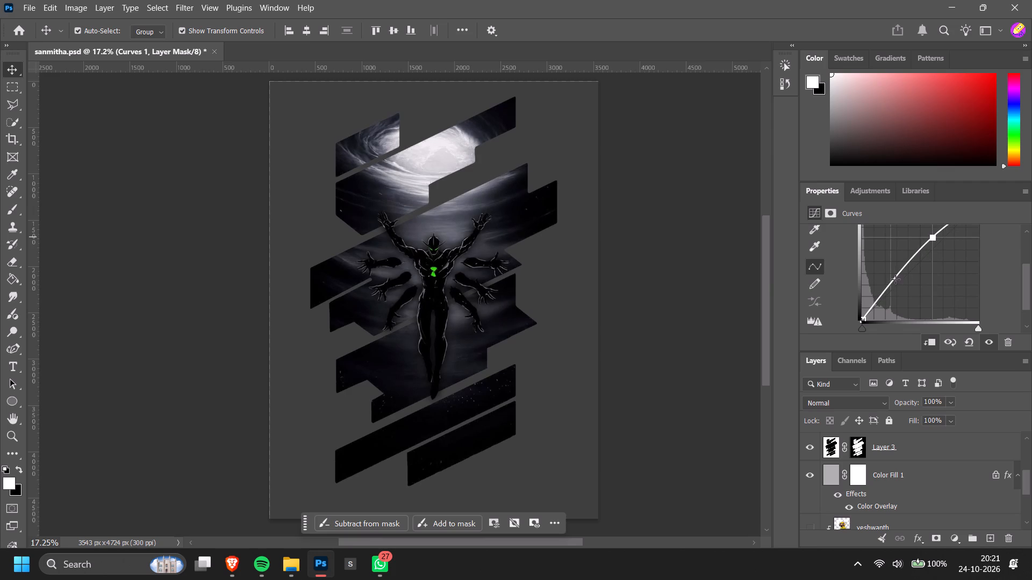
left_click_drag(895, 279, 889, 281)
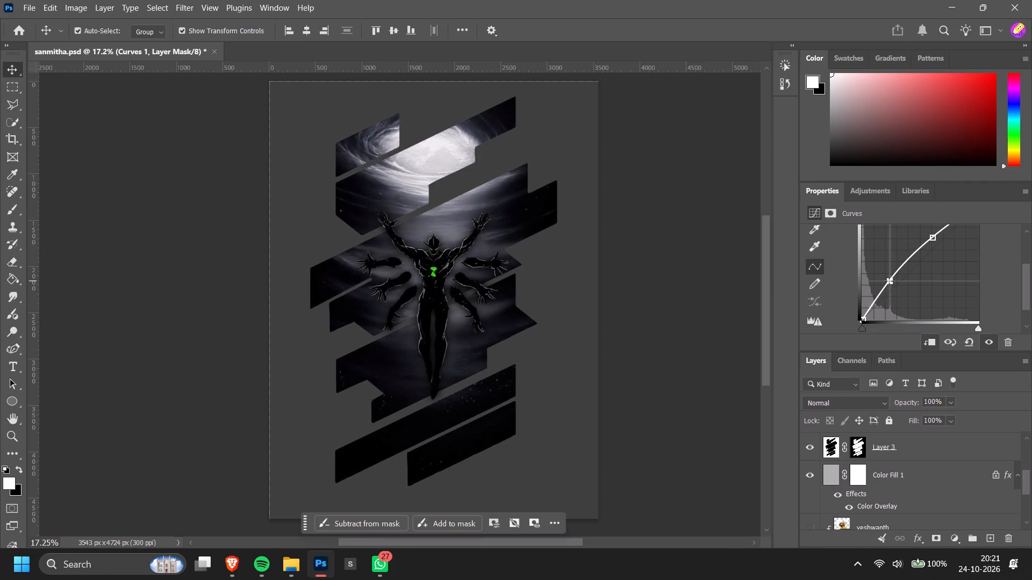
left_click_drag(889, 281, 890, 281)
left_click(705, 374)
scroll(705, 374, "up", 1)
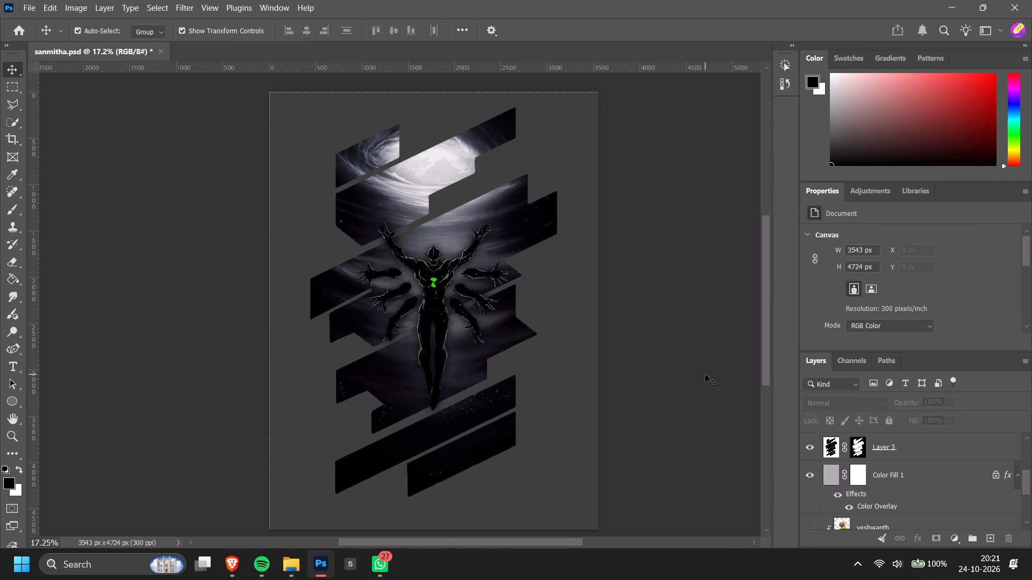
scroll(705, 374, "up", 1)
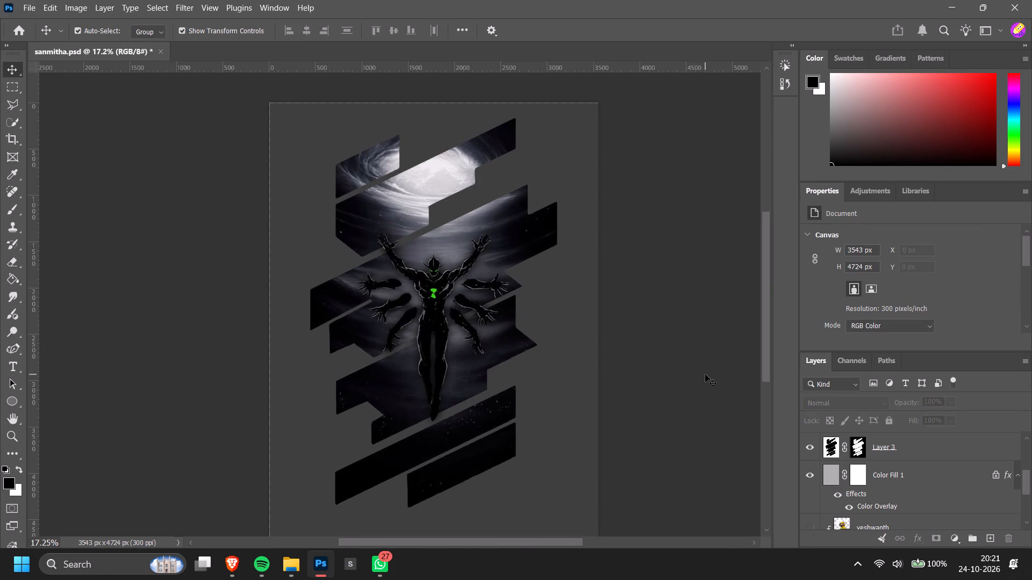
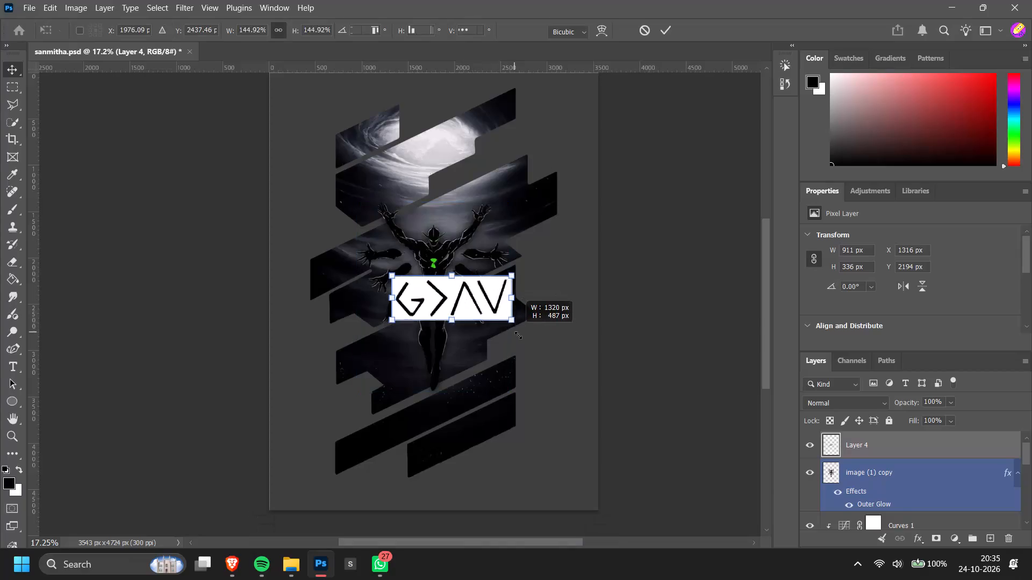
Enlarge Layer 4's G>ΛV graphic to about 1374 × 507 px, move it over the figure's legs, and apply the transform.
left_click_drag(497, 305, 455, 337)
left_click(515, 388)
scroll(432, 331, "up", 10, "alt")
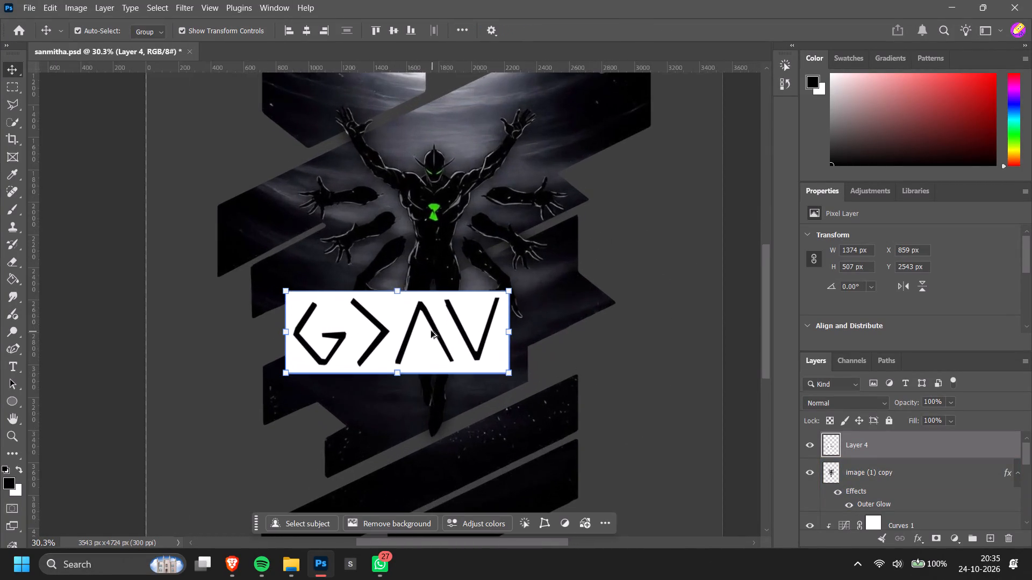
Isolate Layer 4's black symbols using Color Range with Fuzziness 26, and mask out their white background.
scroll(431, 331, "up", 7, "alt")
scroll(400, 347, "down", 4)
scroll(410, 324, "down", 2, "alt")
left_click(145, 5)
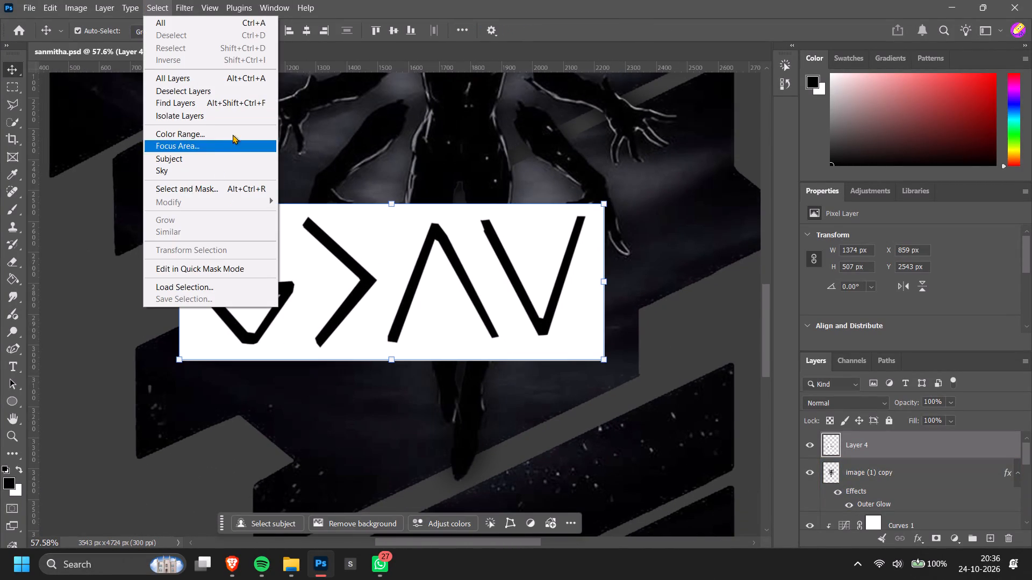
left_click(233, 133)
left_click(332, 243)
left_click(332, 243)
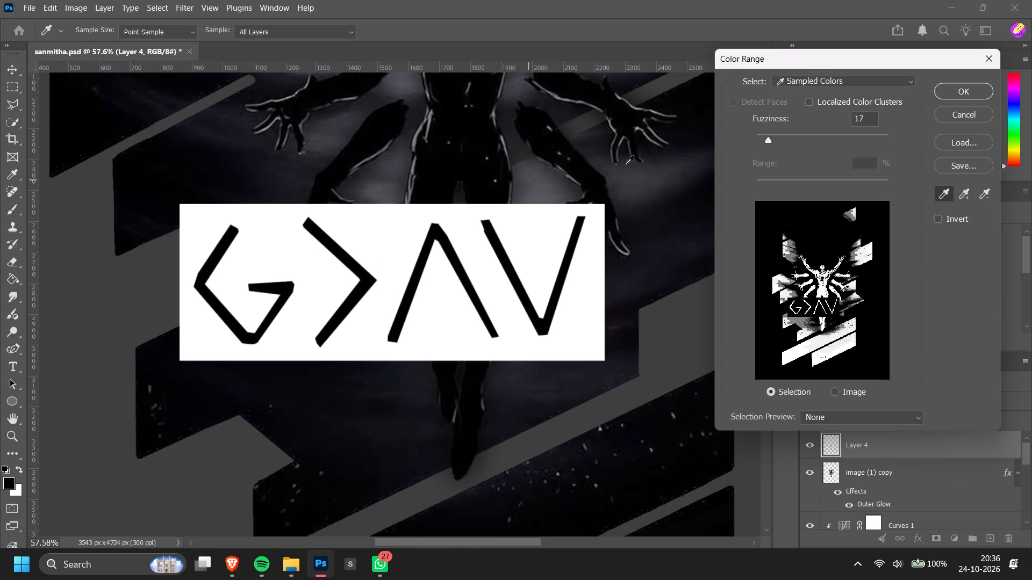
left_click(774, 135)
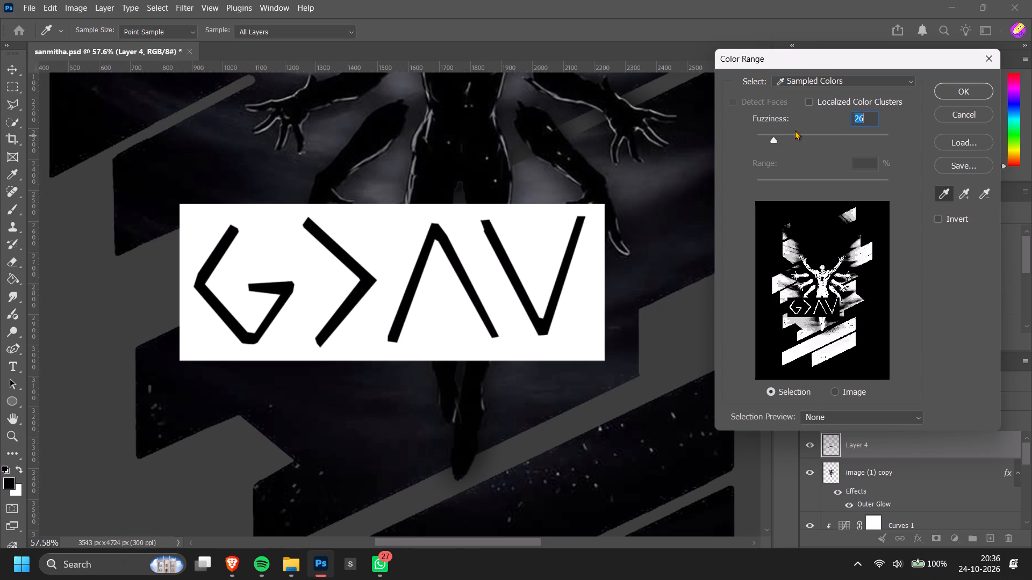
left_click(947, 85)
scroll(474, 285, "down", 2)
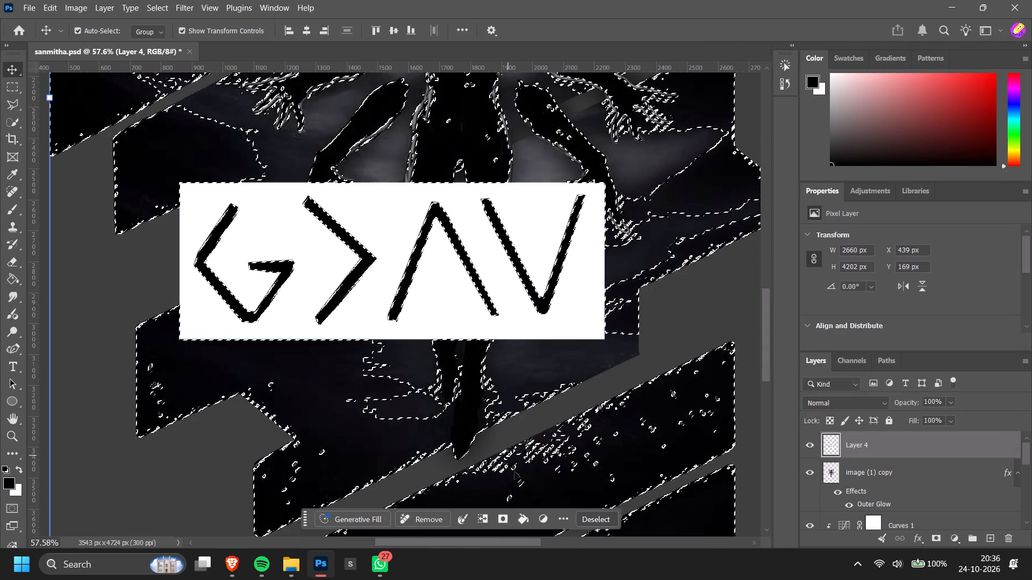
left_click(499, 517)
scroll(387, 327, "down", 3, "alt")
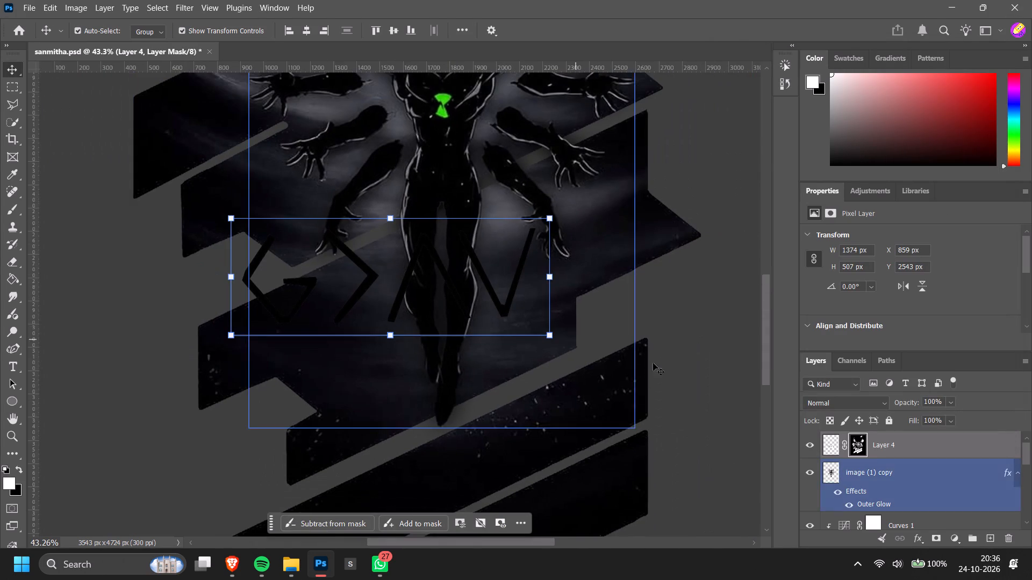
Apply a white (#ffffff) Color Overlay to Layer 4's symbols at Normal blend mode and 100% opacity.
double_click(919, 434)
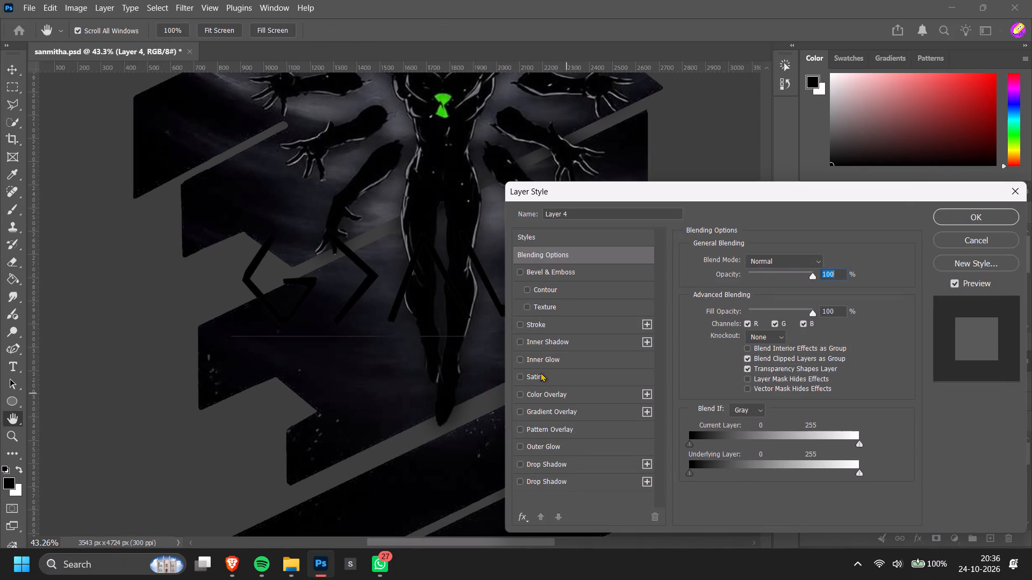
left_click(561, 393)
left_click(841, 266)
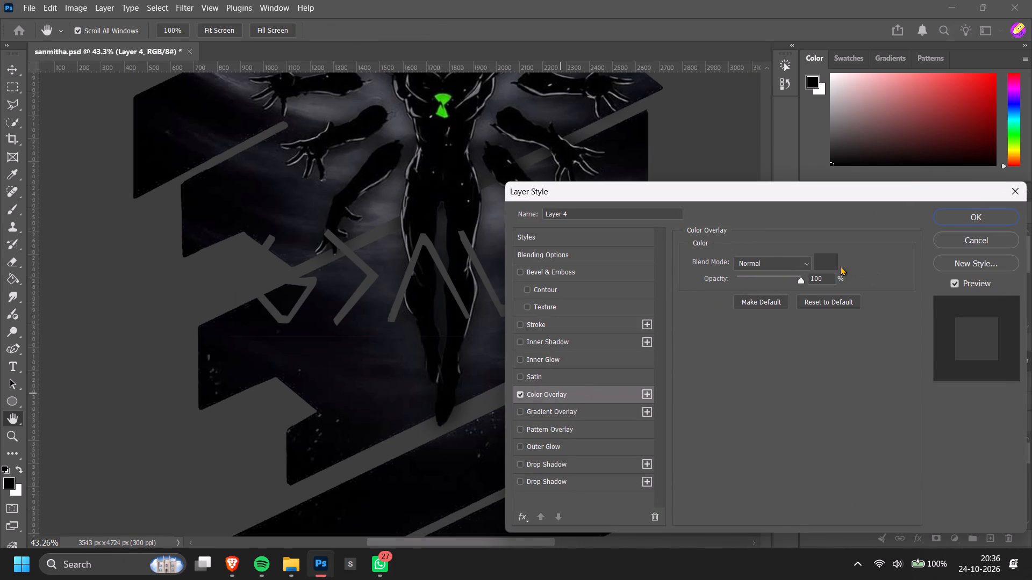
left_click(817, 263)
left_click_drag(770, 397, 540, 217)
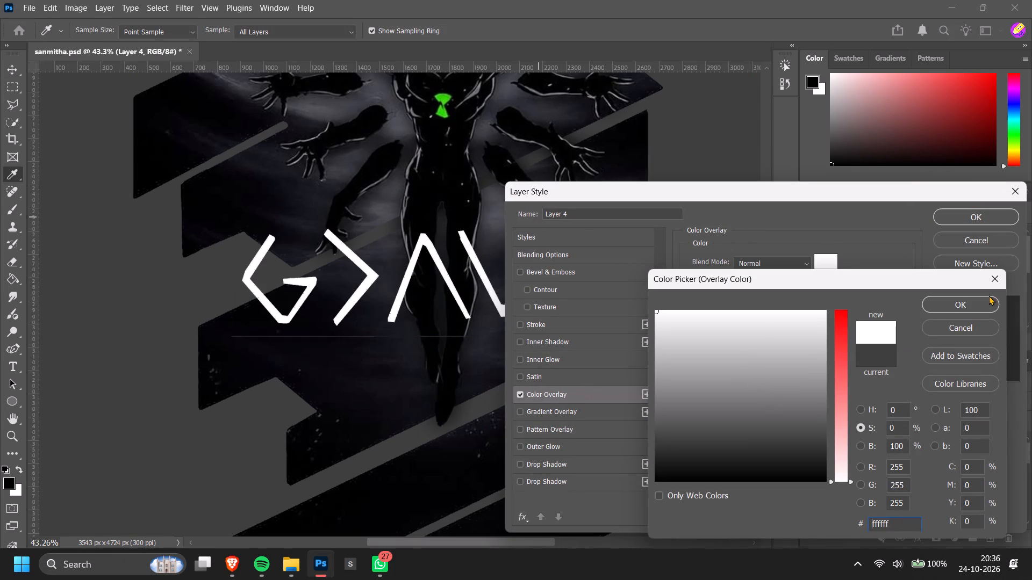
left_click(986, 298)
scroll(504, 299, "down", 4)
left_click(984, 211)
Erase the stray thin line beneath Layer 4's symbols and the leftovers around their outer edges with a 200 px Eraser.
scroll(572, 278, "up", 4, "alt")
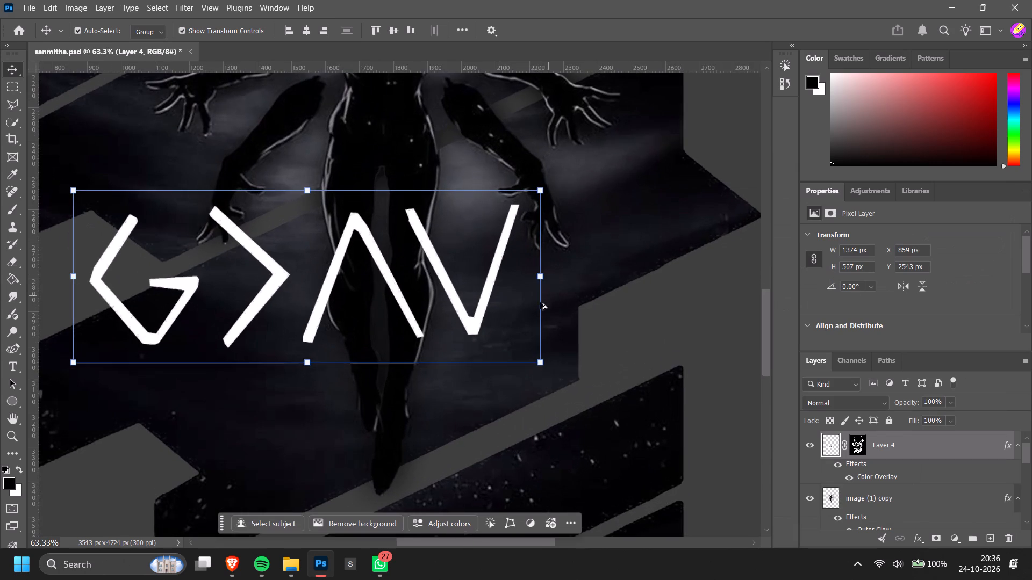
key("e")
key("bracketleft")
key("bracketleft")
key("bracketleft")
key("bracketleft")
key("bracketleft")
key("bracketleft")
key("bracketleft")
key("bracketleft")
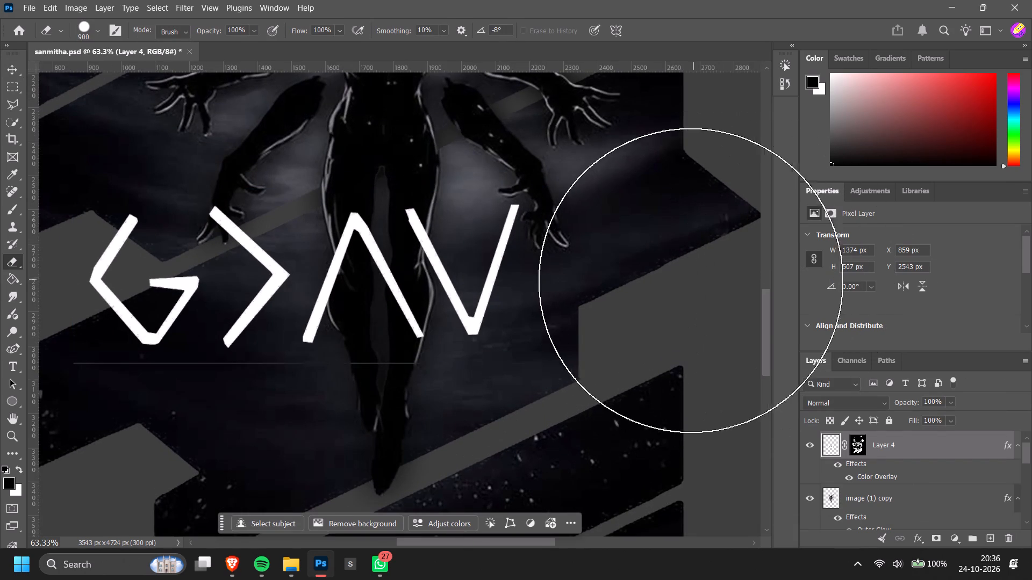
key("bracketleft")
left_click_drag(561, 175, 419, 389)
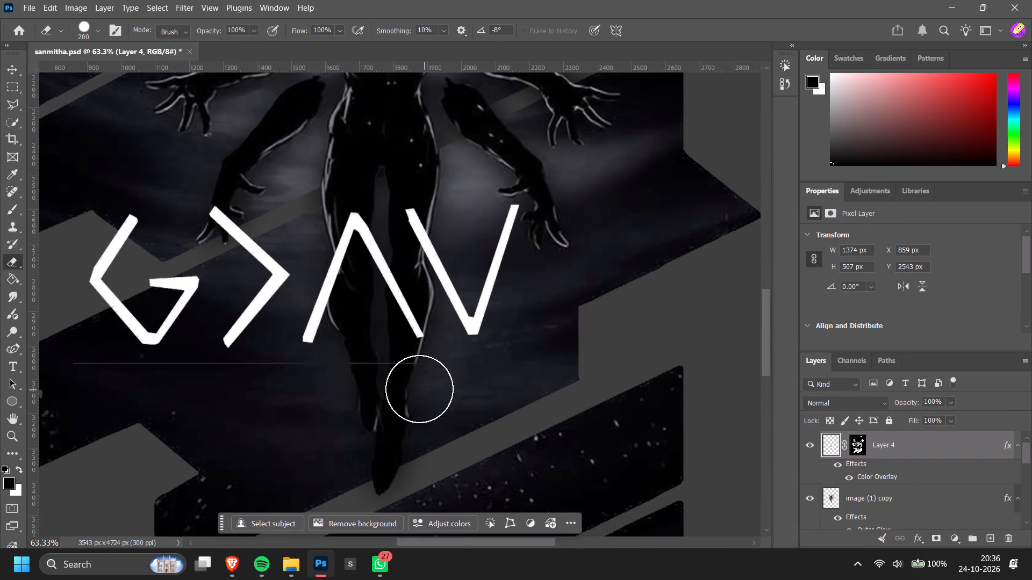
left_click_drag(419, 389, 309, 385)
scroll(333, 394, "up", 10, "ctrl")
left_click_drag(424, 390, 340, 382)
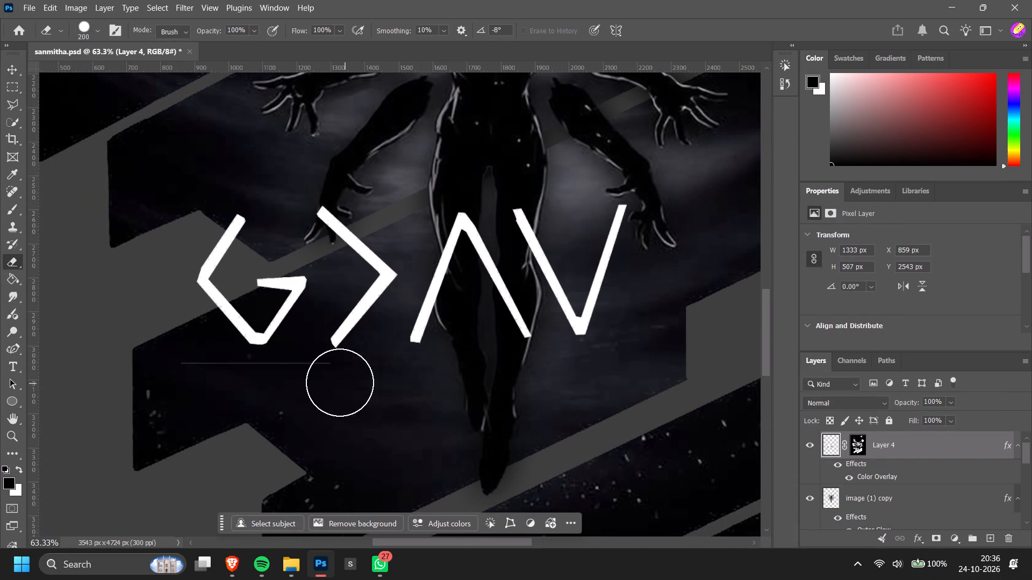
left_click_drag(340, 382, 90, 374)
scroll(138, 315, "up", 6)
left_click_drag(168, 241, 130, 422)
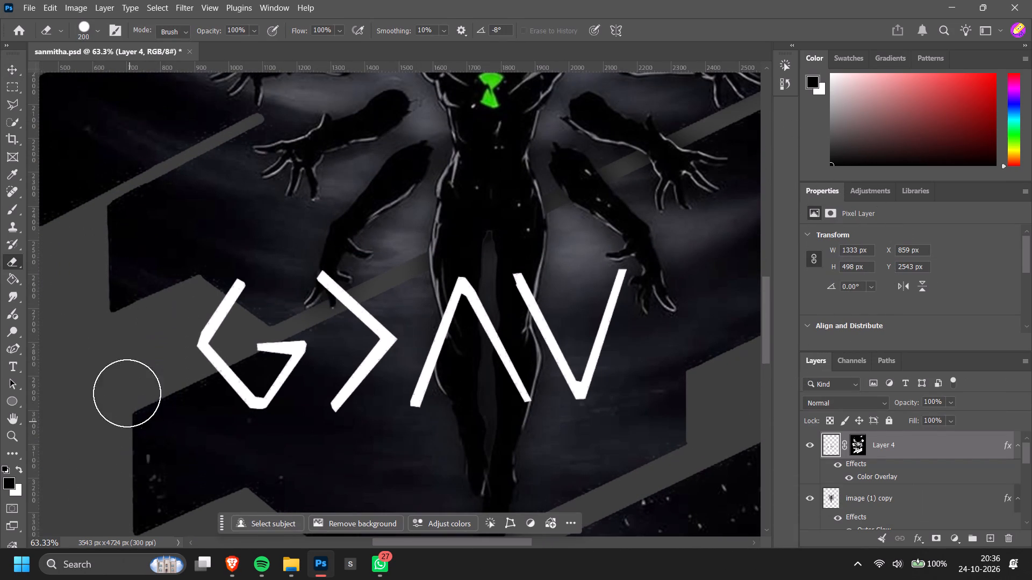
left_click_drag(172, 236, 696, 218)
Rotate Layer 4's symbols to -26.12° and move them onto the lower slanted bars, centred at about X 1445, Y 3710 px.
key("v")
scroll(700, 275, "down", 9)
scroll(501, 305, "down", 11, "alt")
left_click_drag(580, 279, 582, 280)
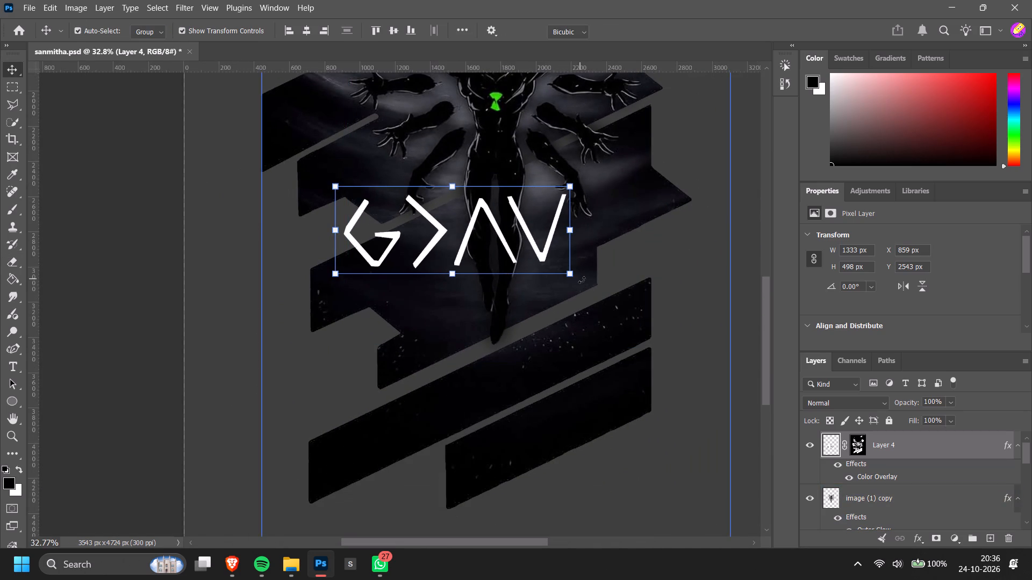
left_click_drag(582, 280, 594, 223)
left_click_drag(451, 225, 438, 375)
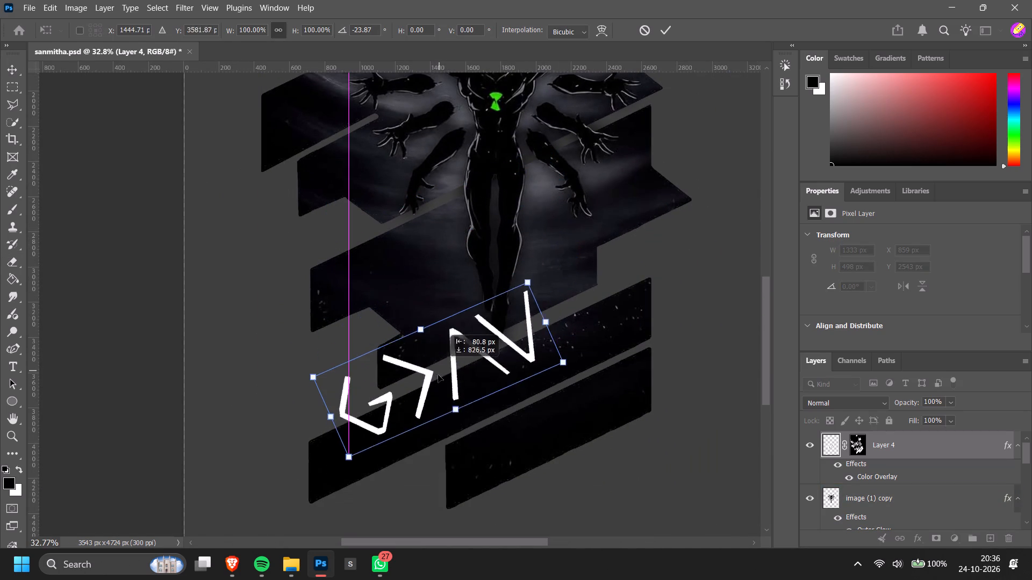
left_click_drag(438, 375, 436, 387)
left_click_drag(582, 394, 585, 389)
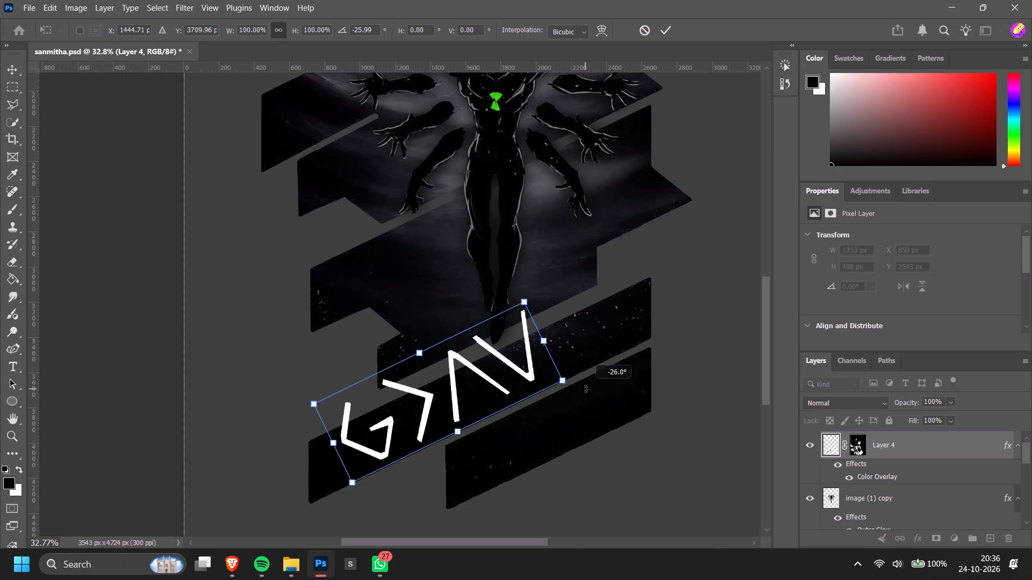
left_click_drag(585, 389, 590, 390)
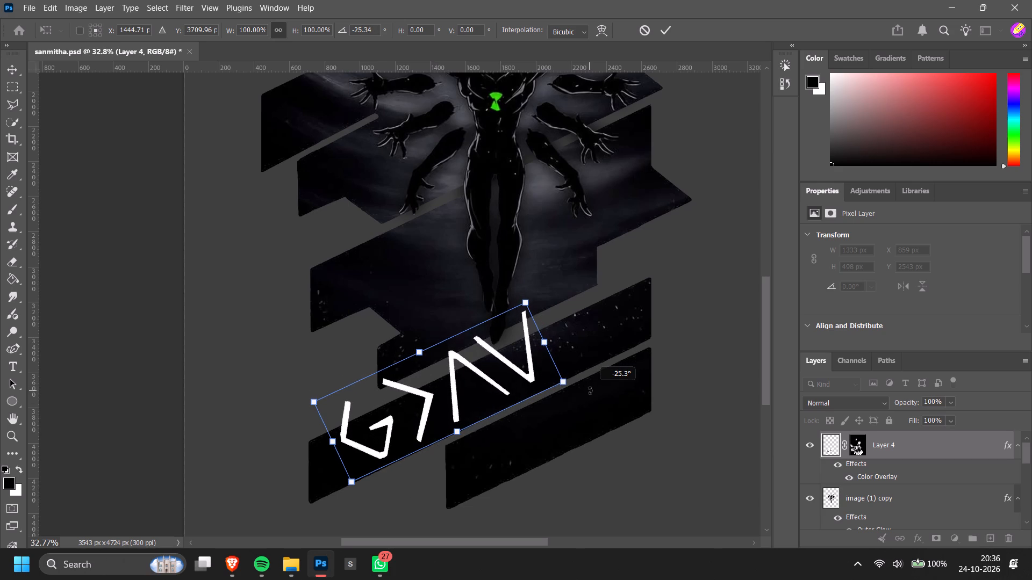
left_click_drag(590, 390, 600, 388)
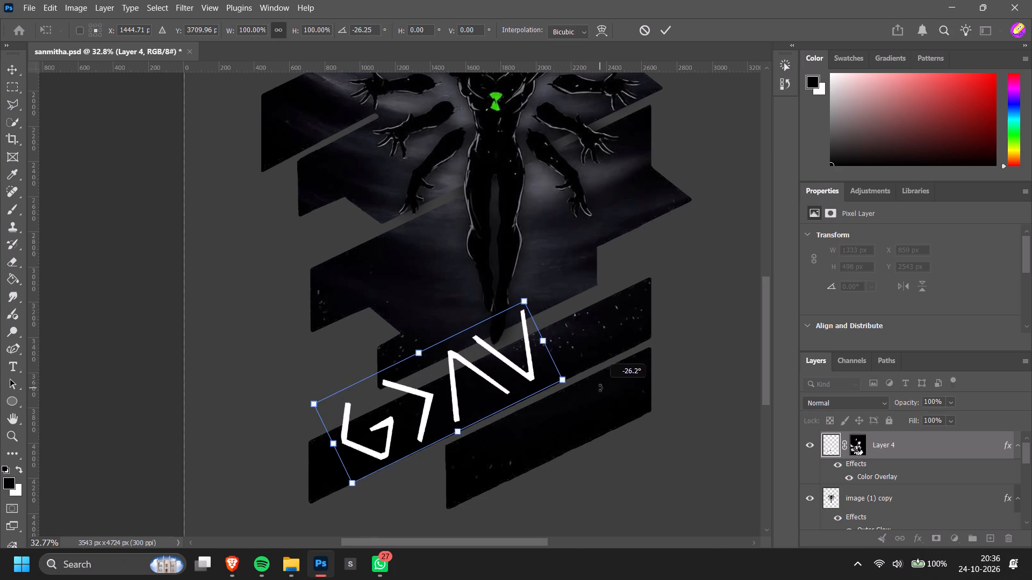
left_click_drag(600, 388, 604, 389)
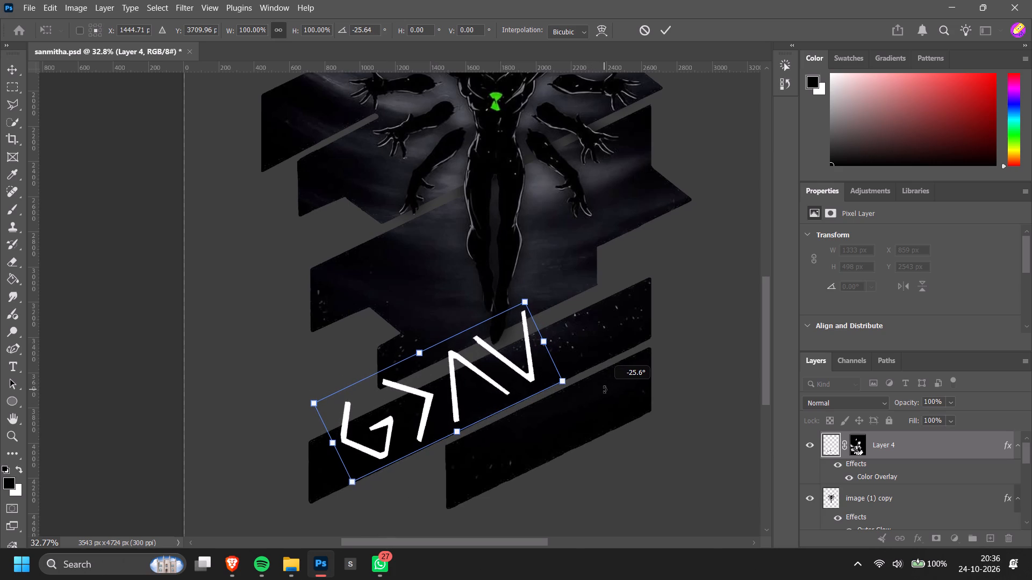
left_click_drag(604, 389, 613, 391)
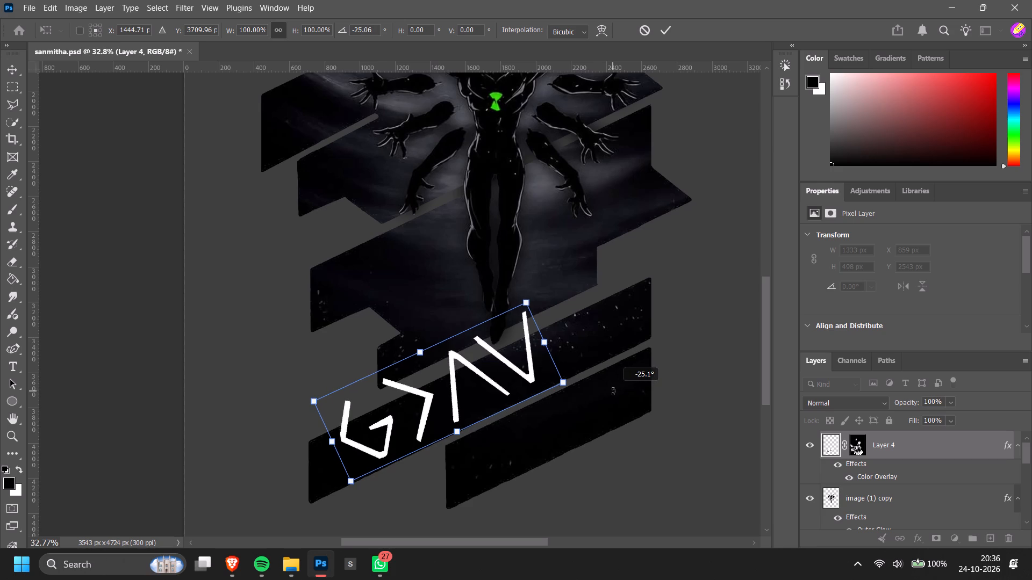
left_click_drag(613, 391, 612, 388)
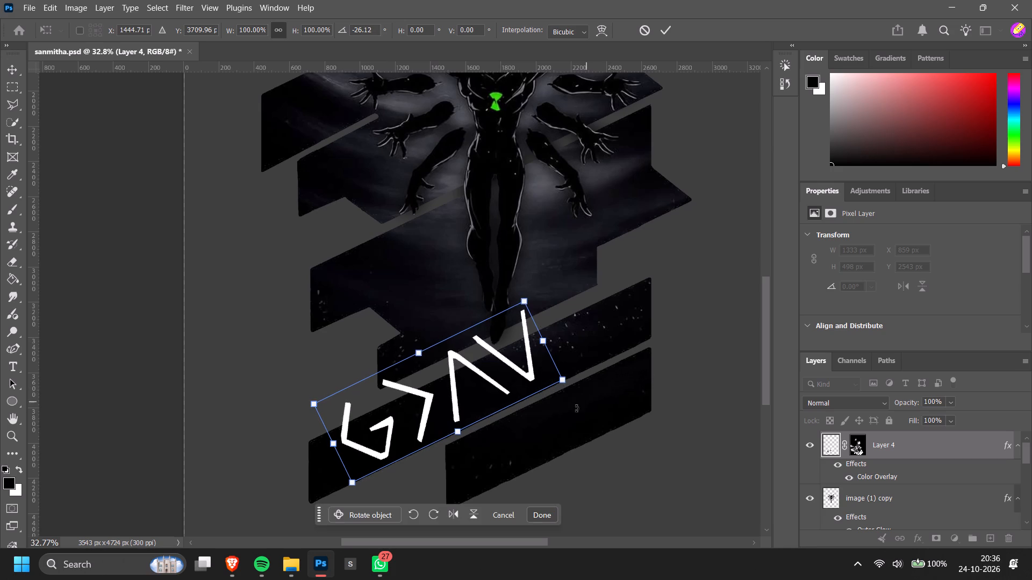
left_click(538, 513)
scroll(665, 431, "down", 9)
left_click(146, 356)
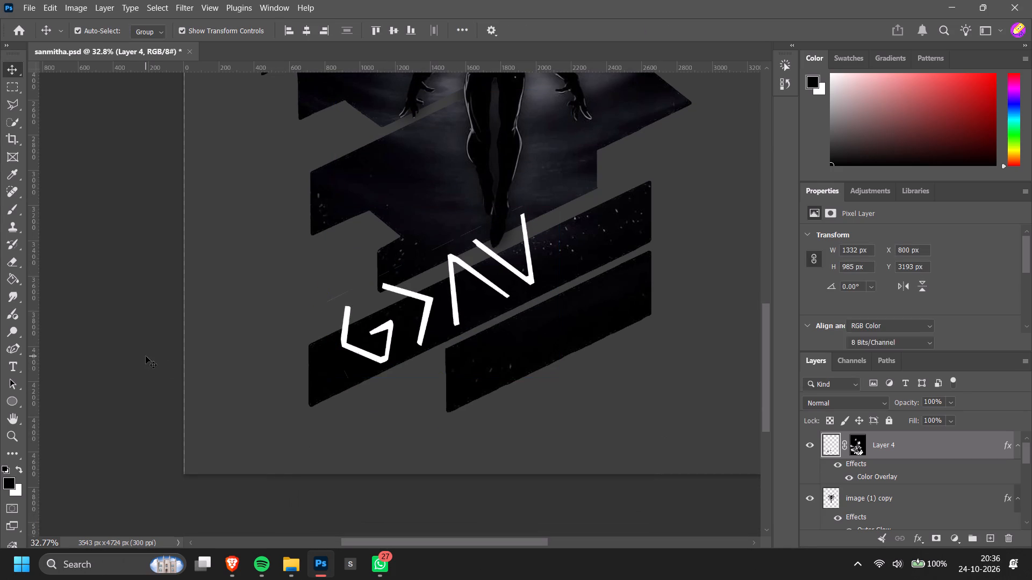
Erase the remaining faint streaks above the rotated symbols on Layer 4 with the 200 px Eraser.
scroll(146, 356, "down", 5)
scroll(422, 253, "up", 9, "alt")
left_click(438, 258)
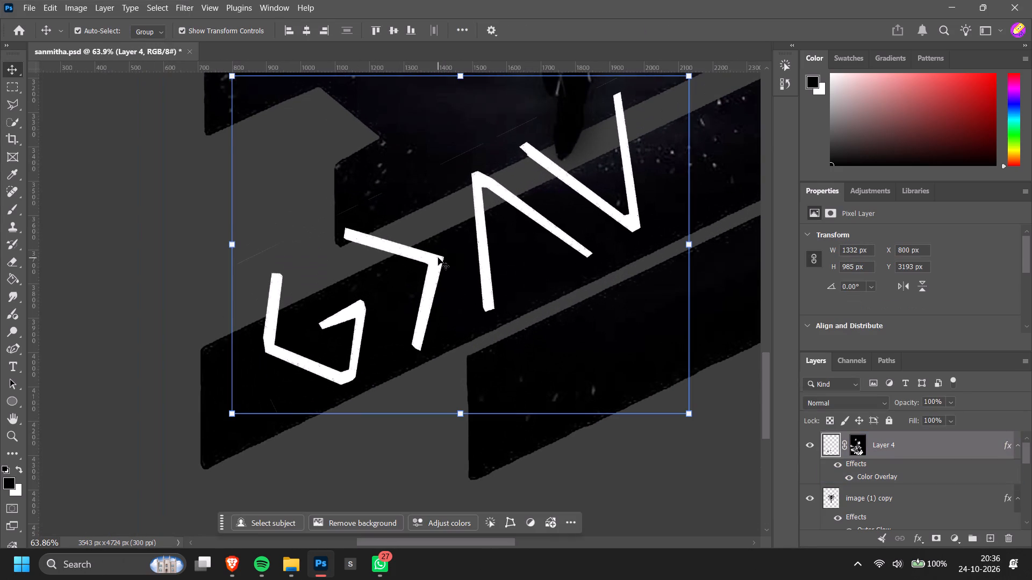
key("e")
left_click_drag(264, 223, 303, 193)
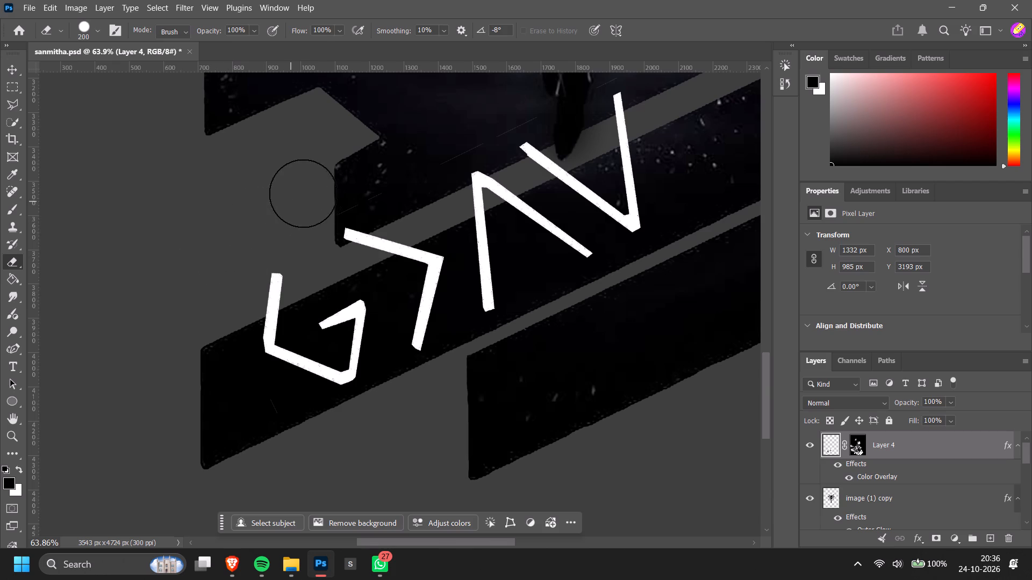
left_click_drag(303, 193, 574, 72)
scroll(574, 72, "up", 8)
left_click_drag(585, 147, 637, 131)
scroll(639, 134, "down", 2, "alt")
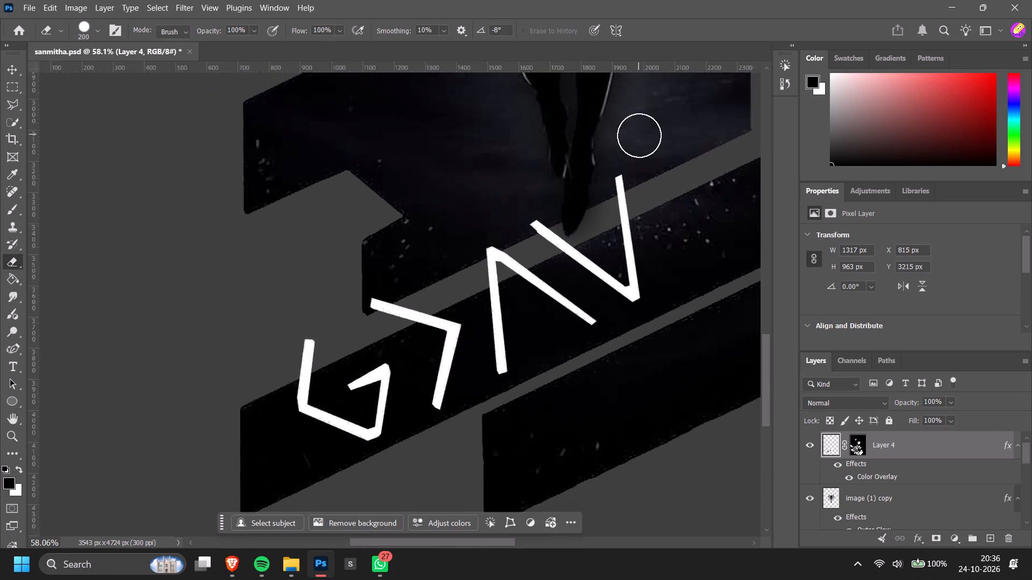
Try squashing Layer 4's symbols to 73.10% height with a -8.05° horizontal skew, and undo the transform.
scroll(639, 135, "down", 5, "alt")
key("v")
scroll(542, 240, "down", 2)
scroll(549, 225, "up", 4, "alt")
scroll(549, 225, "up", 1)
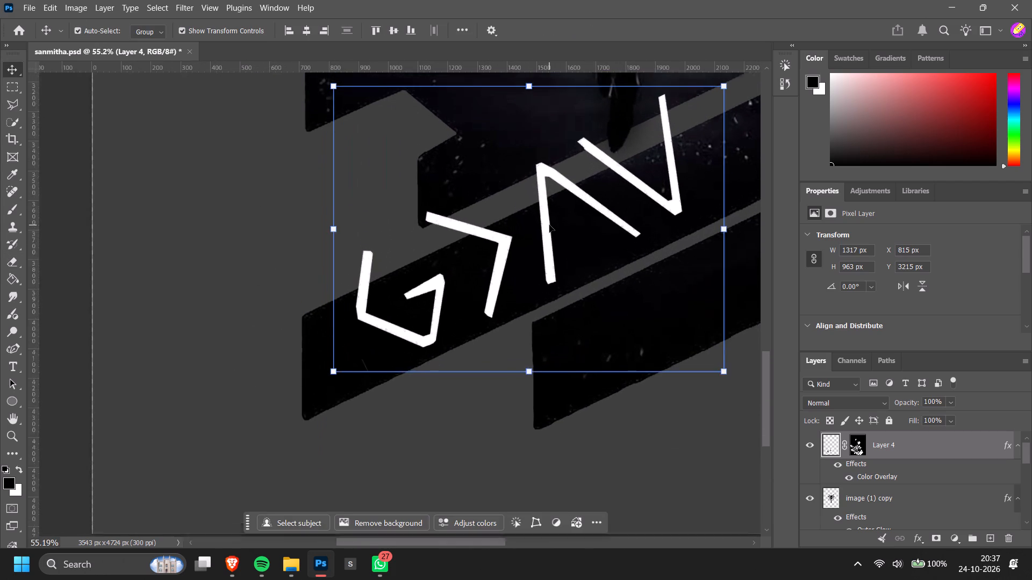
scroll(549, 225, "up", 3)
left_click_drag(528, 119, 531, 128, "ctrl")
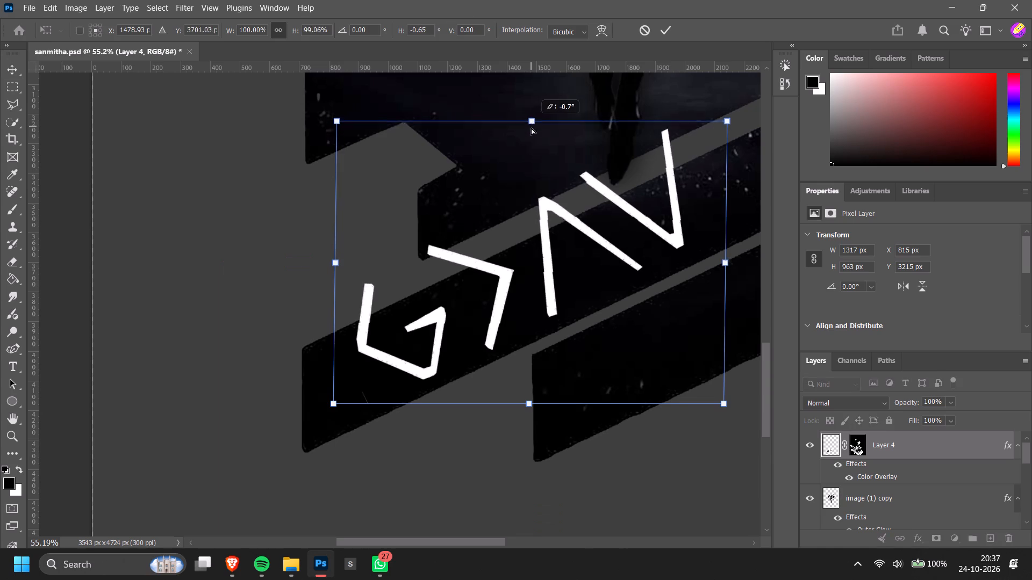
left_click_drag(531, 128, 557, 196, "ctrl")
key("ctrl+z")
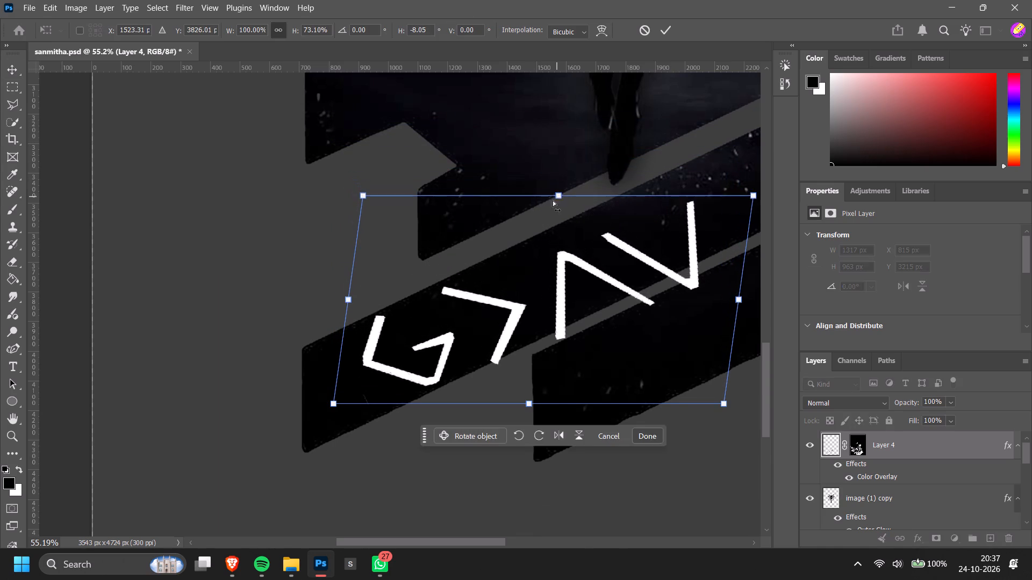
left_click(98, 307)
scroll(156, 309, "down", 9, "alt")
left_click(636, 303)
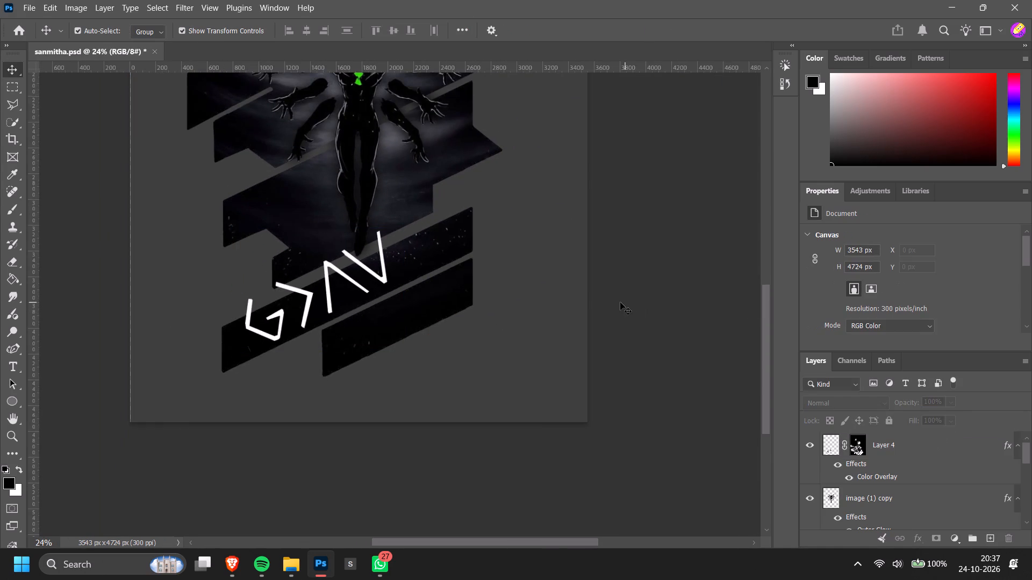
Scale Layer 4's symbols to 72.28%, rotate them 2.28°, and fit them inside the lower-left slanted bar.
scroll(620, 302, "up", 4)
scroll(393, 322, "up", 5, "alt")
left_click(368, 321)
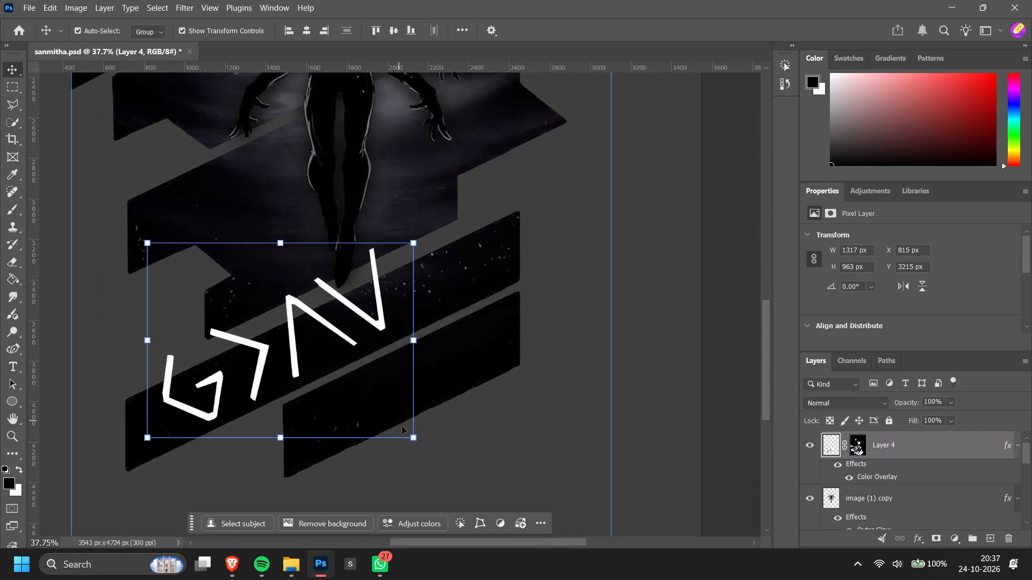
left_click_drag(418, 444, 362, 381)
left_click_drag(332, 317, 342, 318)
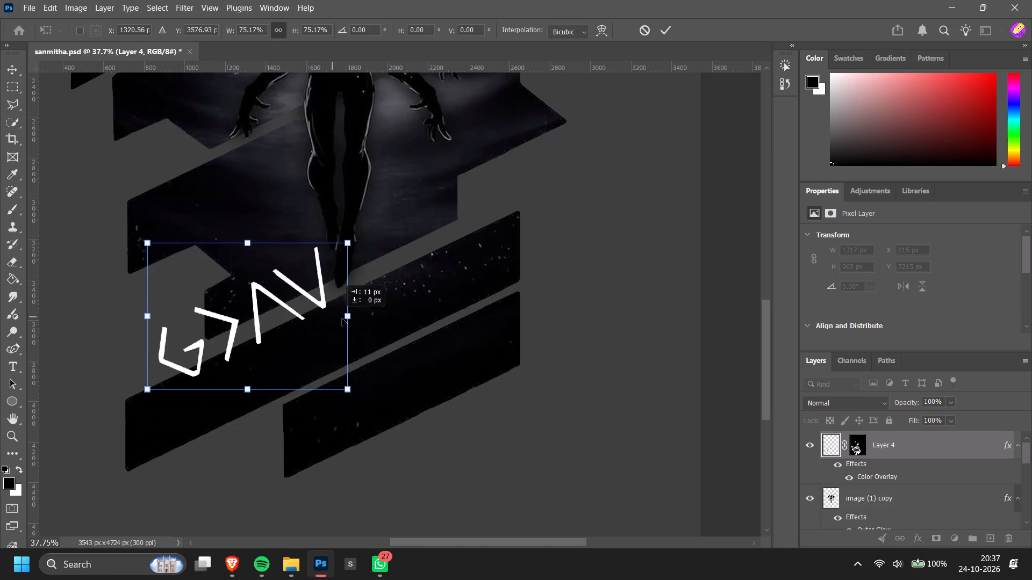
left_click_drag(342, 318, 378, 354)
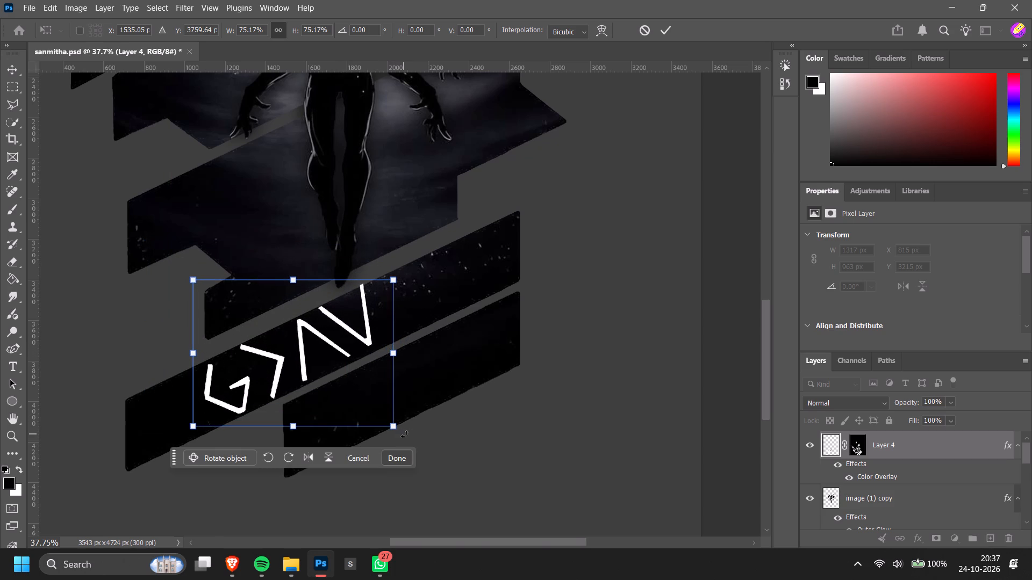
left_click_drag(406, 434, 406, 441)
left_click_drag(389, 430, 384, 421)
left_click_drag(350, 381, 357, 382)
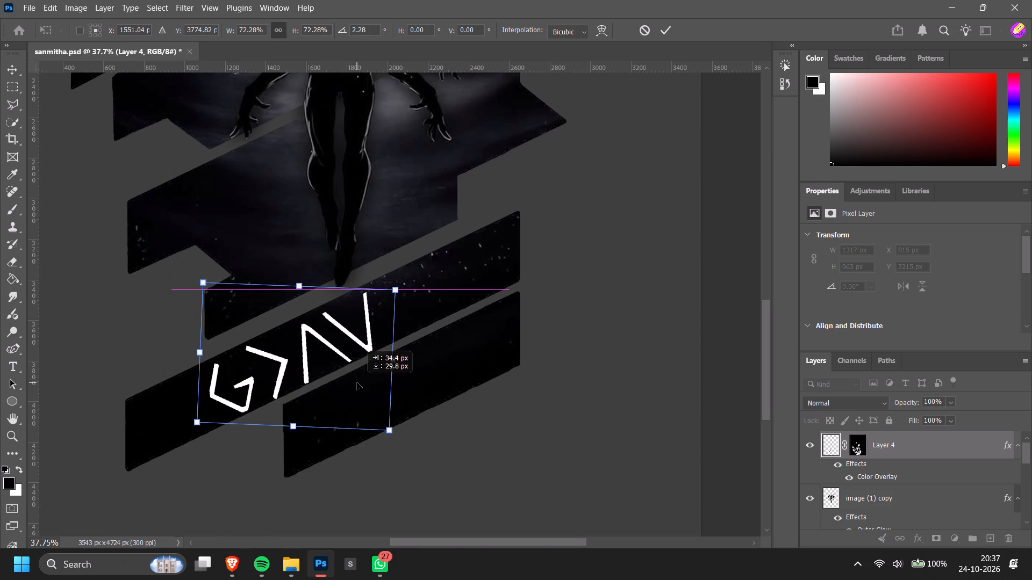
left_click_drag(357, 382, 357, 379)
left_click(667, 302)
left_click_drag(686, 315, 689, 323, "alt")
scroll(690, 325, "down", 4, "alt")
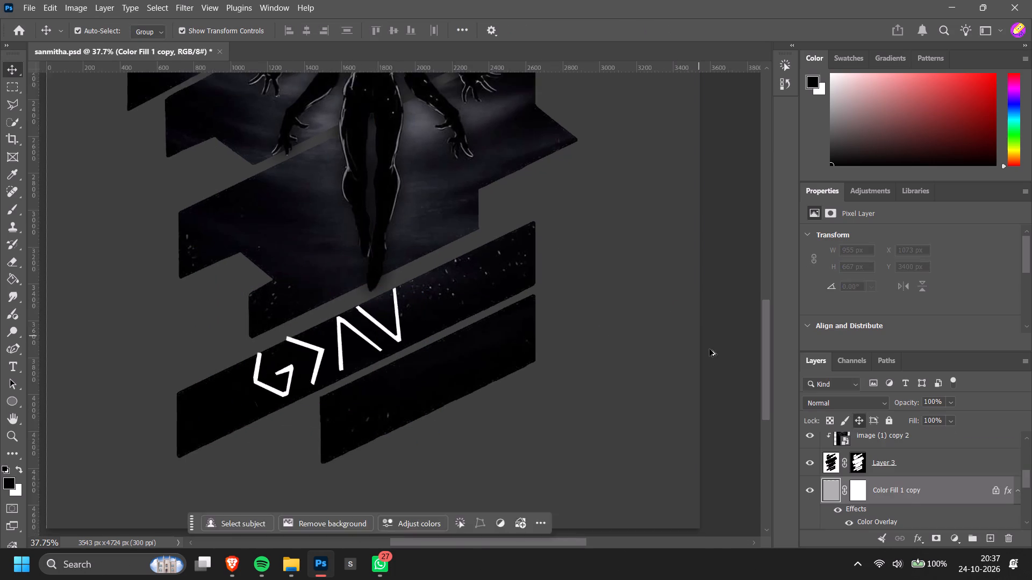
Scale Layer 4's G>ΛV symbols to 82.67%, rotate them -0.40°, and recentre them in the lower slanted bar at about X 1618, Y 3722 px.
left_click(709, 349)
scroll(708, 359, "down", 9, "alt")
scroll(435, 363, "up", 19, "alt")
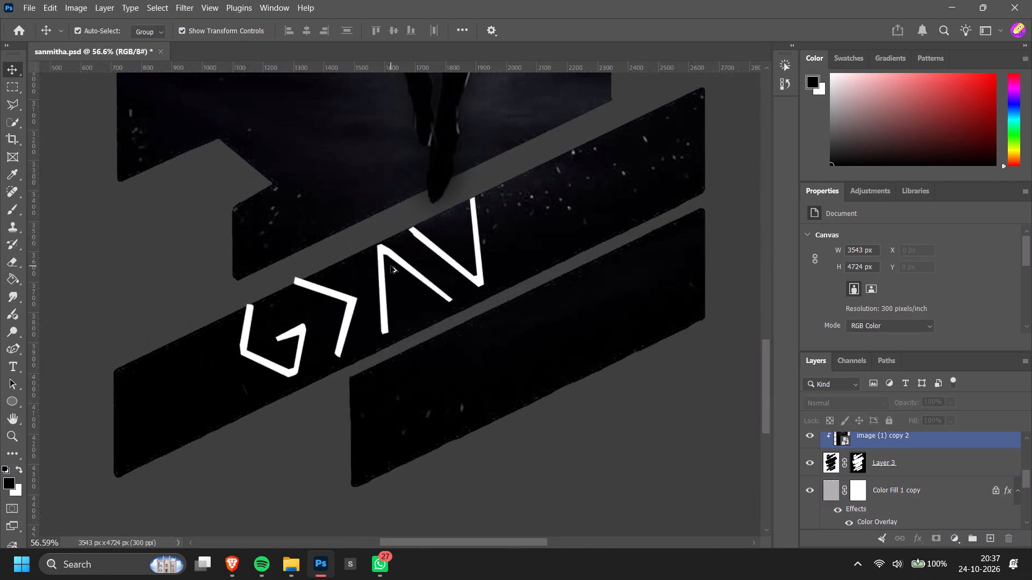
scroll(391, 266, "up", 2, "alt")
left_click(381, 271)
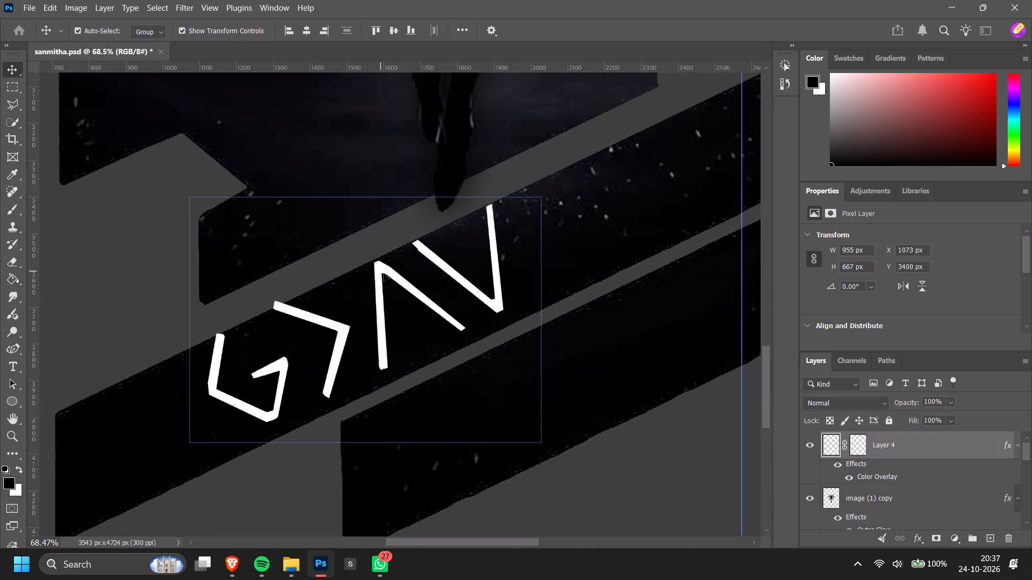
left_click_drag(190, 200, 193, 202)
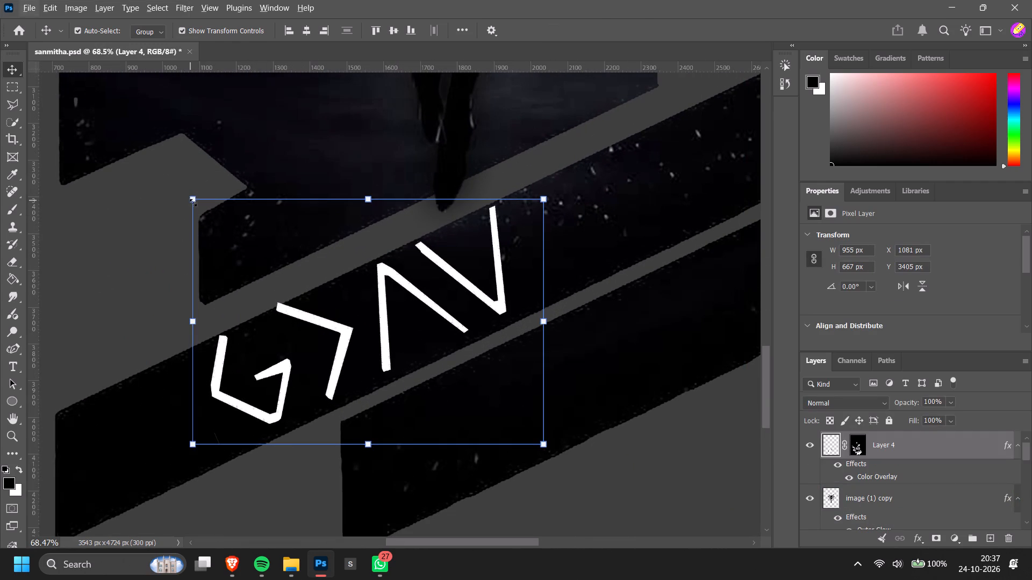
left_click_drag(193, 202, 258, 233)
left_click_drag(412, 308, 410, 277)
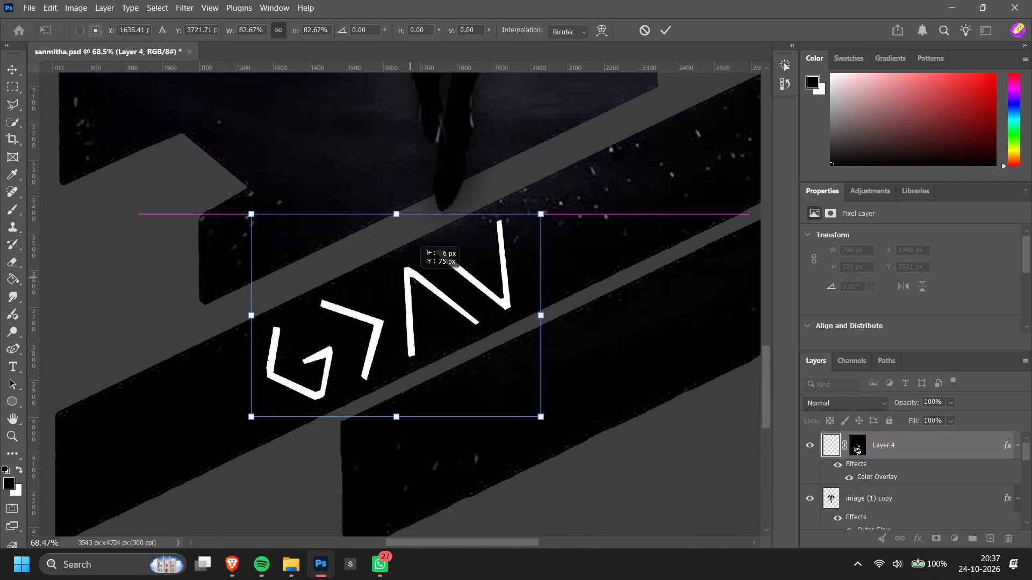
left_click_drag(410, 277, 399, 276)
left_click_drag(406, 289, 411, 289)
left_click(557, 438)
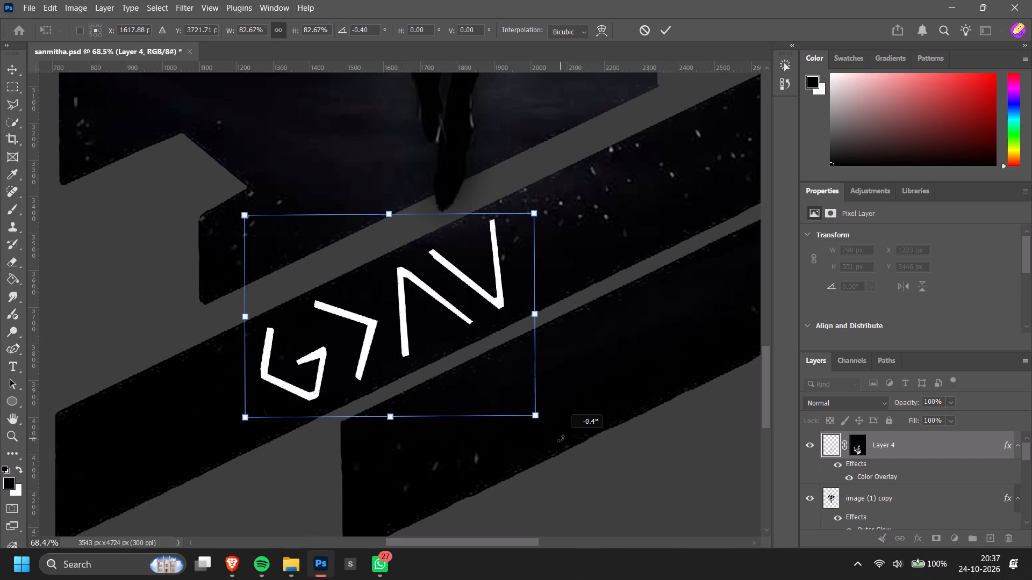
left_click(488, 456)
left_click(650, 412)
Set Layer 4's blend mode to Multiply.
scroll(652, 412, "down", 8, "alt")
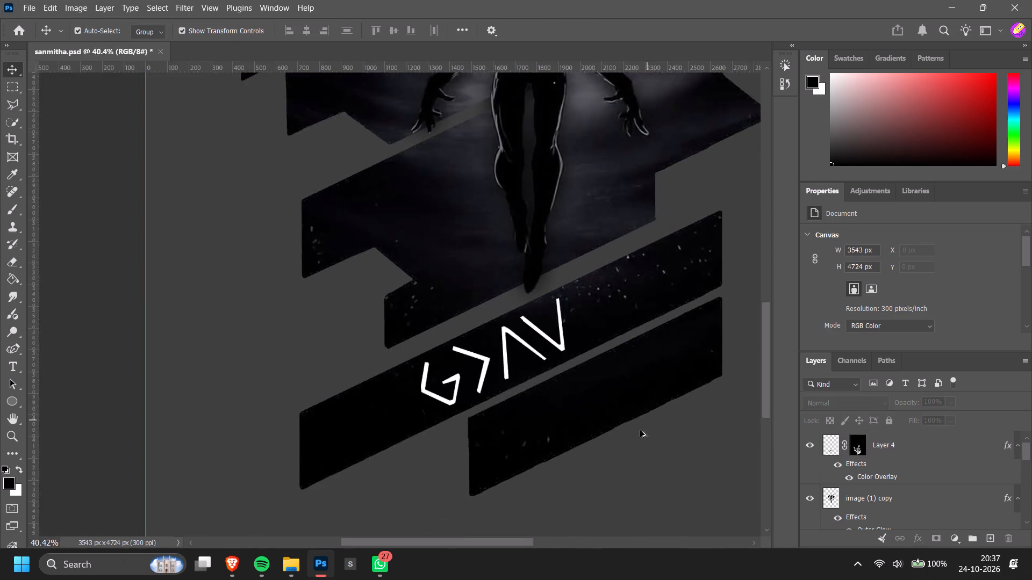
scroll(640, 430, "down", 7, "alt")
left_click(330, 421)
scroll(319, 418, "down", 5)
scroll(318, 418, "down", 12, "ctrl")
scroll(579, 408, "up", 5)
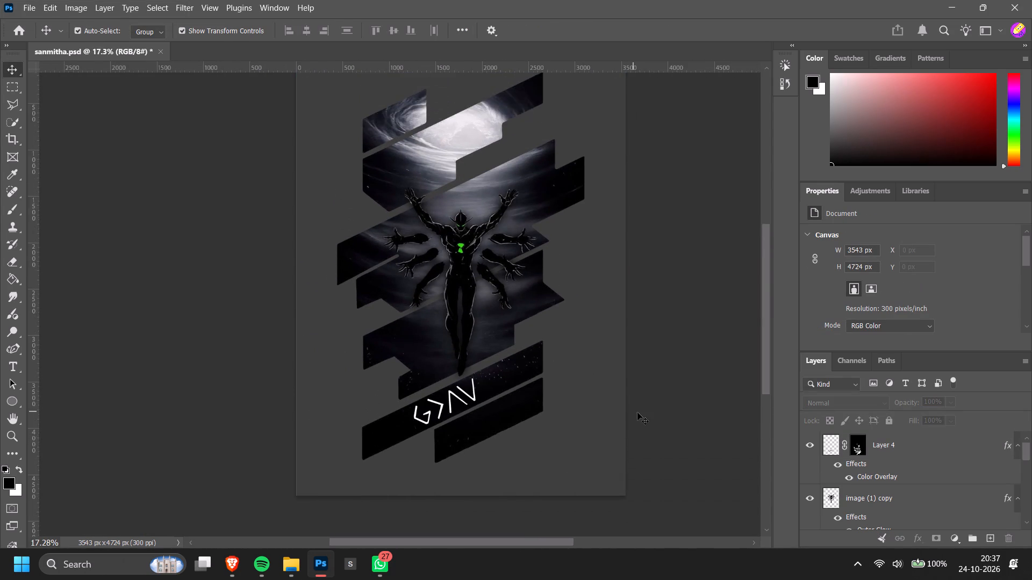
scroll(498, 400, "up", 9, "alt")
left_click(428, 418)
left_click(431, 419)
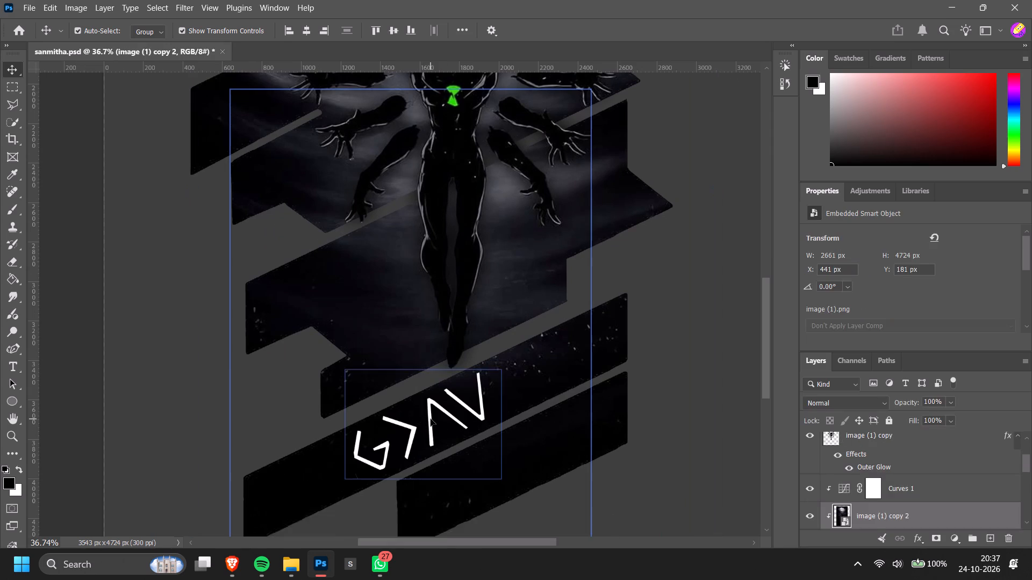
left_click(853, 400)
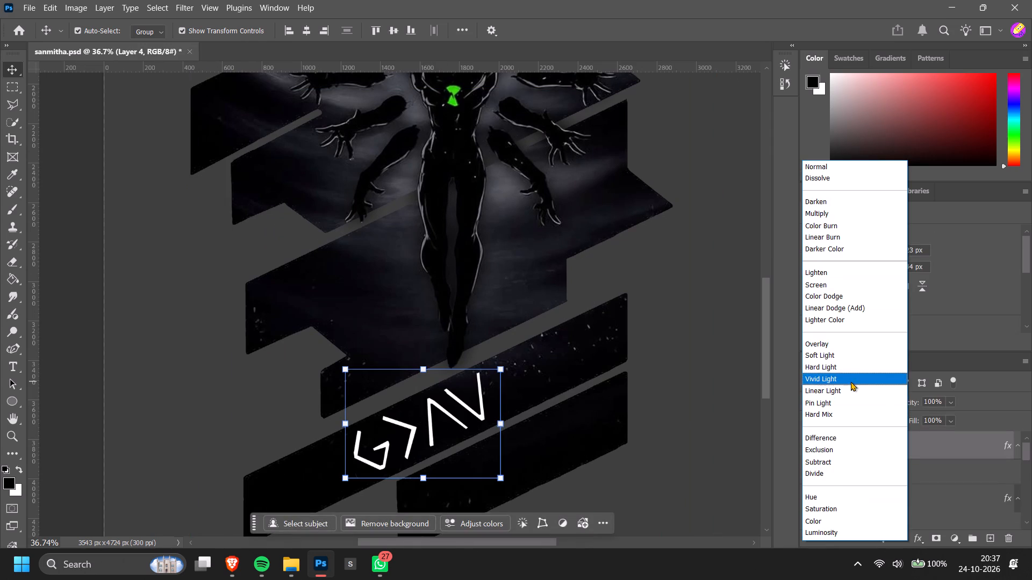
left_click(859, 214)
Convert Layer 4 to a smart object and set its blend mode to Normal.
right_click(927, 452)
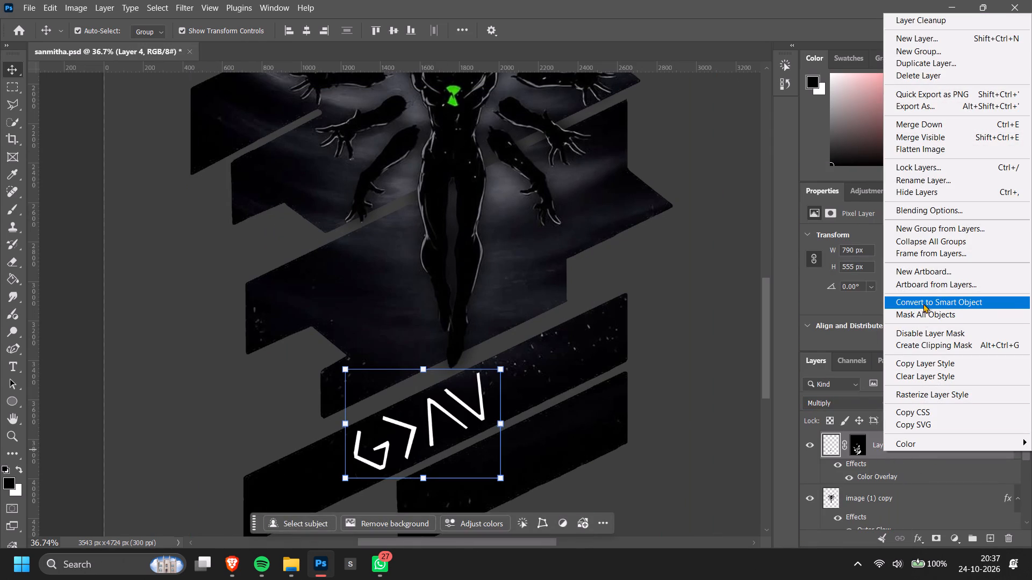
left_click(924, 302)
left_click(871, 402)
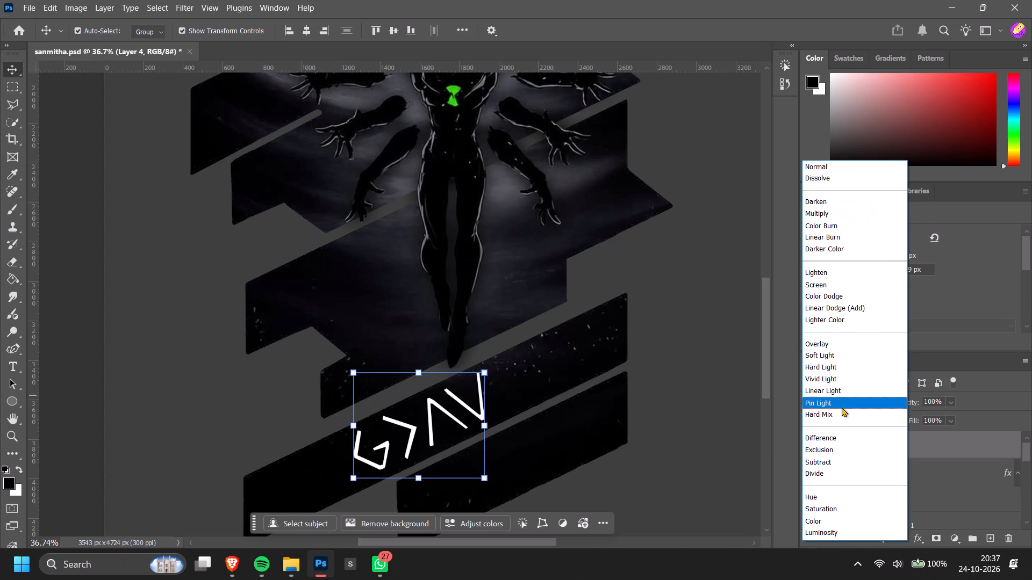
left_click(869, 168)
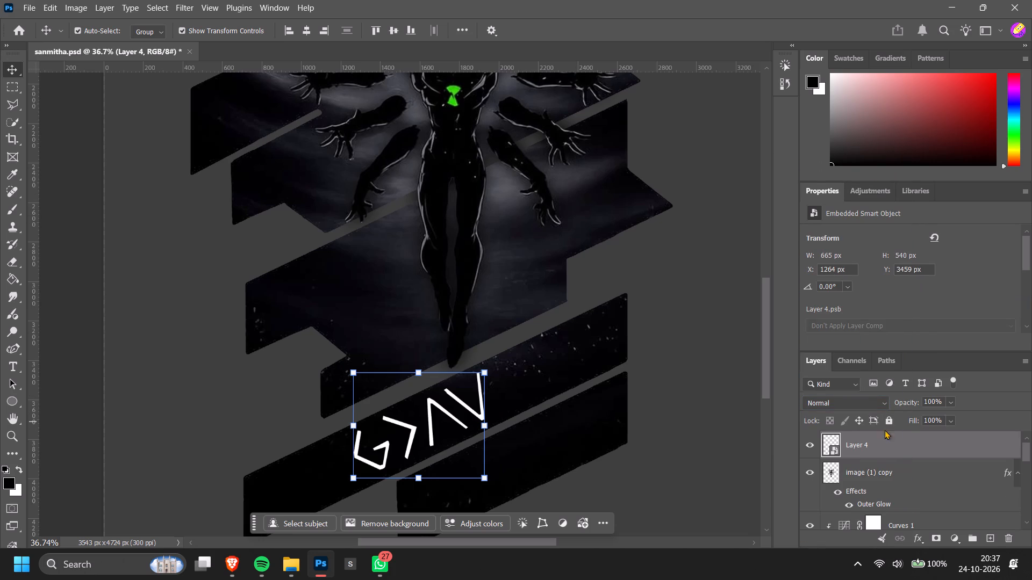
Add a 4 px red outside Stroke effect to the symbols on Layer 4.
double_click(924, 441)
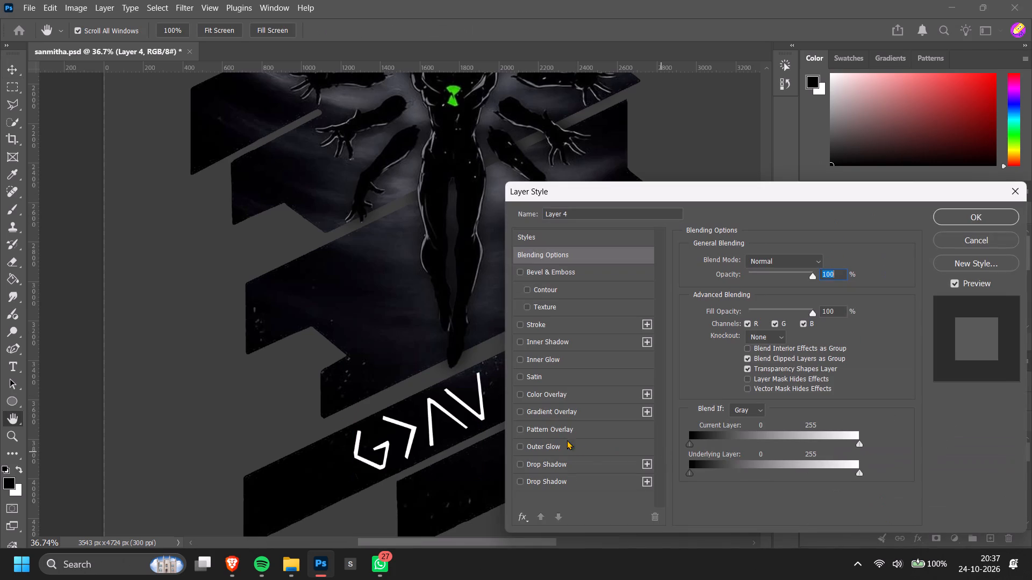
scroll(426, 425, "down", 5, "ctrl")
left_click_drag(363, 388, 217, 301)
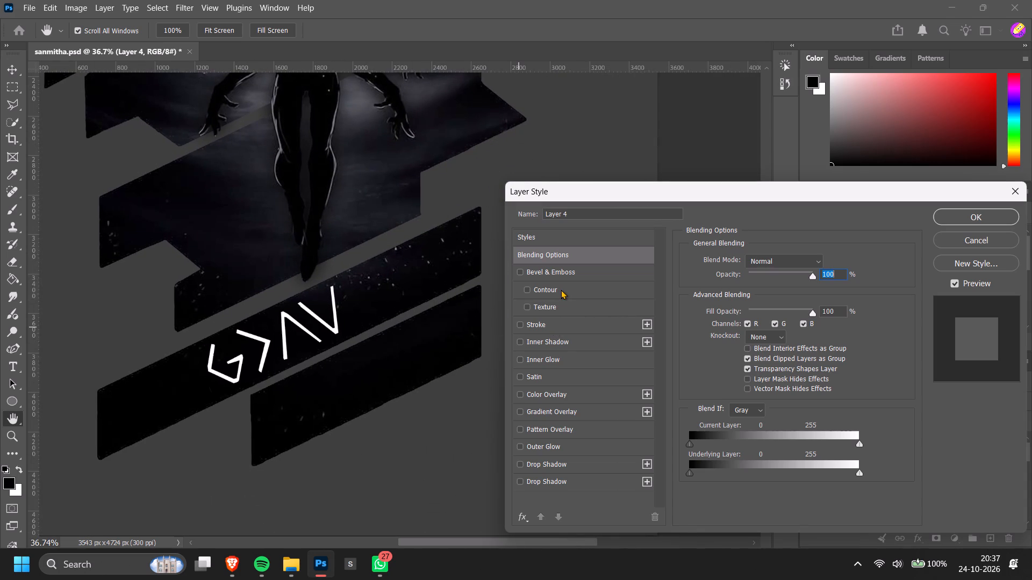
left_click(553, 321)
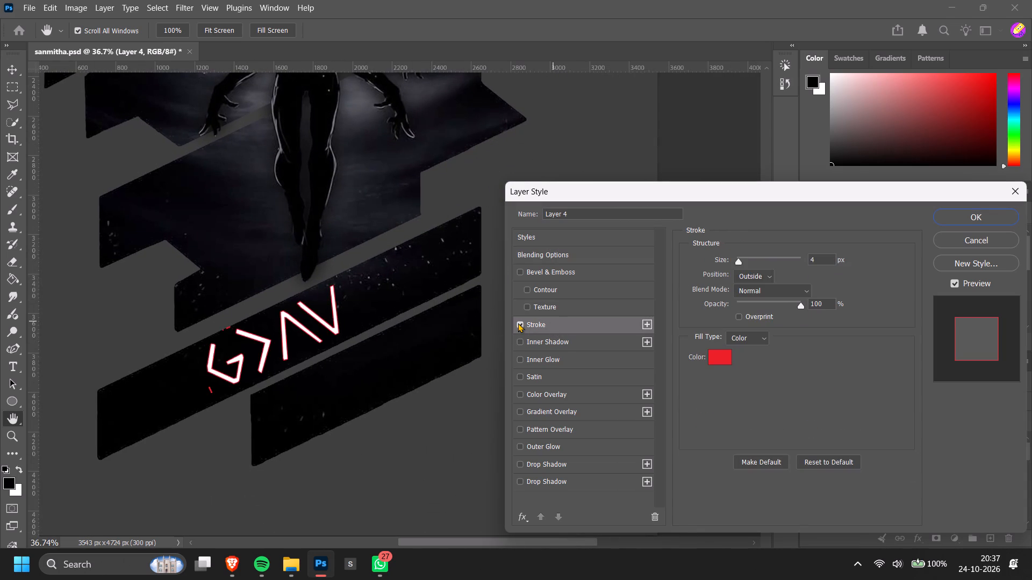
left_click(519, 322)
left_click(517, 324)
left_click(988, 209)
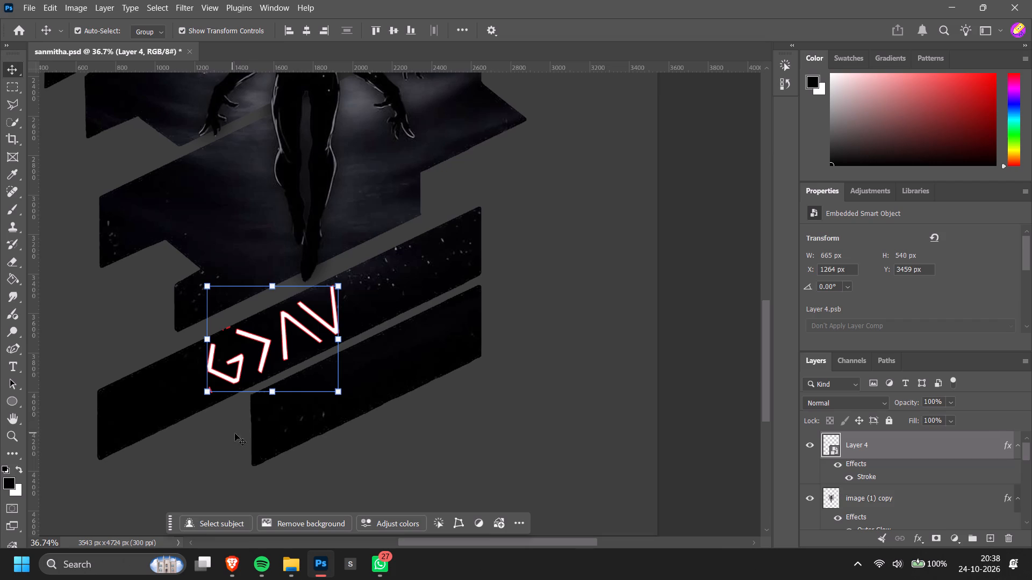
Rasterize Layer 4 and erase the stray specks above and below the G symbol with the 200 px Eraser.
key("e")
left_click(206, 393)
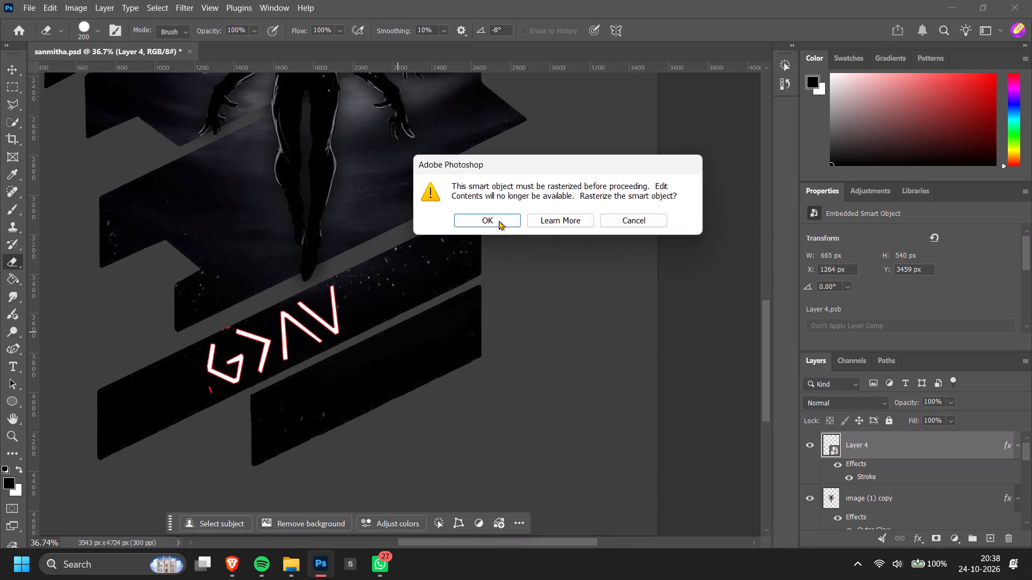
left_click(498, 218)
left_click(200, 400)
left_click(217, 314)
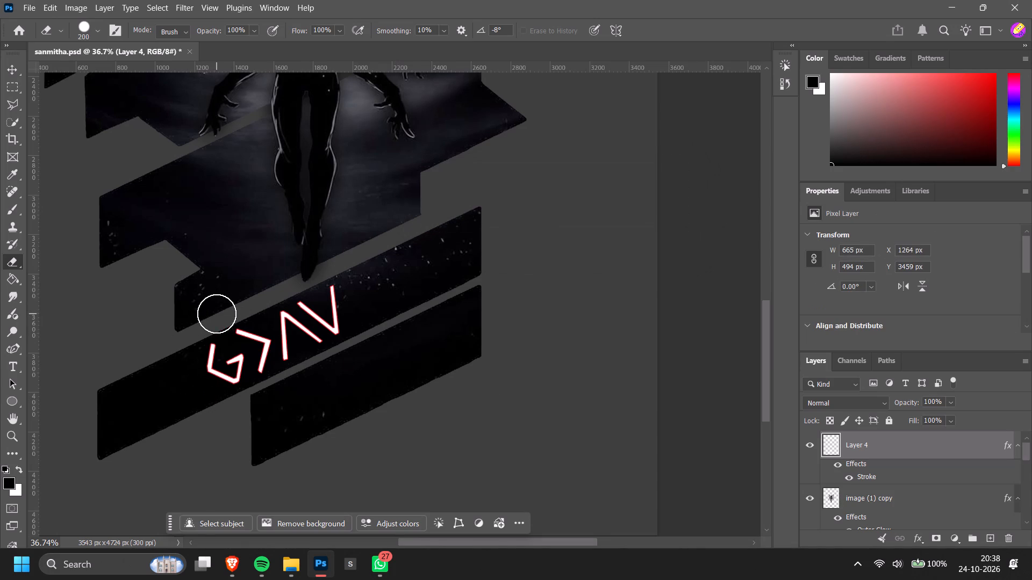
Examine the outlined symbols on Layer 4 up close for leftover stray marks.
scroll(328, 392, "up", 5, "alt")
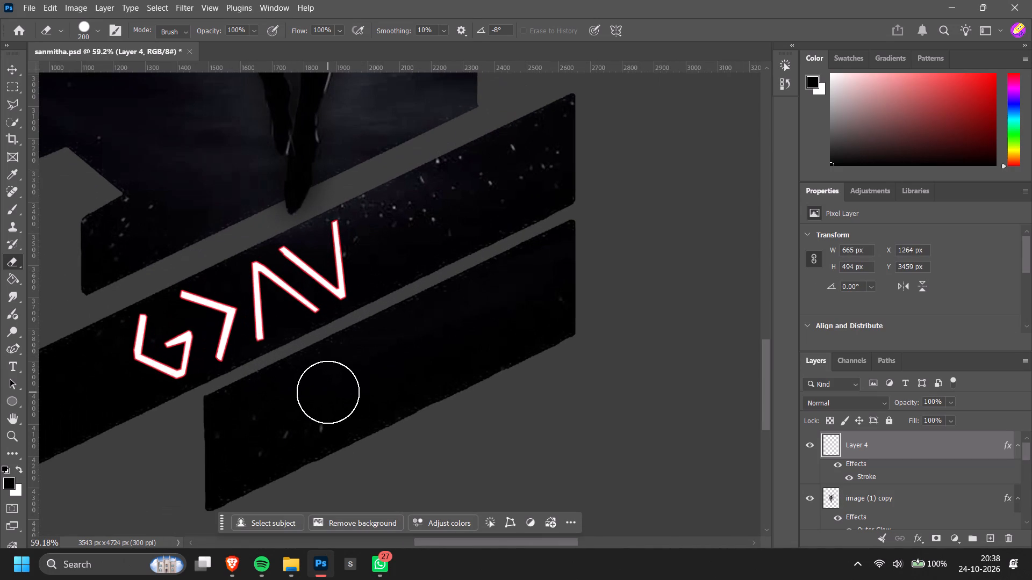
key("v")
scroll(325, 403, "down", 2, "alt")
scroll(277, 375, "up", 3, "alt")
scroll(277, 375, "up", 3, "ctrl")
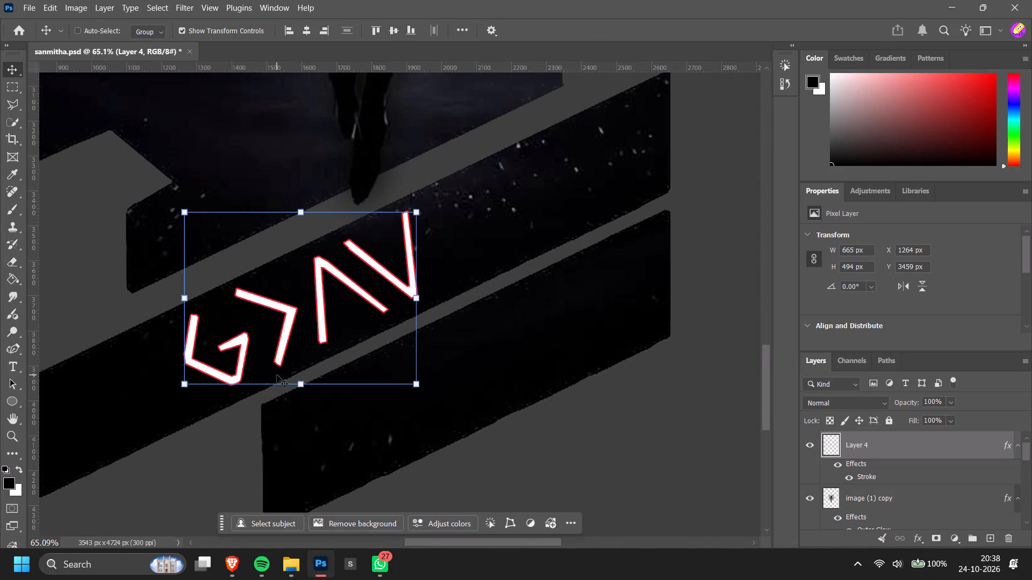
scroll(277, 375, "up", 8, "ctrl")
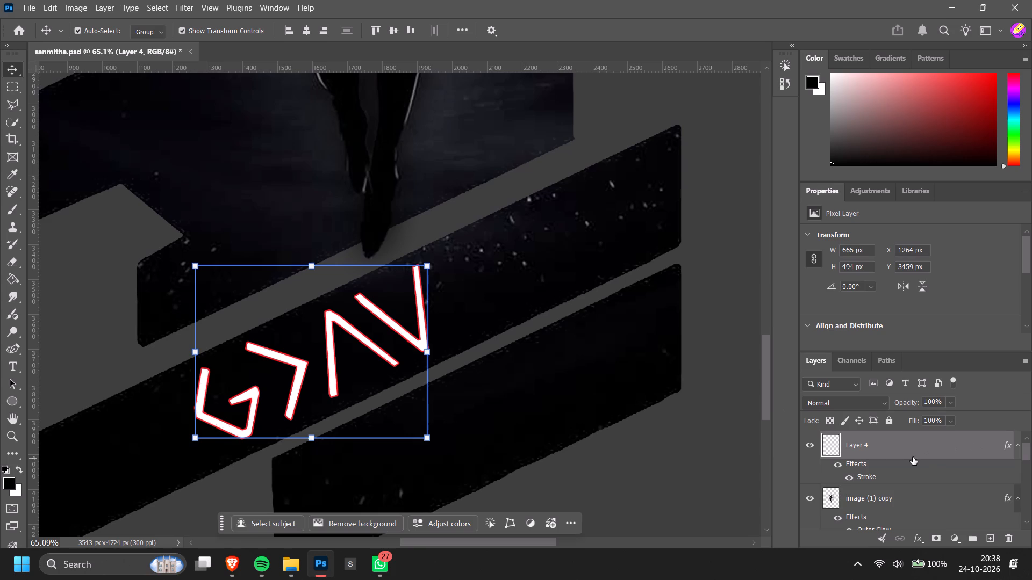
scroll(913, 457, "up", 3)
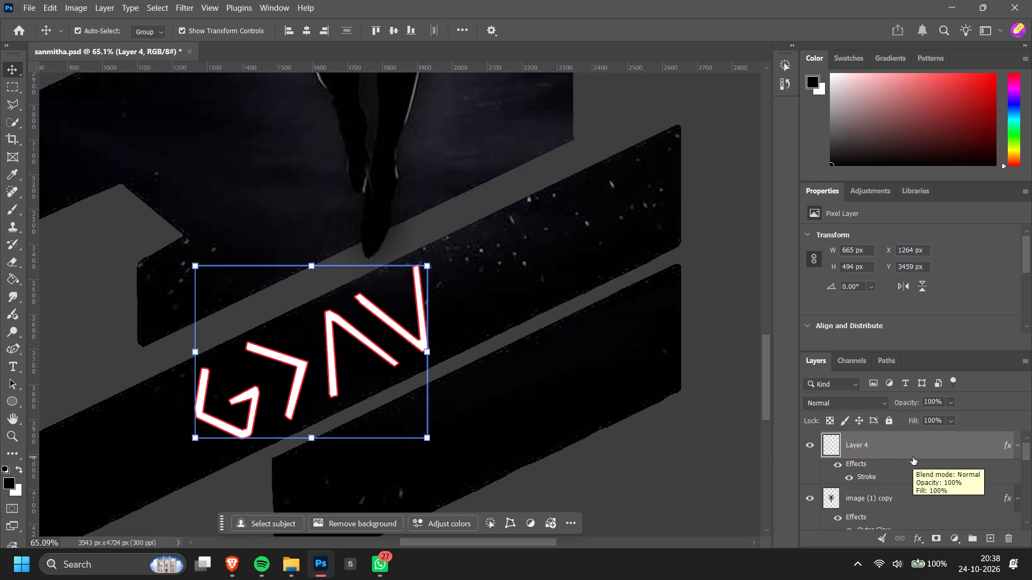
scroll(873, 448, "down", 2)
scroll(893, 462, "up", 4)
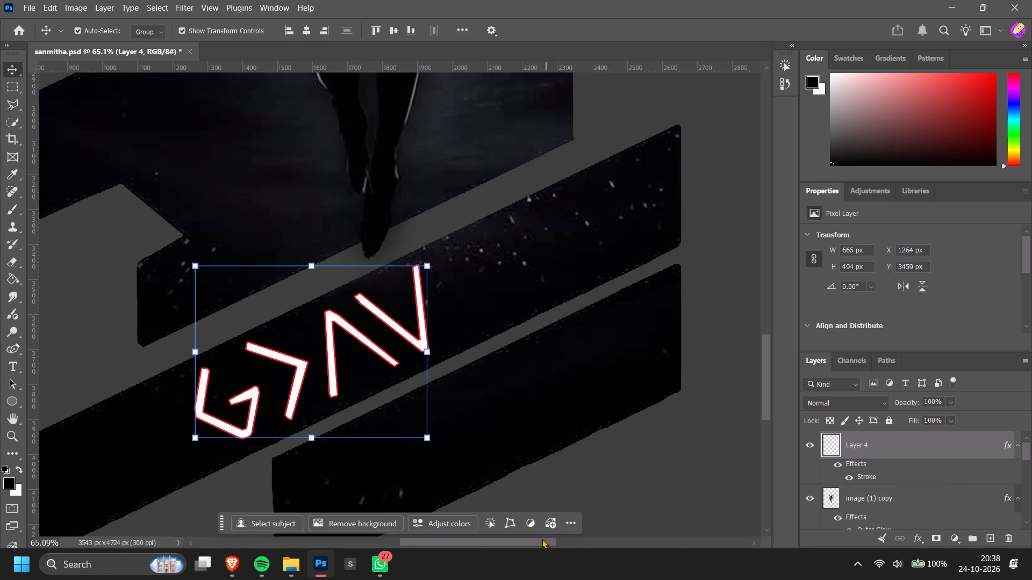
scroll(482, 429, "up", 6, "ctrl")
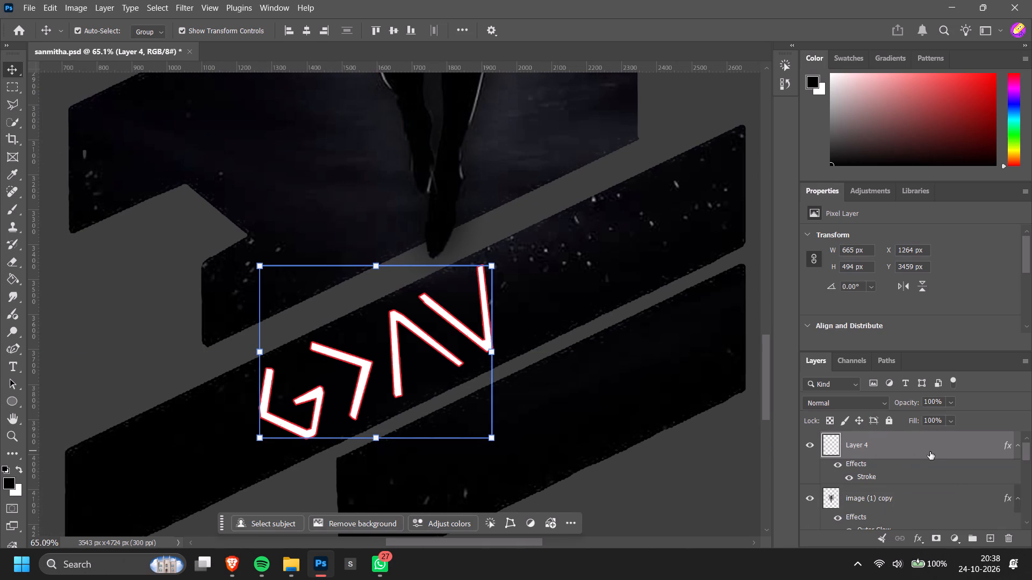
Disable Layer 4's Stroke effect and apply a Normal, 100% opacity Color Overlay in red #ff0000.
double_click(931, 452)
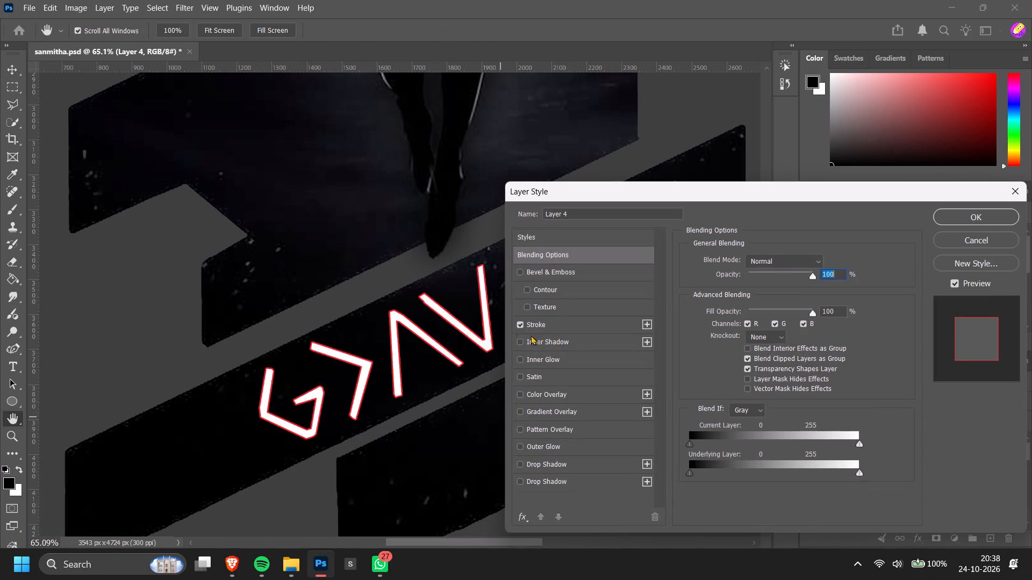
left_click(520, 323)
left_click(530, 391)
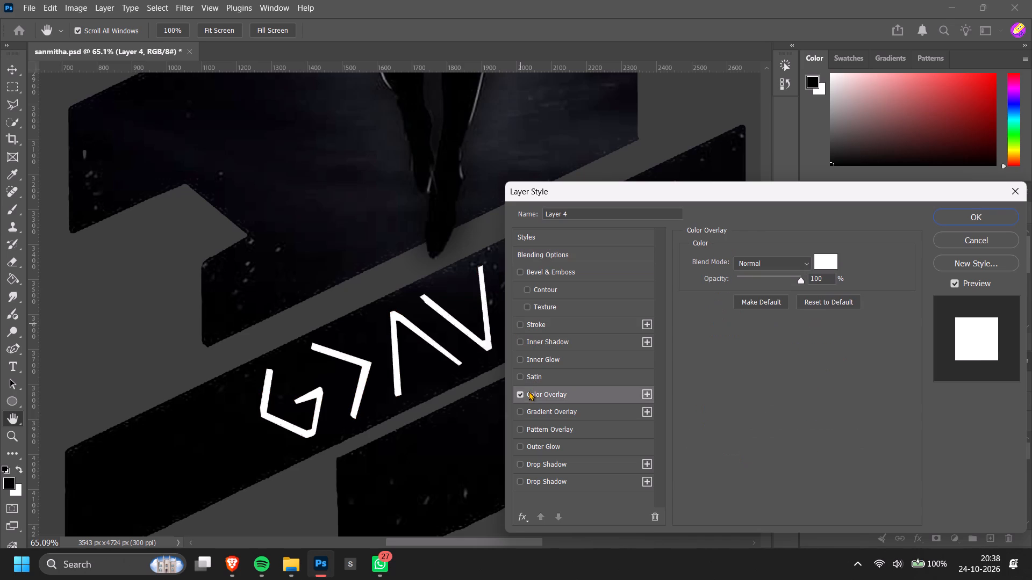
left_click(830, 262)
left_click_drag(844, 321, 847, 287)
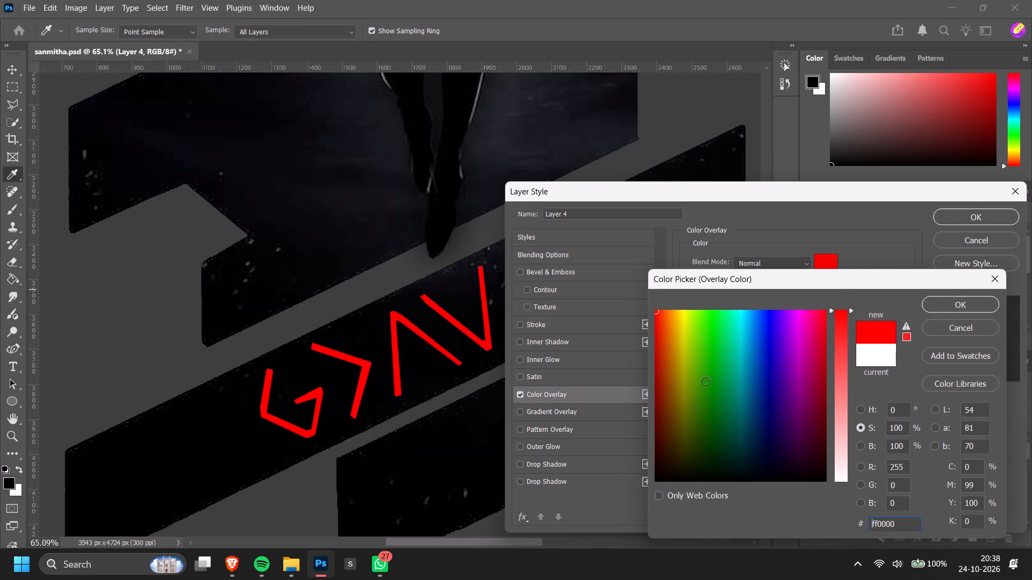
left_click(942, 299)
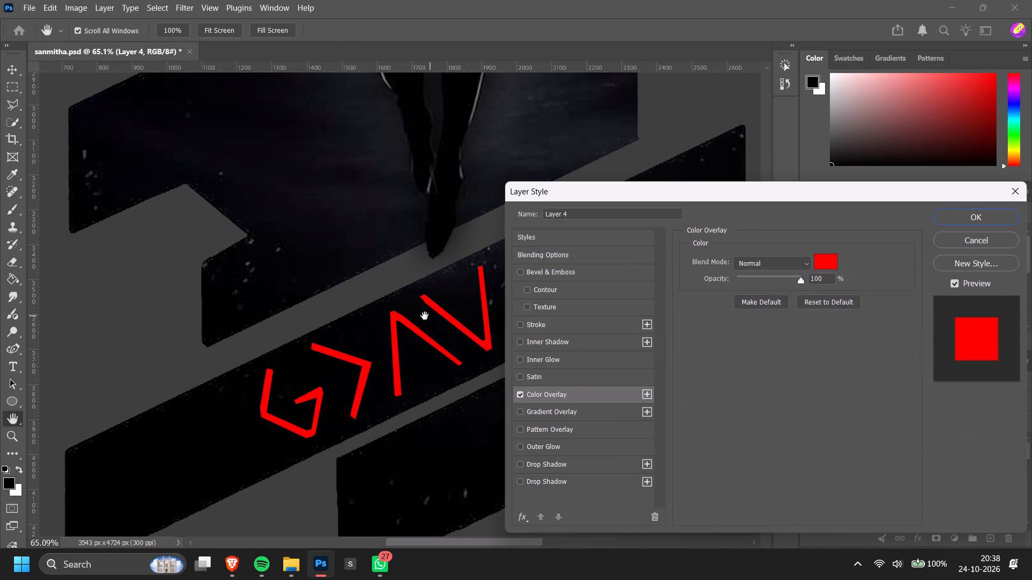
Change Layer 4's Color Overlay to a muted grey sampled from the sky artwork, #7d8087.
triple_click(412, 309, "alt")
left_click_drag(441, 269, 368, 375)
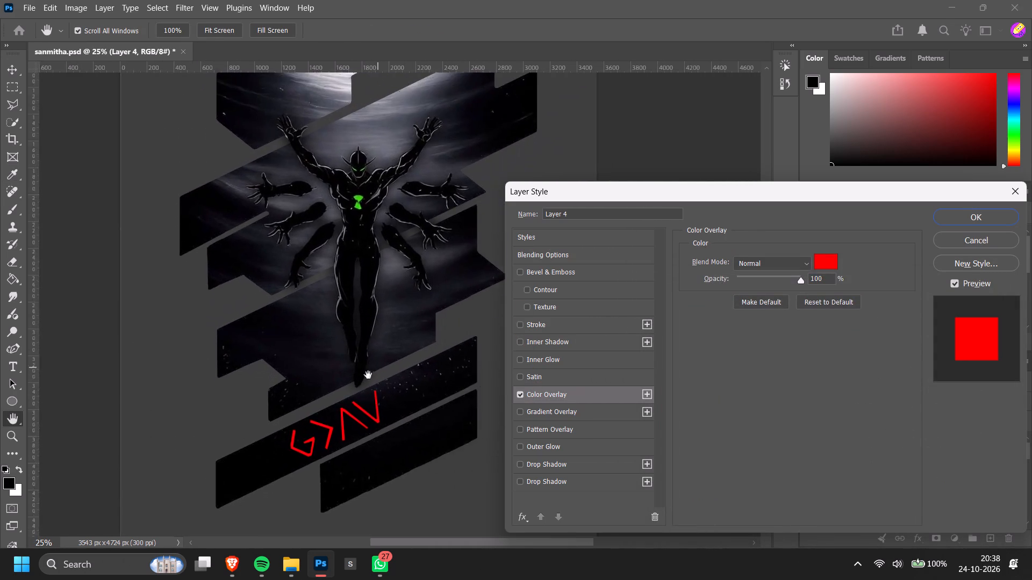
left_click_drag(368, 375, 354, 386)
left_click(350, 379, "alt")
left_click_drag(346, 358, 356, 355)
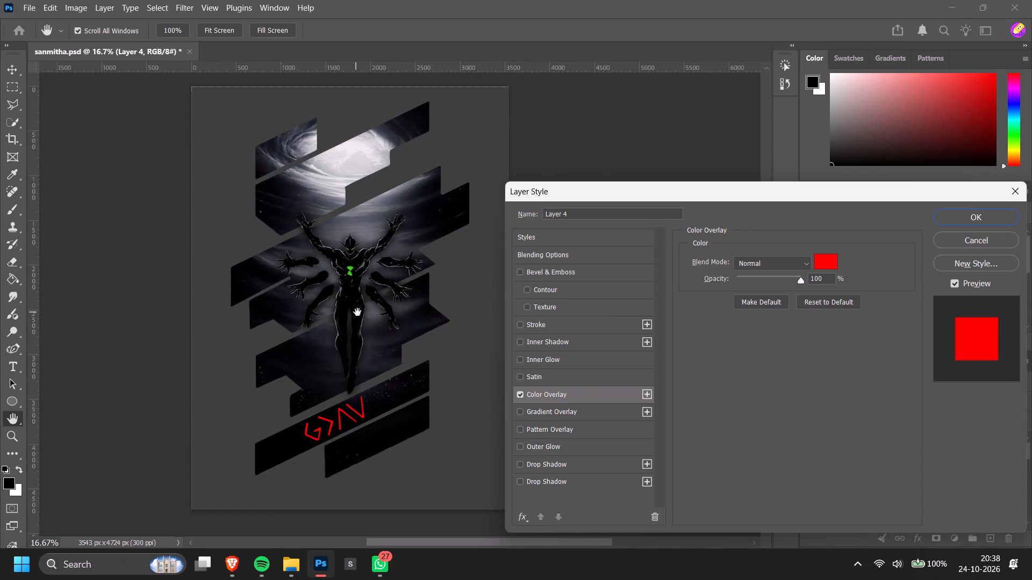
left_click(822, 256)
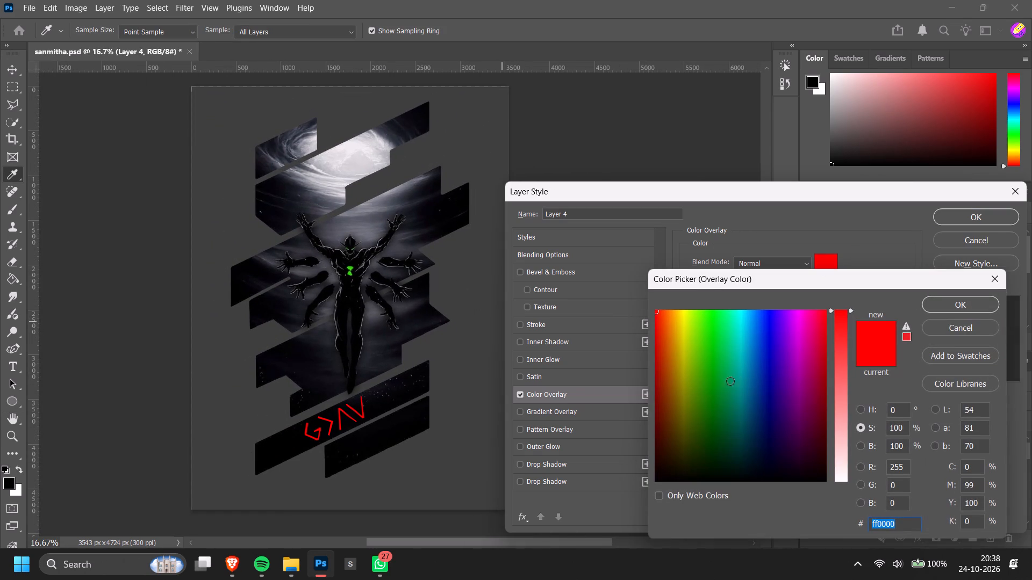
left_click_drag(662, 364, 607, 363)
left_click(734, 339)
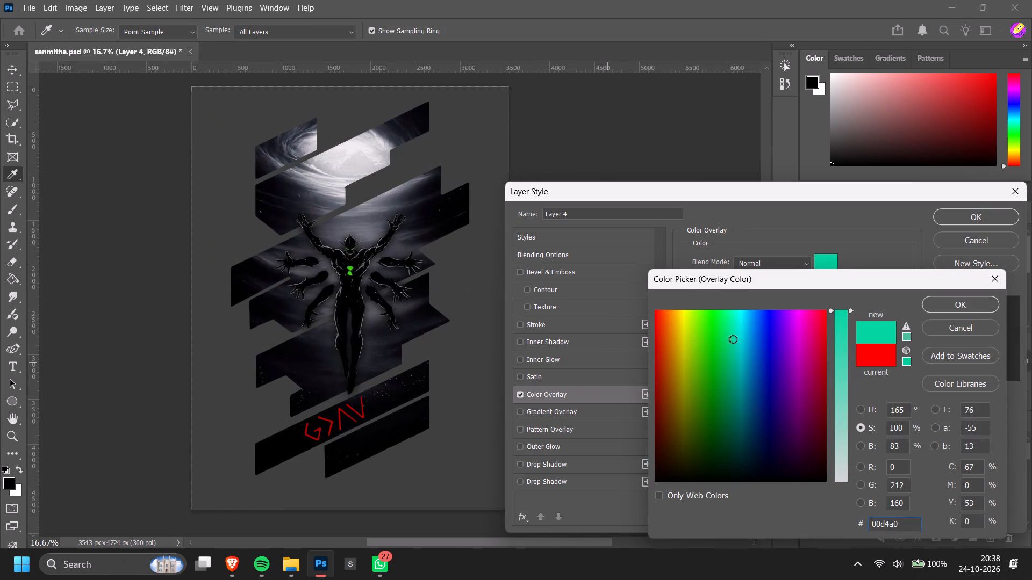
left_click(364, 229)
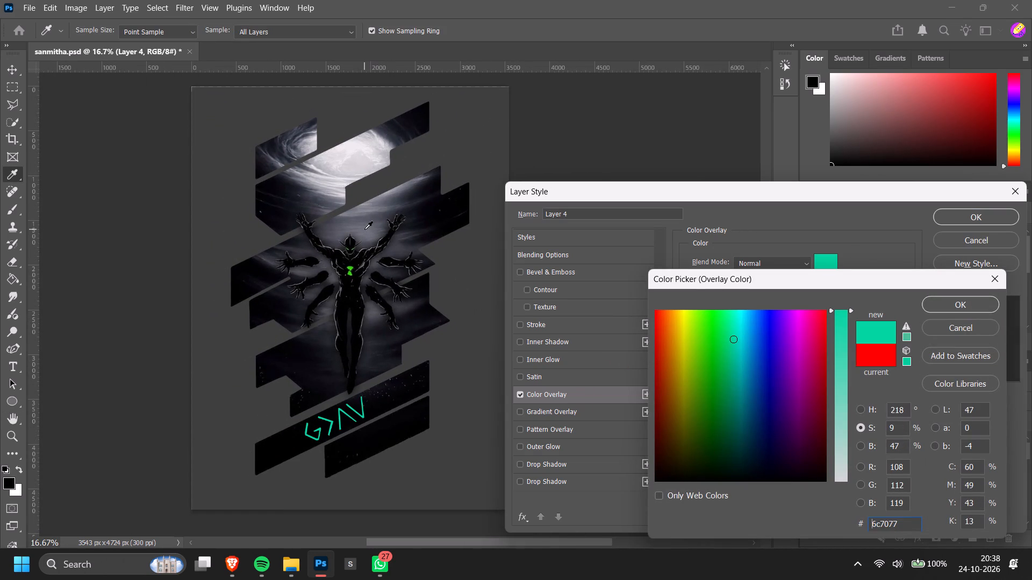
left_click(372, 211)
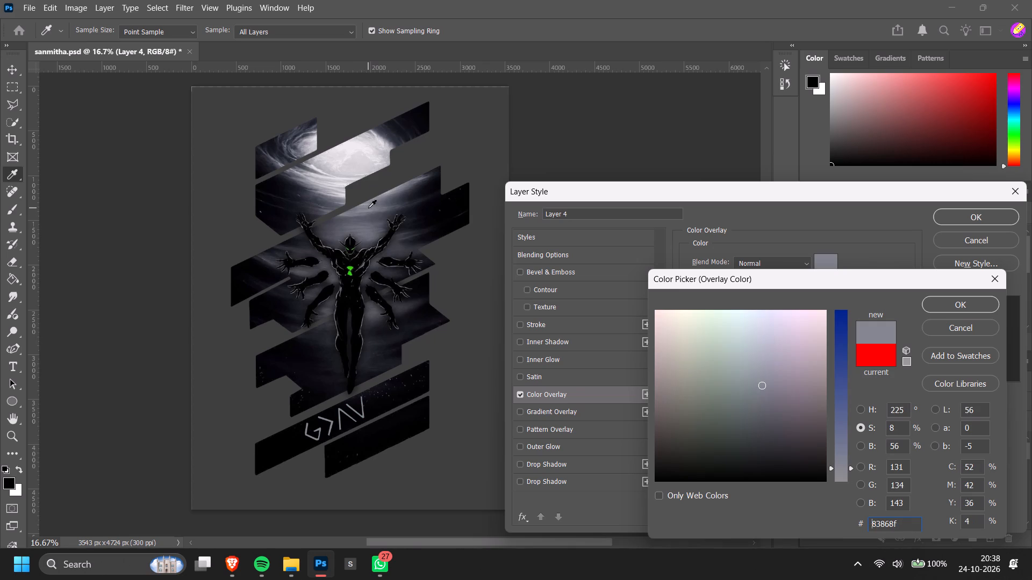
left_click(363, 230)
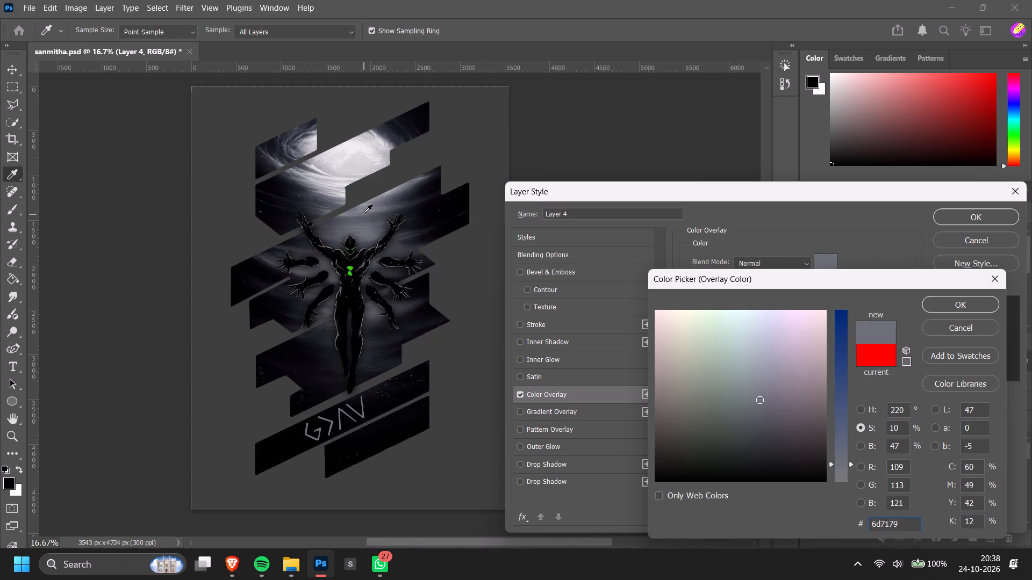
left_click(345, 216)
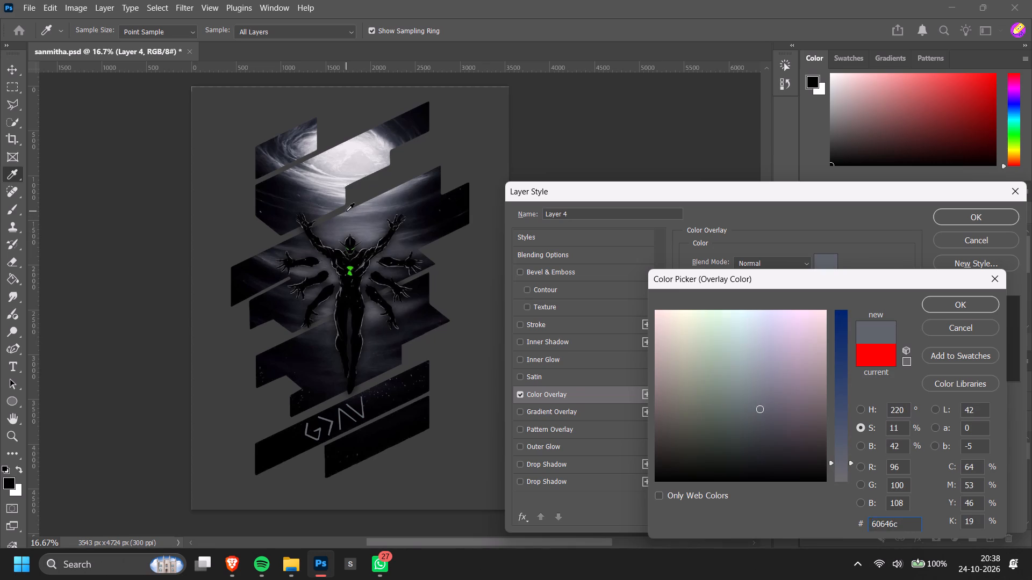
left_click(346, 211)
left_click(353, 215)
left_click(345, 213)
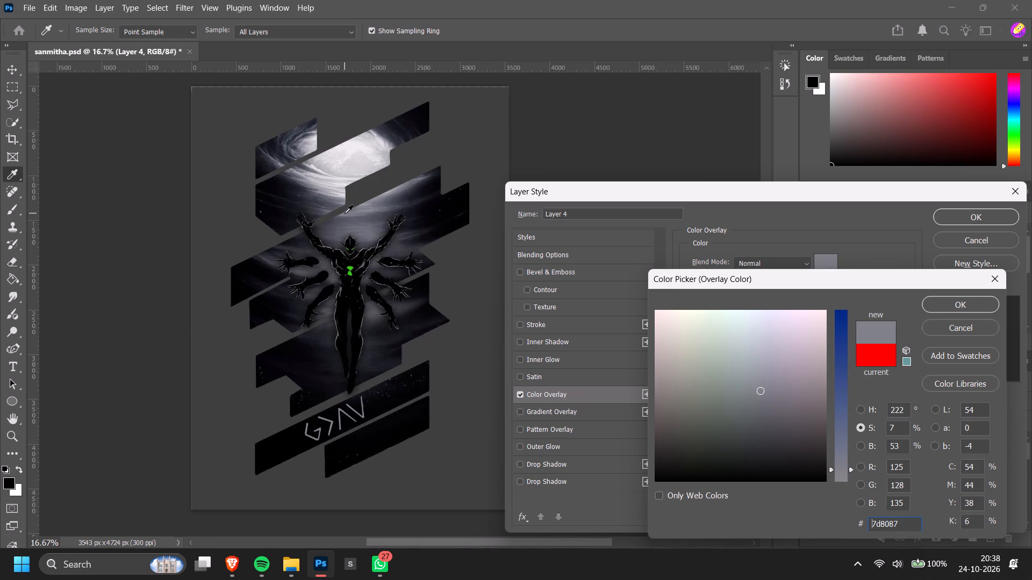
left_click(998, 301)
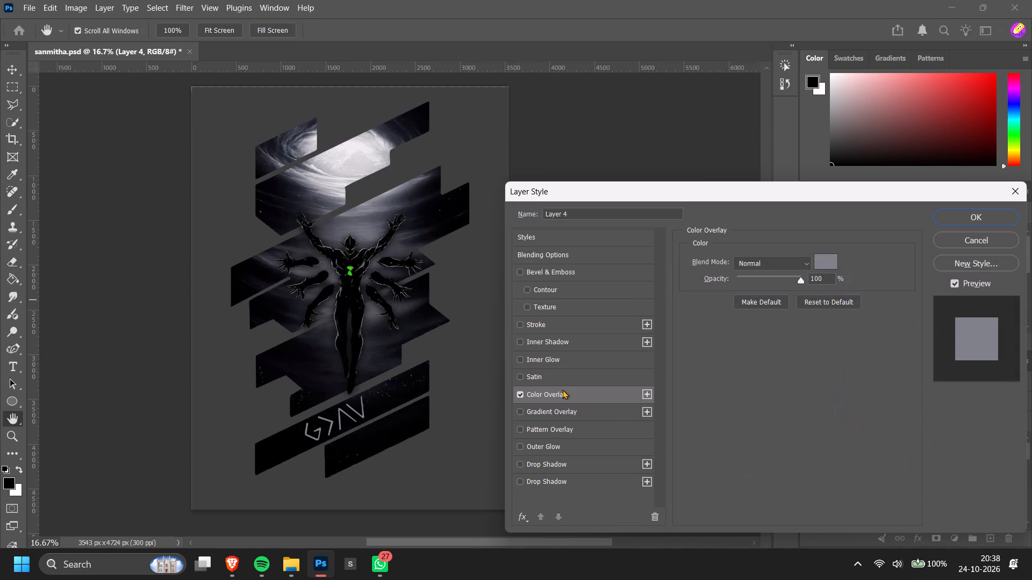
Enable Layer 4's Stroke effect and set its colour to black #000000.
left_click(536, 327)
left_click(723, 353)
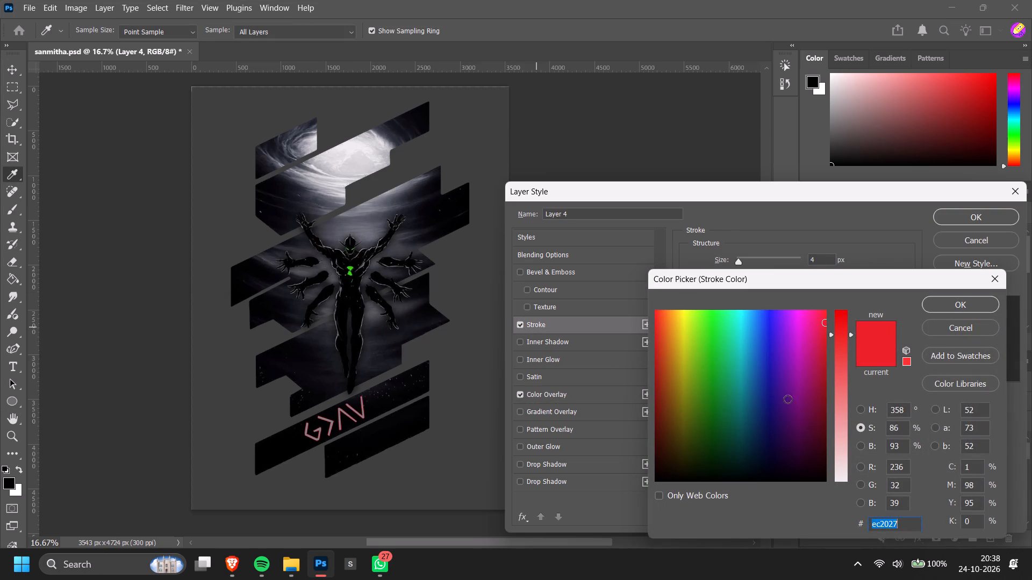
left_click_drag(661, 439, 573, 545)
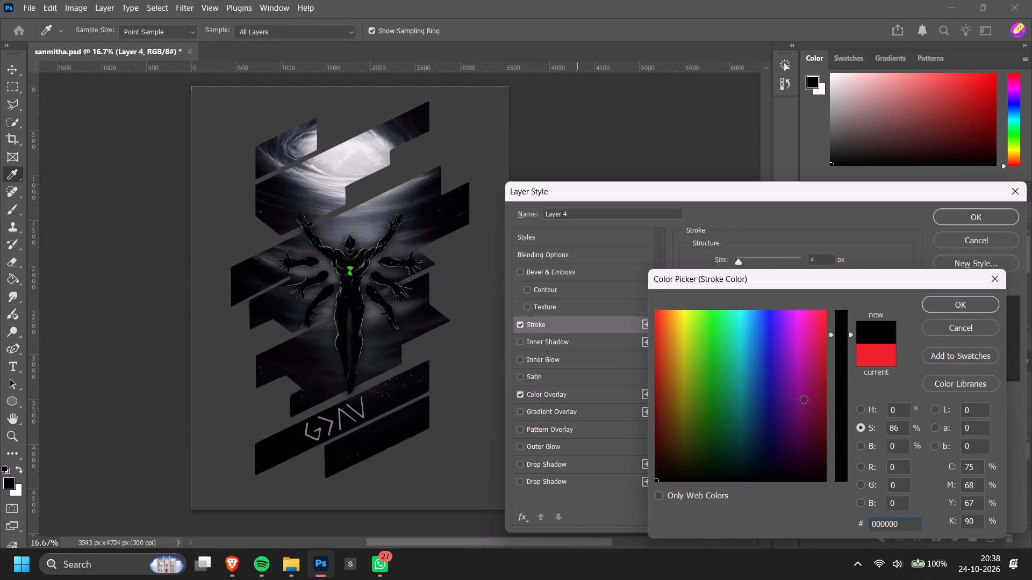
left_click_drag(804, 397, 838, 266)
left_click_drag(846, 447, 845, 523)
left_click_drag(670, 415, 610, 403)
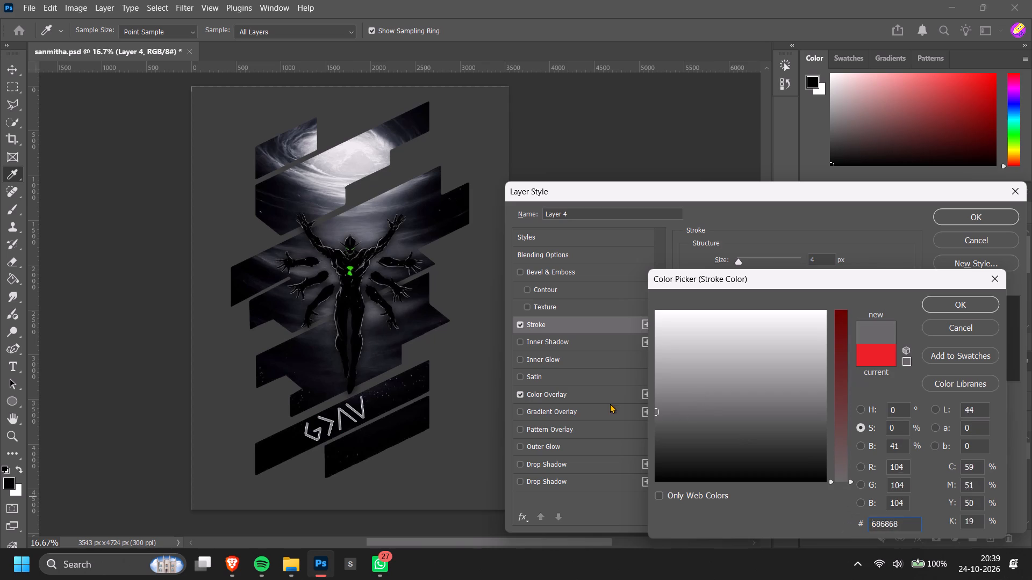
left_click_drag(610, 403, 618, 408)
left_click_drag(650, 364, 537, 199)
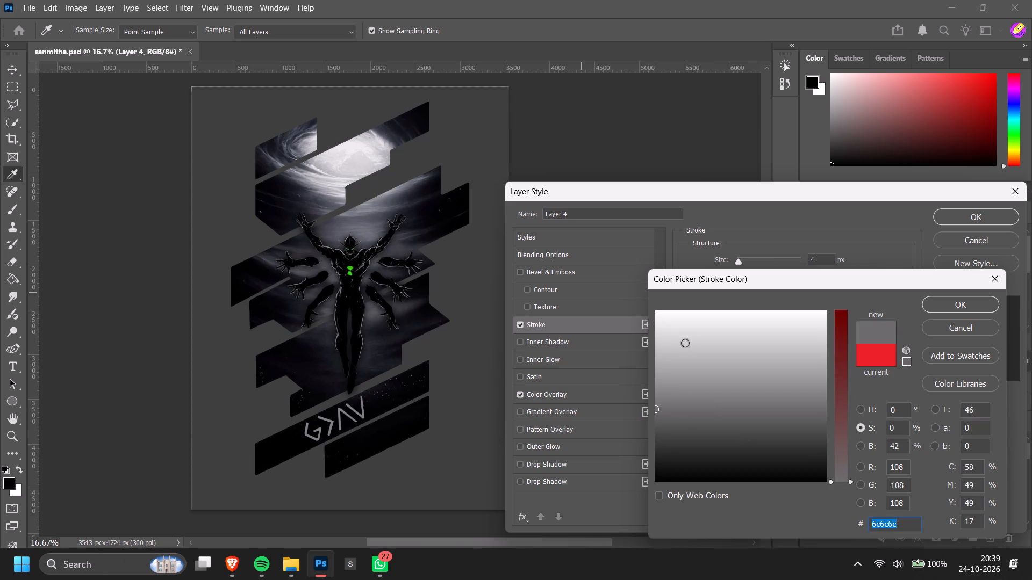
left_click_drag(694, 336, 525, 233)
left_click_drag(742, 399, 887, 555)
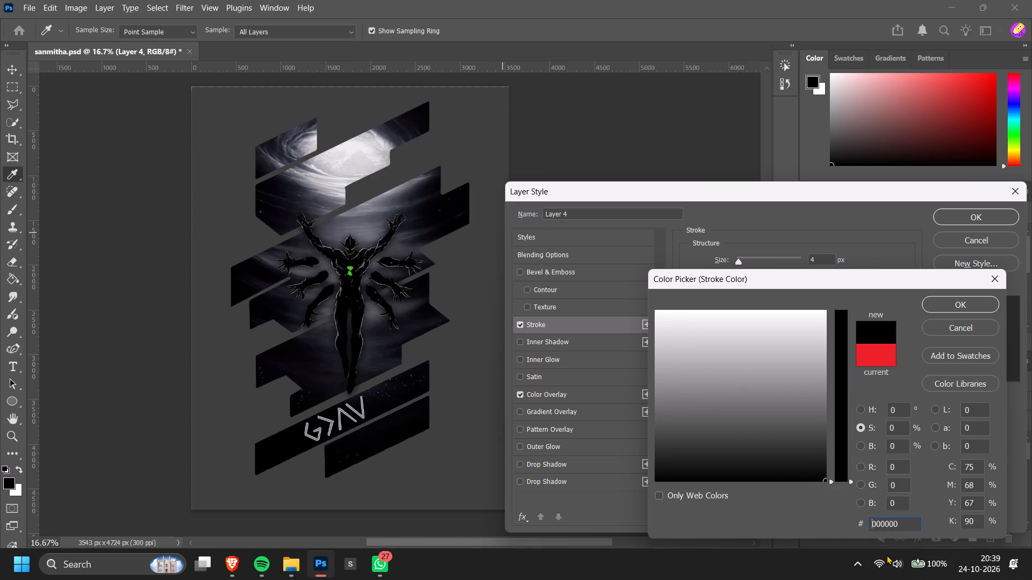
left_click_drag(887, 555, 883, 563)
left_click(943, 303)
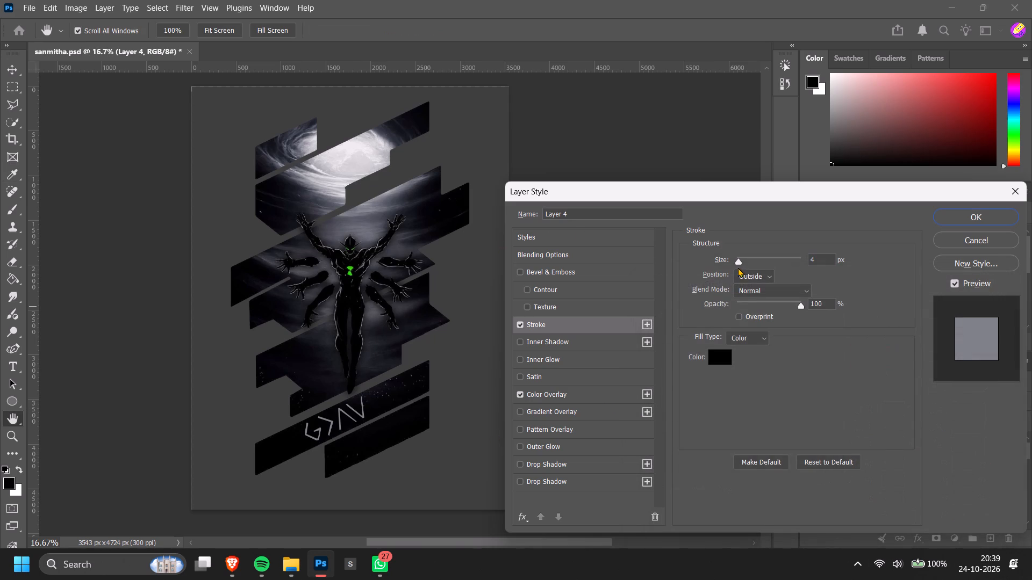
Set the outside Stroke size to 6 px, apply Layer 4's style and deselect the layer.
left_click_drag(737, 264, 742, 263)
left_click(740, 263)
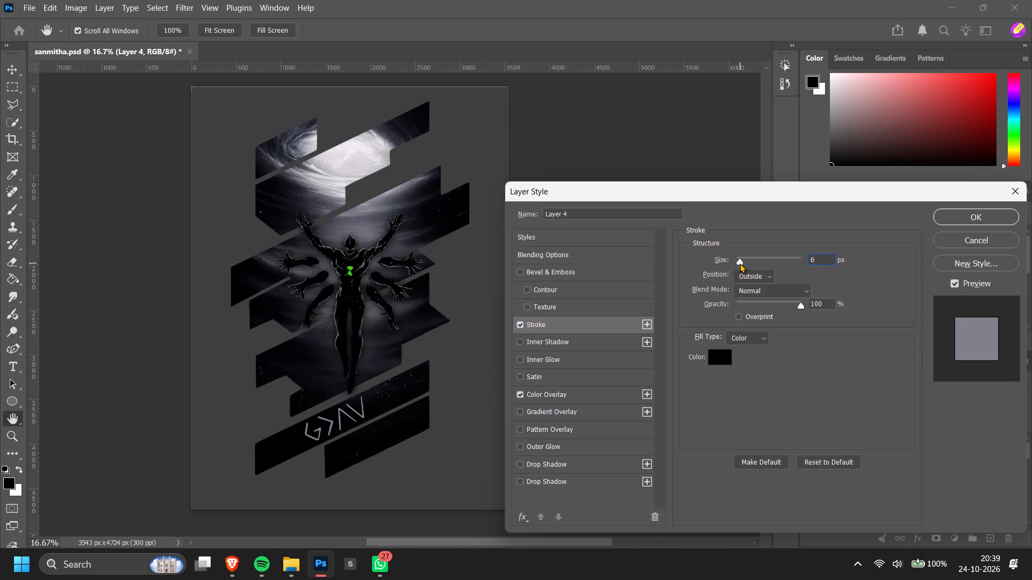
left_click(970, 214)
left_click(639, 284)
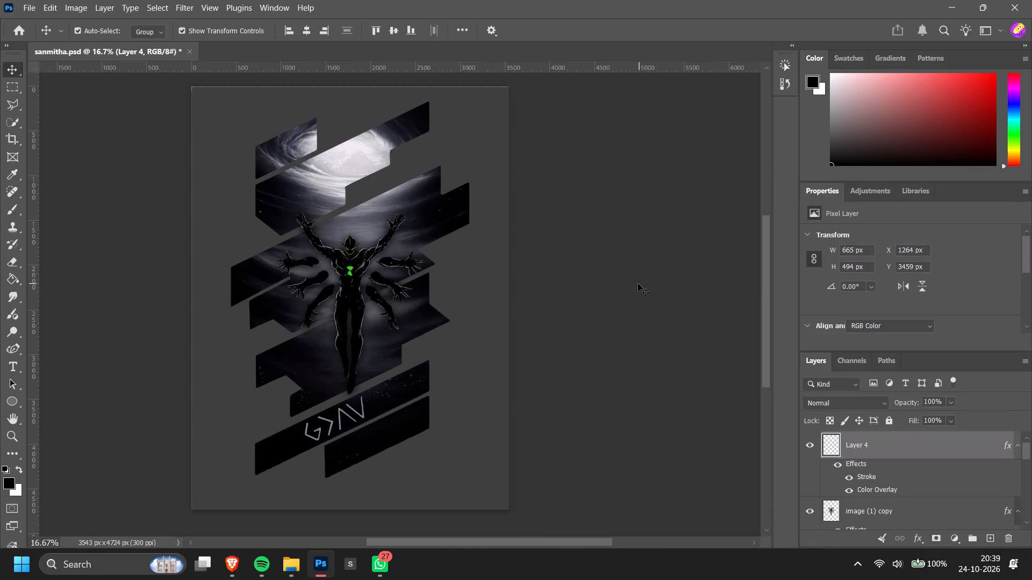
Save the T-shirt design document.
scroll(638, 284, "down", 4, "alt")
key("ctrl+s")
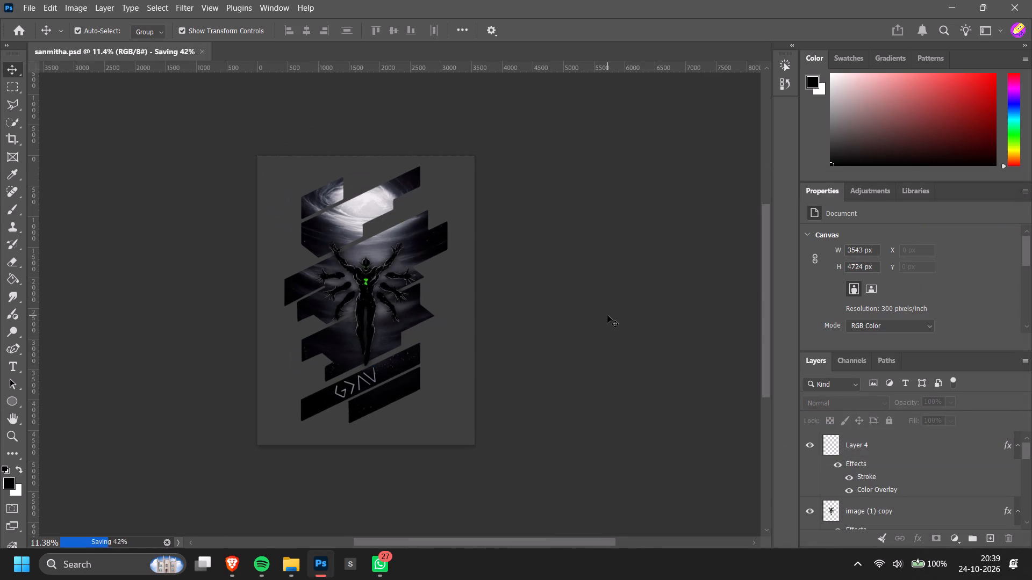
Erase the G symbol from Layer 4 with the 200 px Eraser.
scroll(607, 315, "up", 6, "ctrl")
scroll(645, 291, "up", 2, "alt")
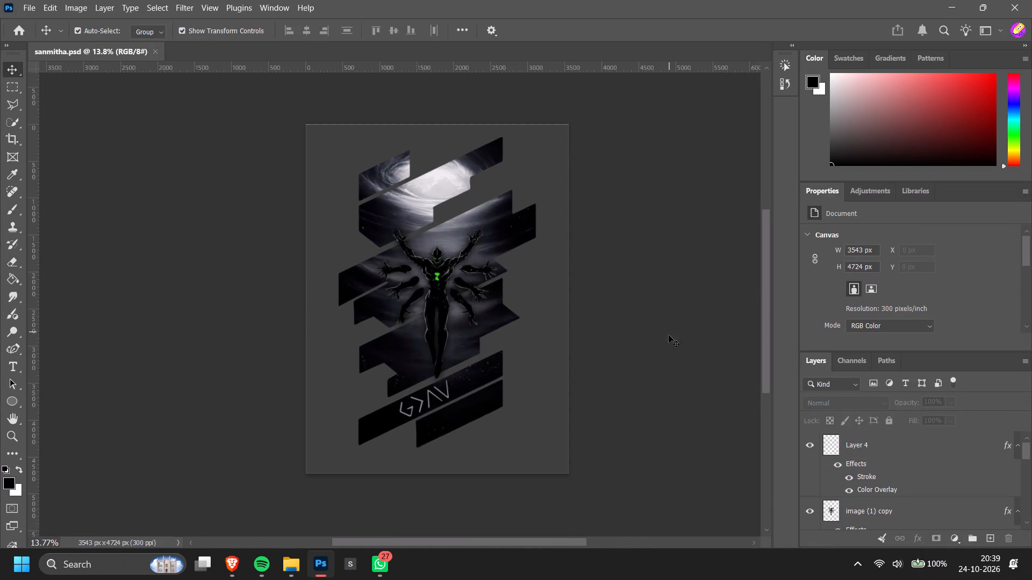
scroll(403, 418, "up", 17, "alt")
left_click(426, 398)
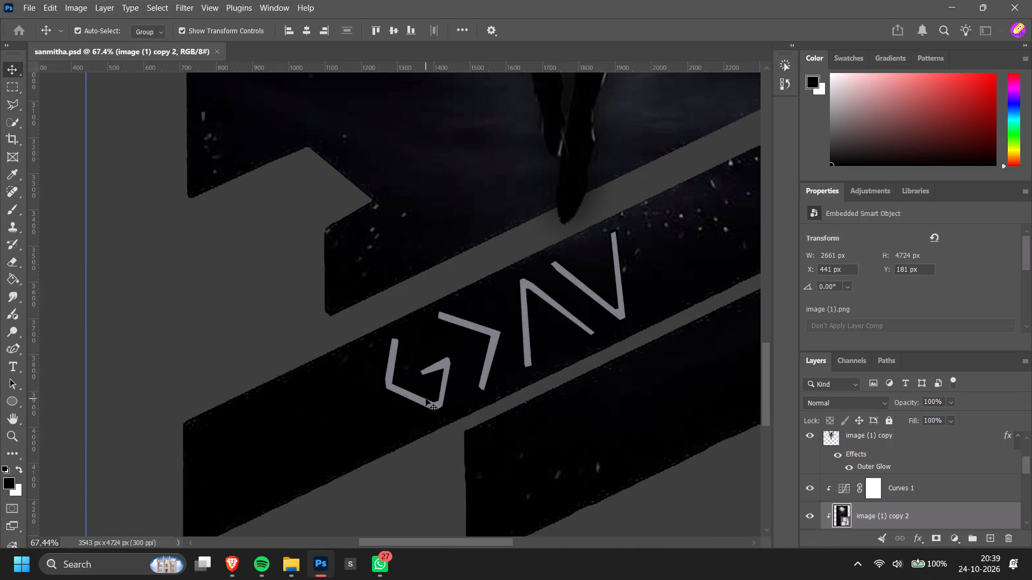
left_click(418, 402)
key("e")
left_click(399, 366)
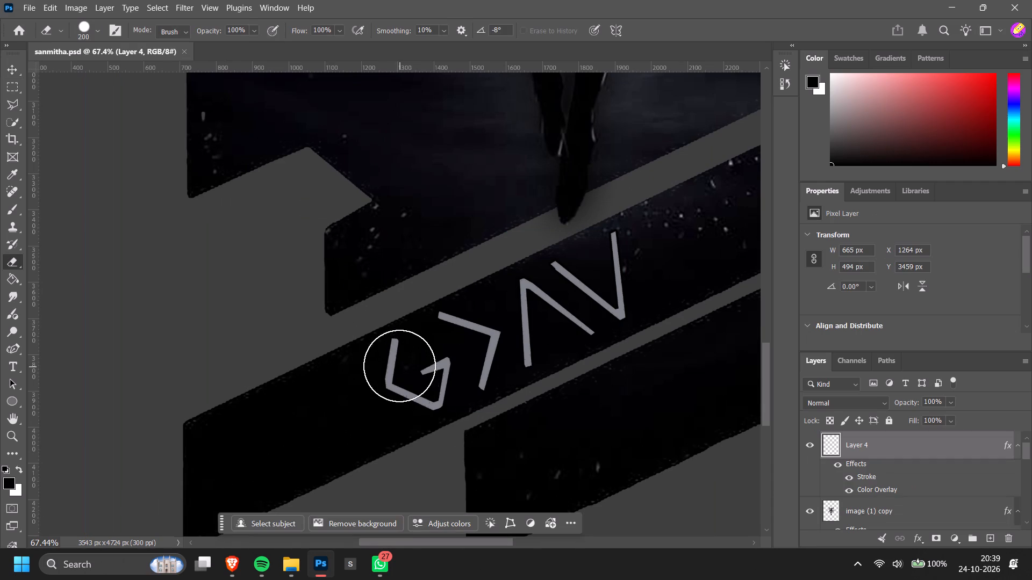
left_click_drag(403, 374, 421, 381)
left_click(425, 378)
Start a Polygonal Lasso selection between the tops of the Λ and V symbols on Layer 4.
key("v")
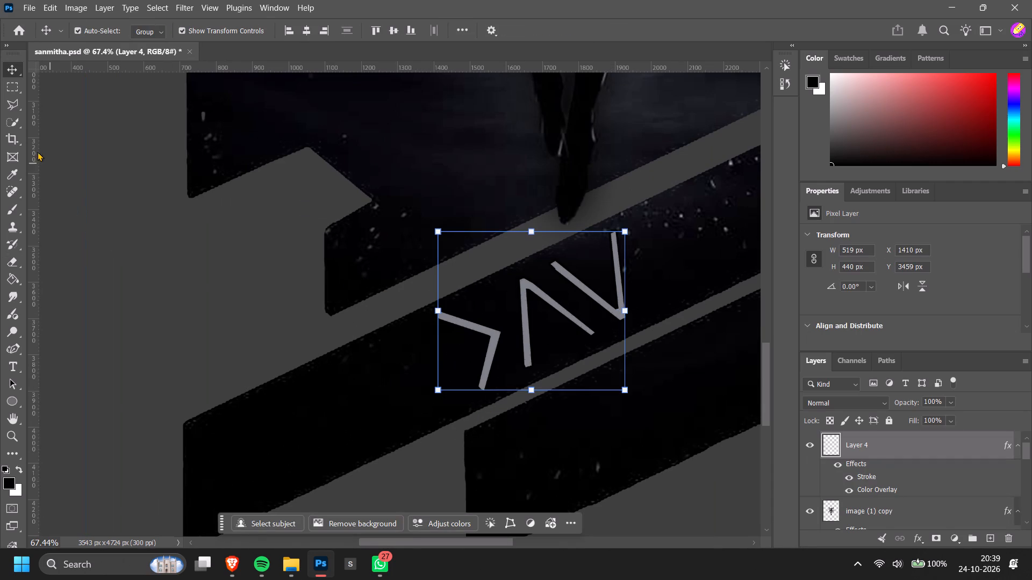
key("l")
left_click(539, 261)
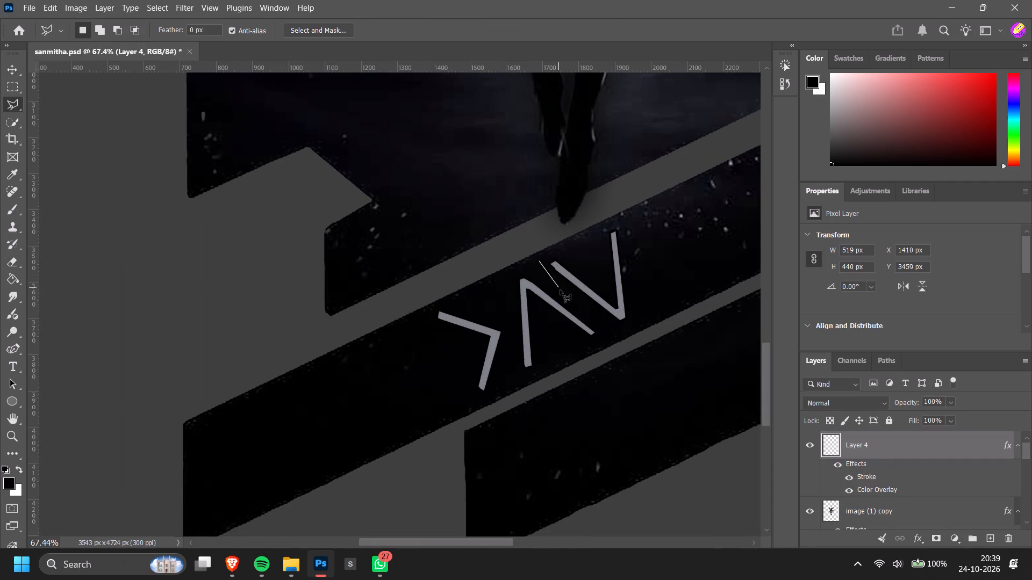
Complete the polygonal selection around the V symbol on Layer 4 and duplicate the symbol onto a new layer.
left_click(627, 343)
left_click(662, 267)
left_click(642, 206)
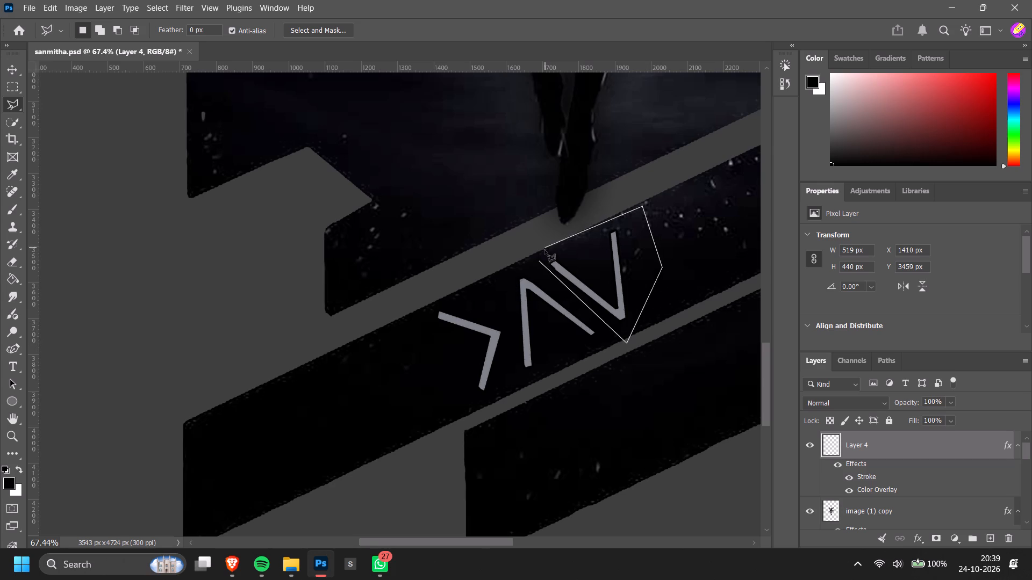
left_click(540, 262)
key("ctrl+c")
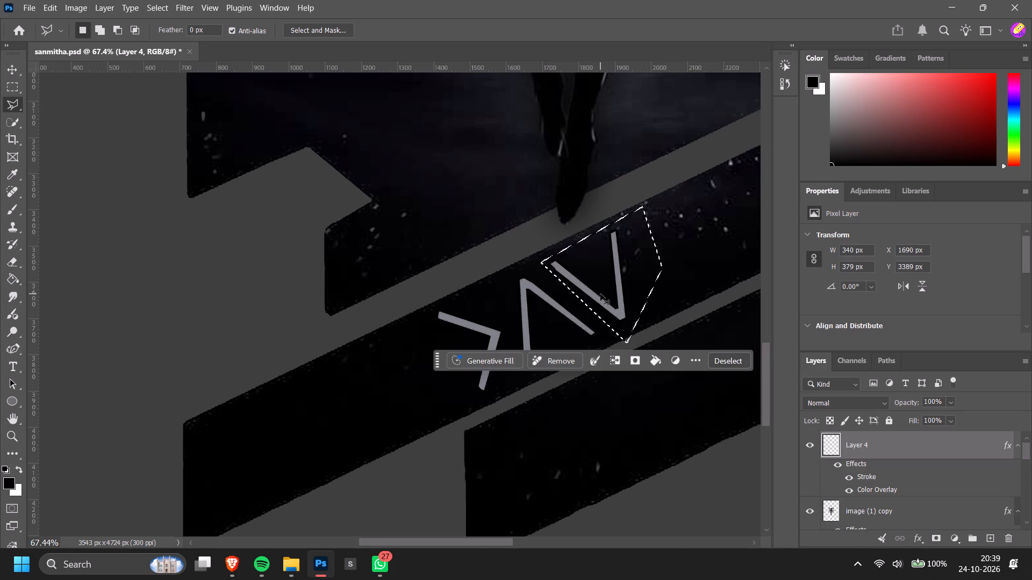
key("ctrl+v")
Move the duplicated V about 580 px left and 260 px down, placing it before the > symbol on the diagonal band.
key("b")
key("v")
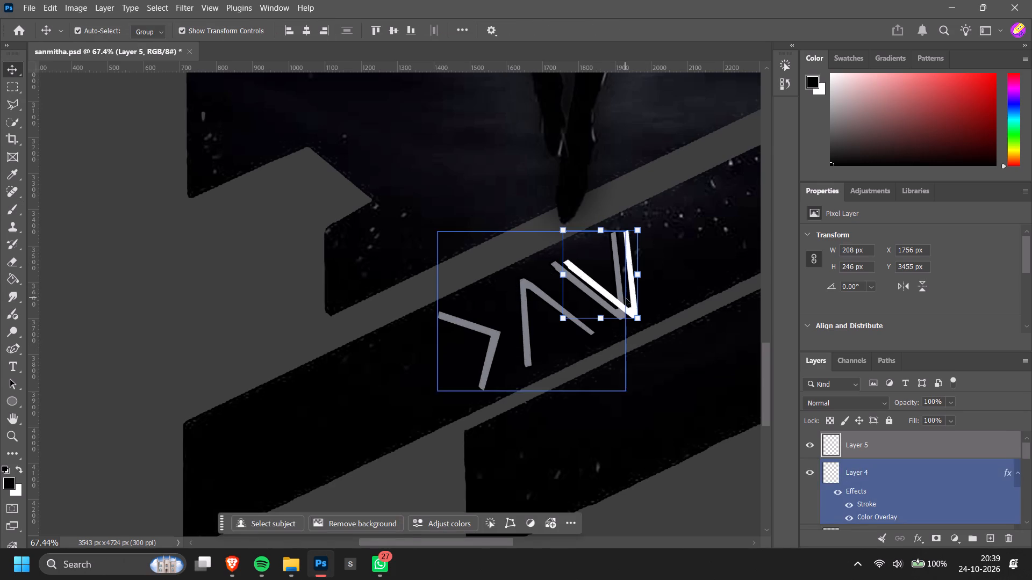
left_click_drag(626, 298, 600, 315)
key("ctrl+z")
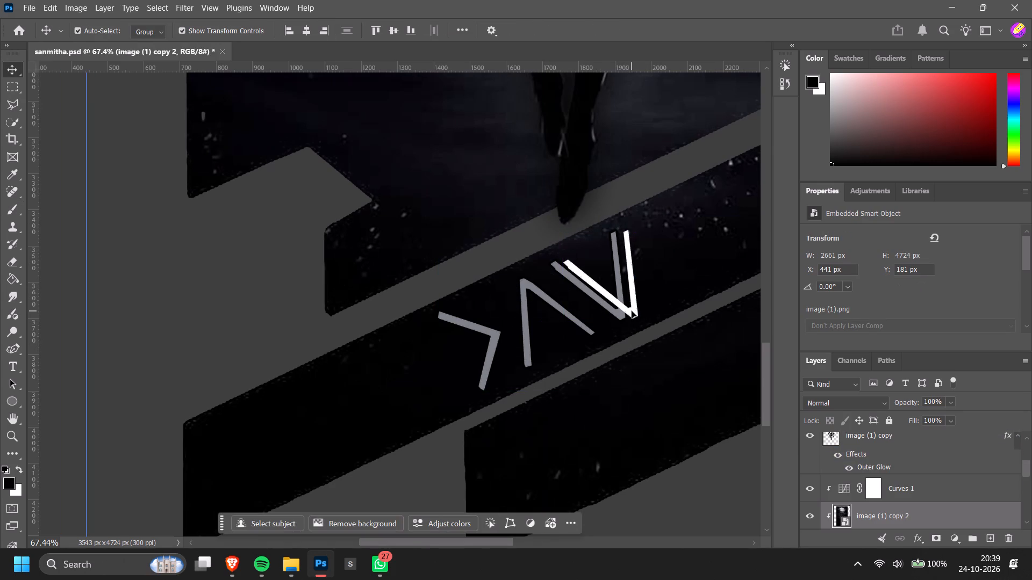
left_click(632, 309)
left_click_drag(634, 311, 421, 407)
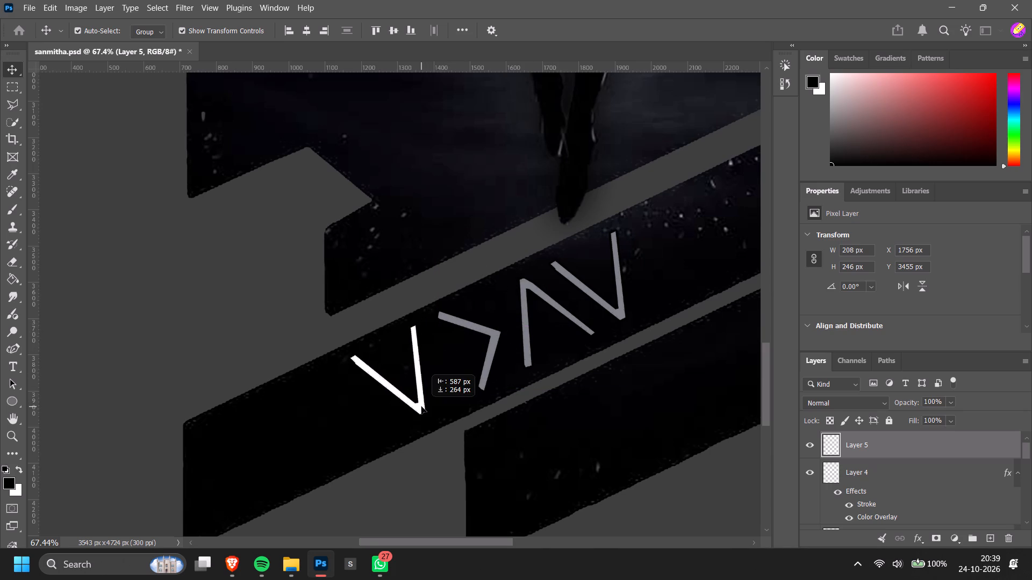
left_click_drag(421, 407, 424, 405)
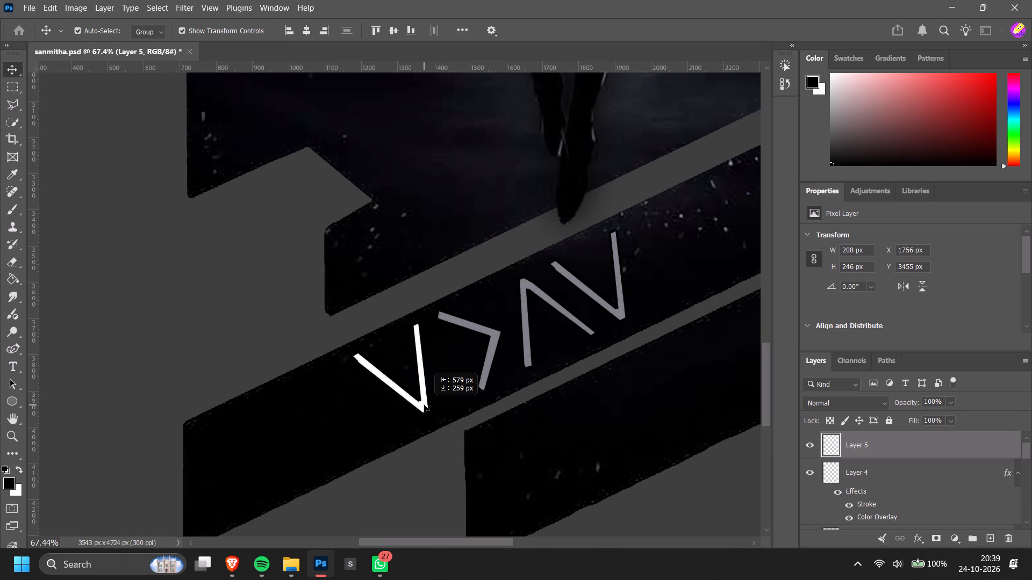
left_click_drag(424, 405, 425, 407)
Copy Layer 4's Color Overlay effect onto the duplicated V on Layer 5, and deselect all layers.
left_click(877, 517)
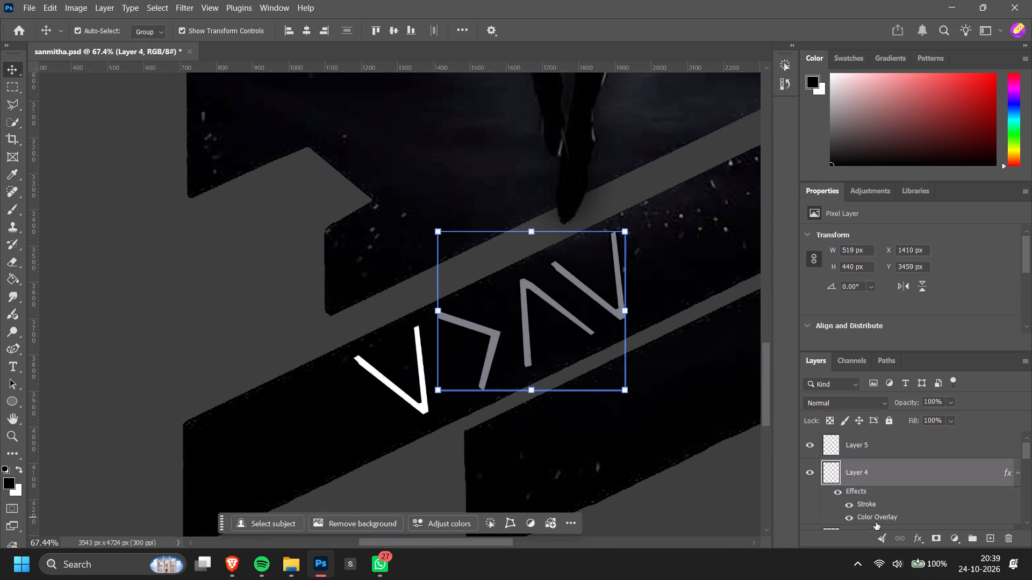
left_click_drag(872, 518, 879, 451, "alt")
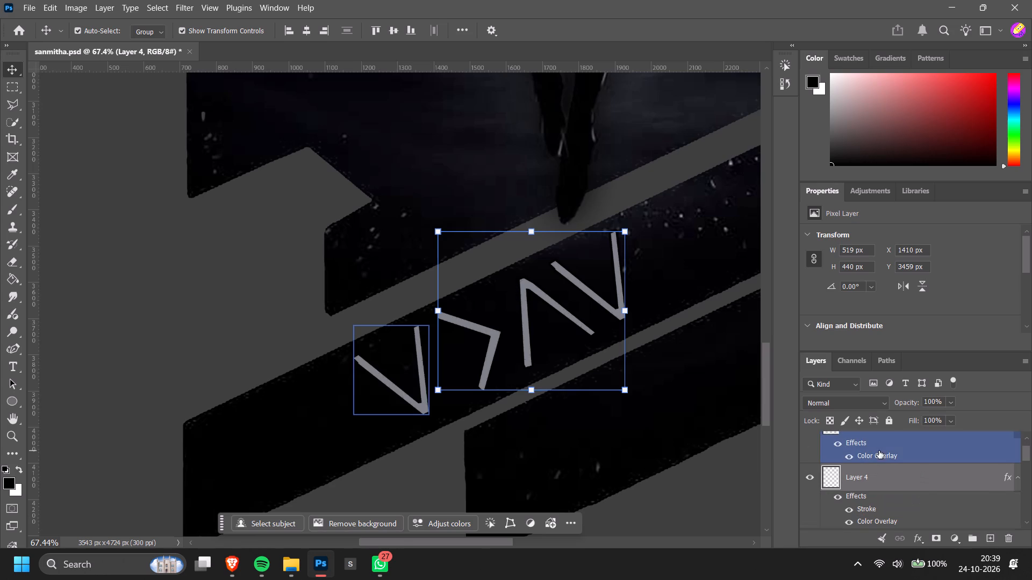
scroll(538, 416, "up", 1)
left_click(700, 455)
scroll(653, 463, "down", 15, "alt")
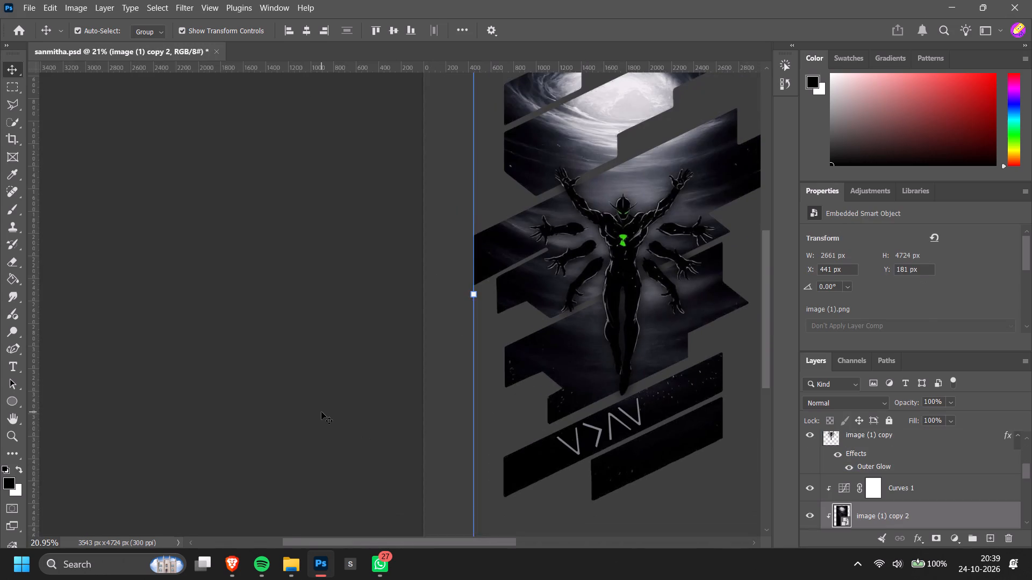
left_click(321, 412)
Capture a screen snip of the artwork from the moon panel down to the lowest diagonal bands.
scroll(321, 412, "down", 12)
scroll(741, 369, "down", 5, "ctrl")
scroll(707, 364, "up", 3)
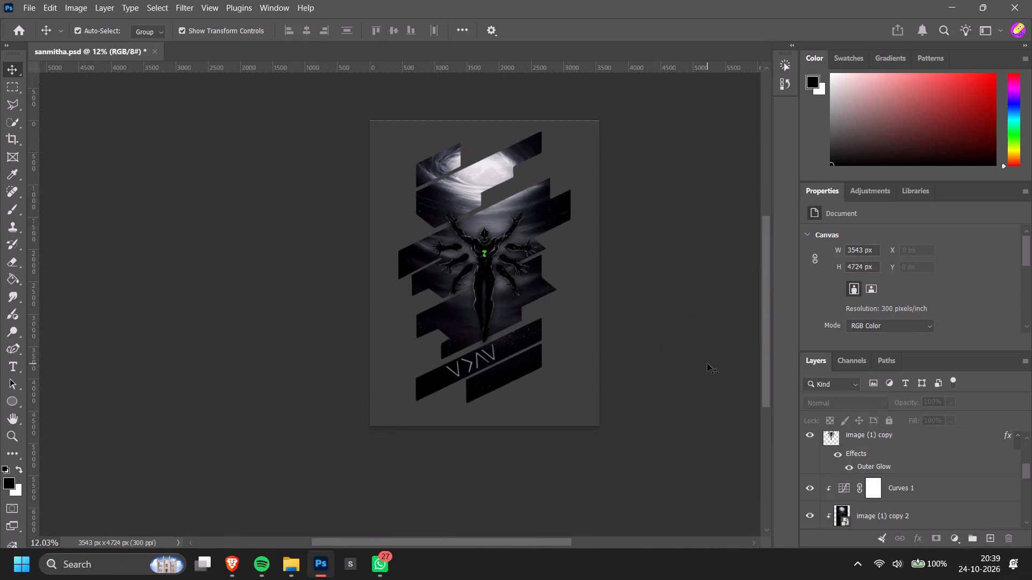
scroll(707, 364, "up", 1, "alt")
scroll(707, 364, "up", 2)
scroll(707, 364, "down", 3, "ctrl")
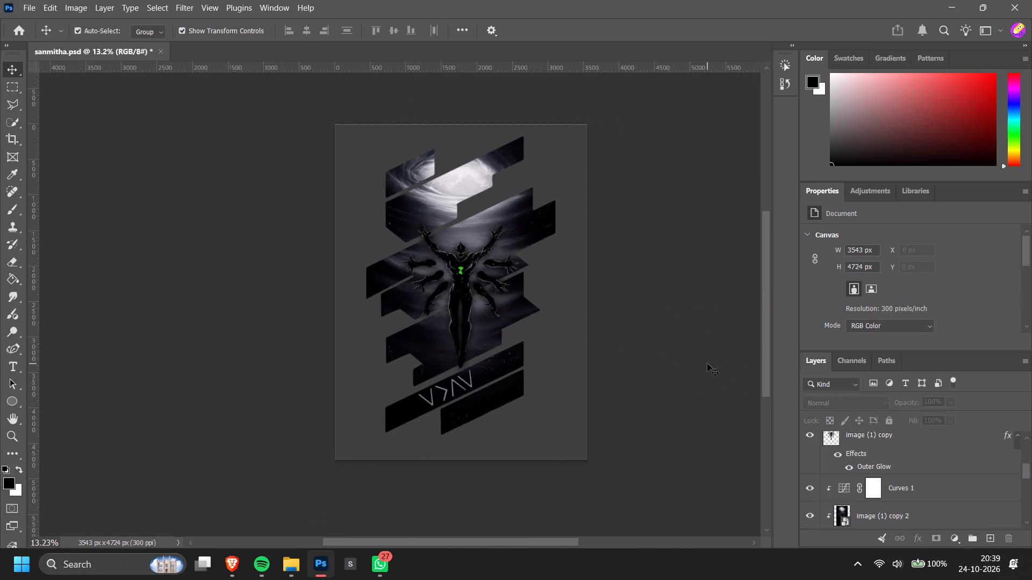
key("Print")
left_click_drag(335, 141, 605, 448)
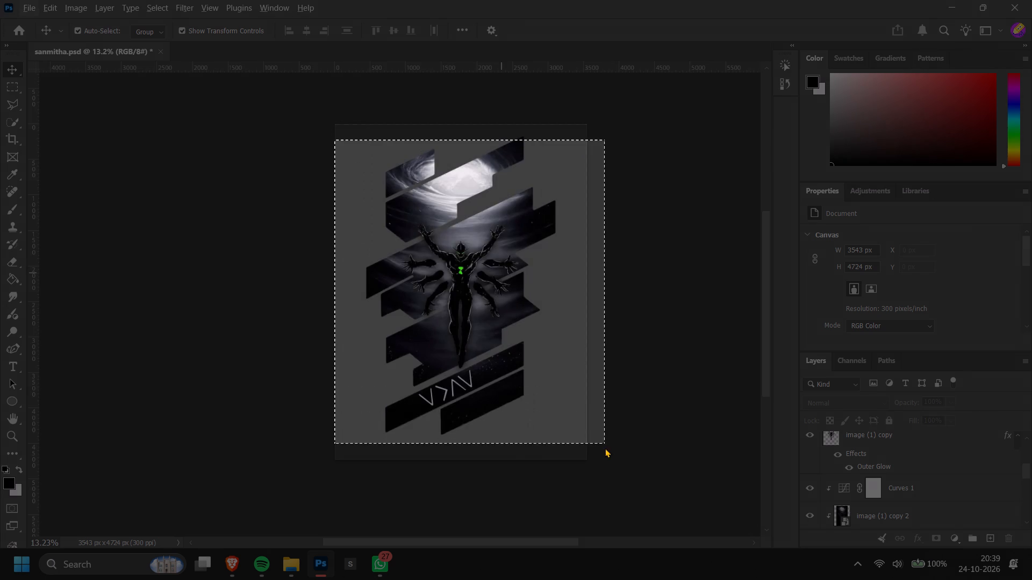
left_click_drag(605, 448, 606, 452)
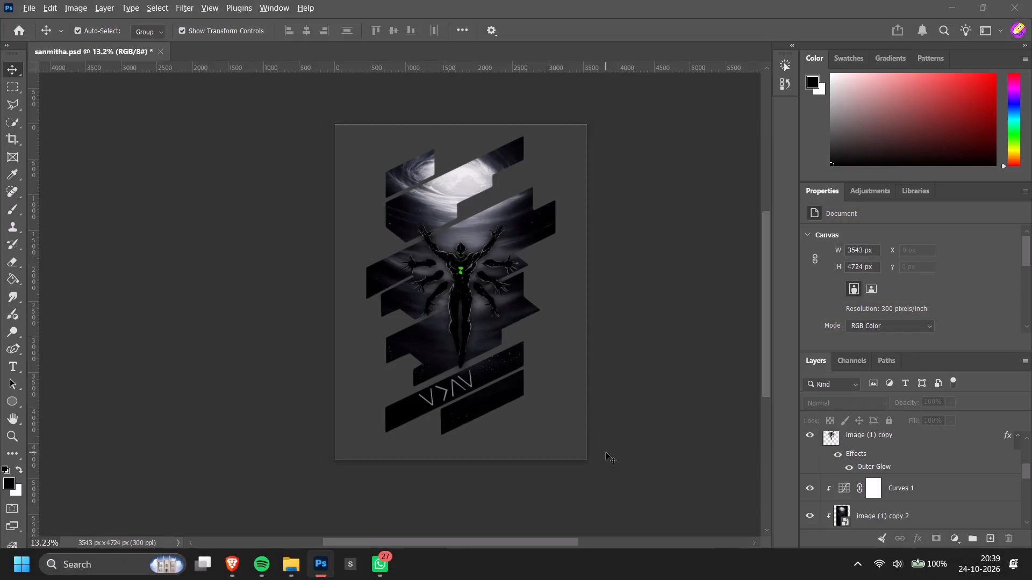